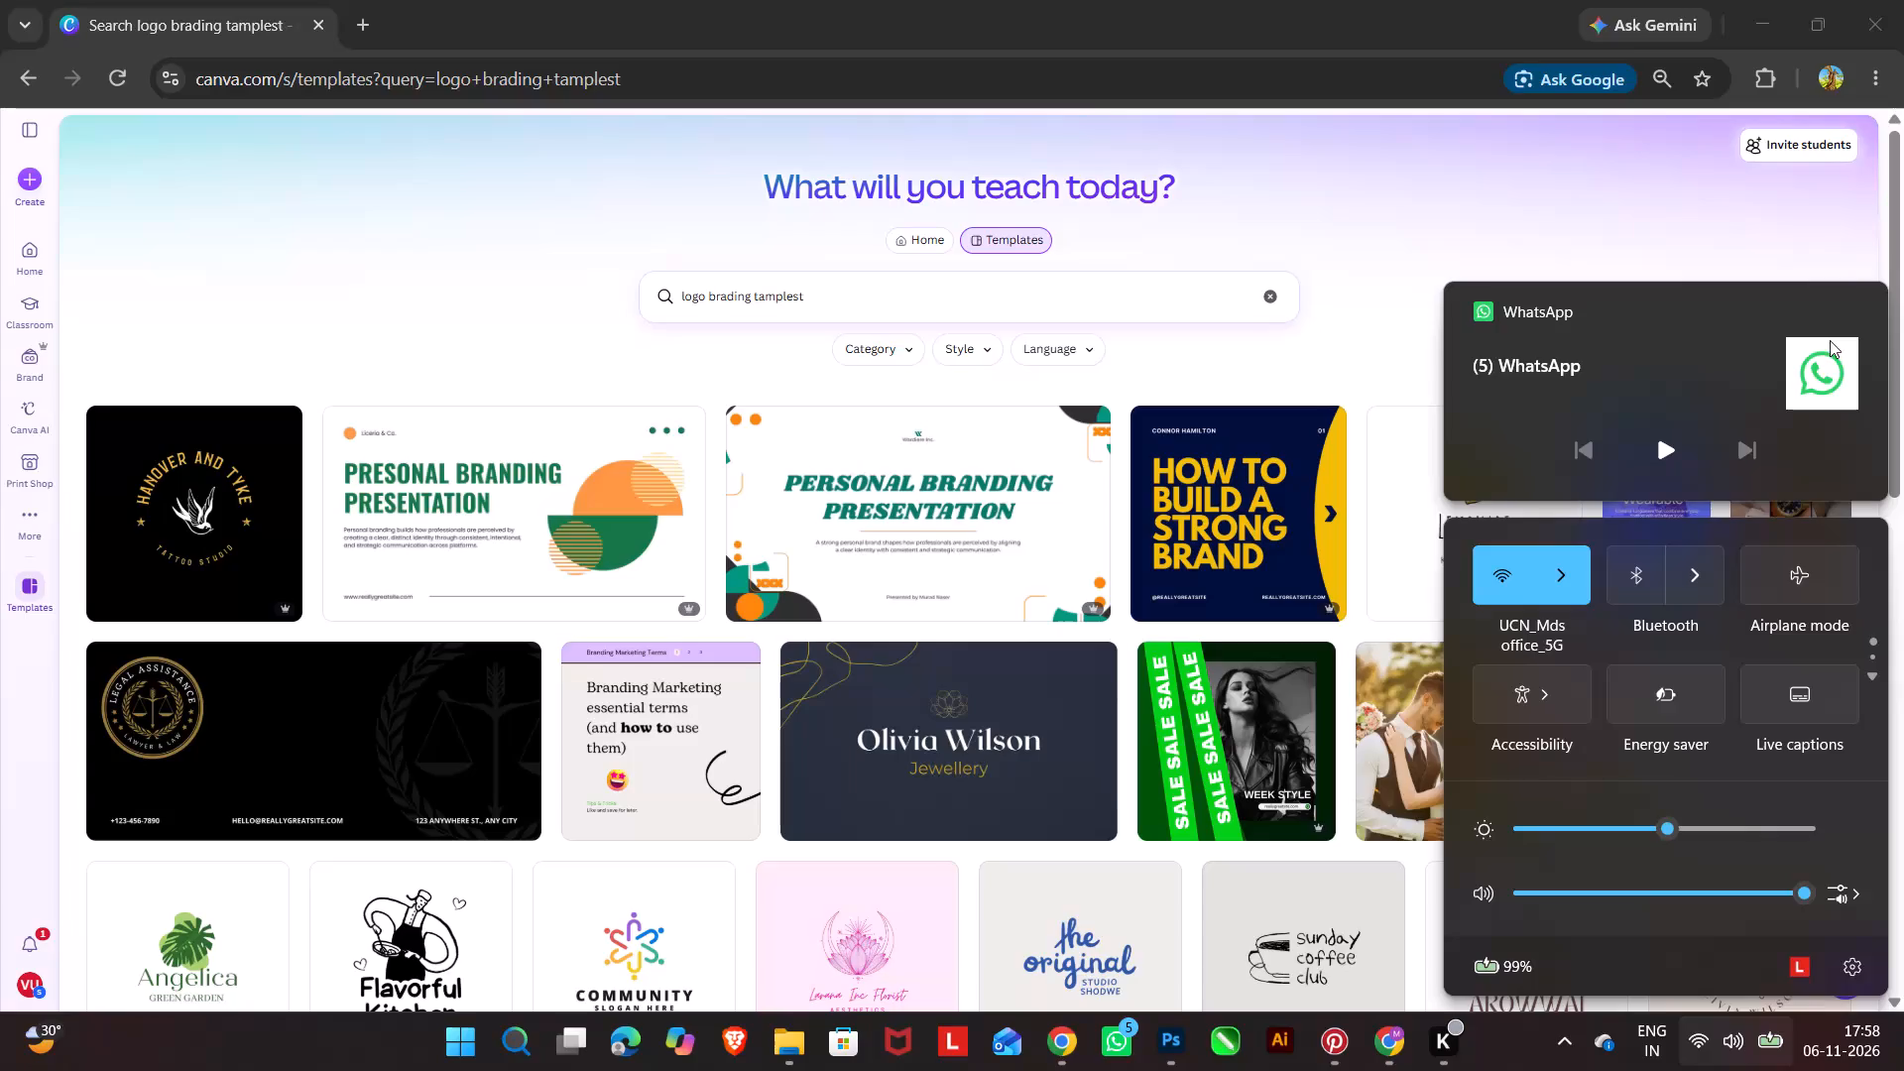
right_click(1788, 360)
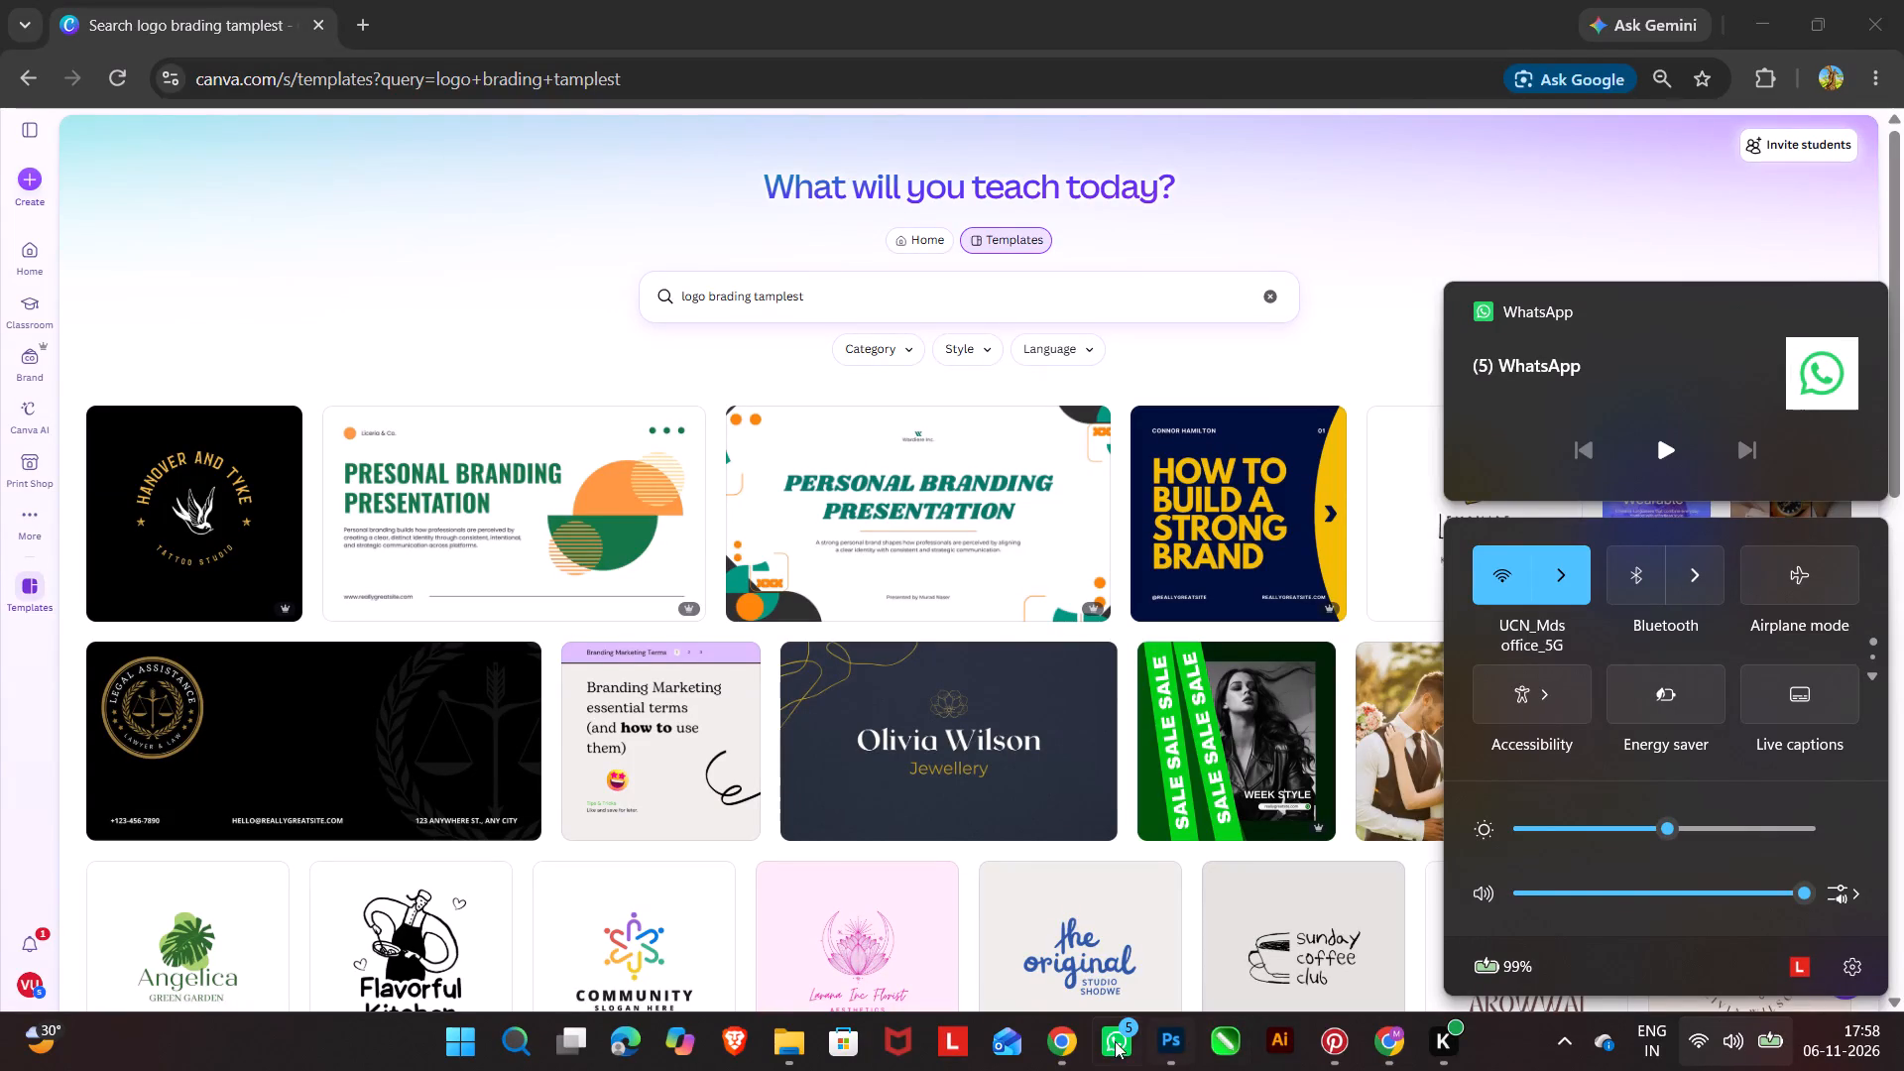
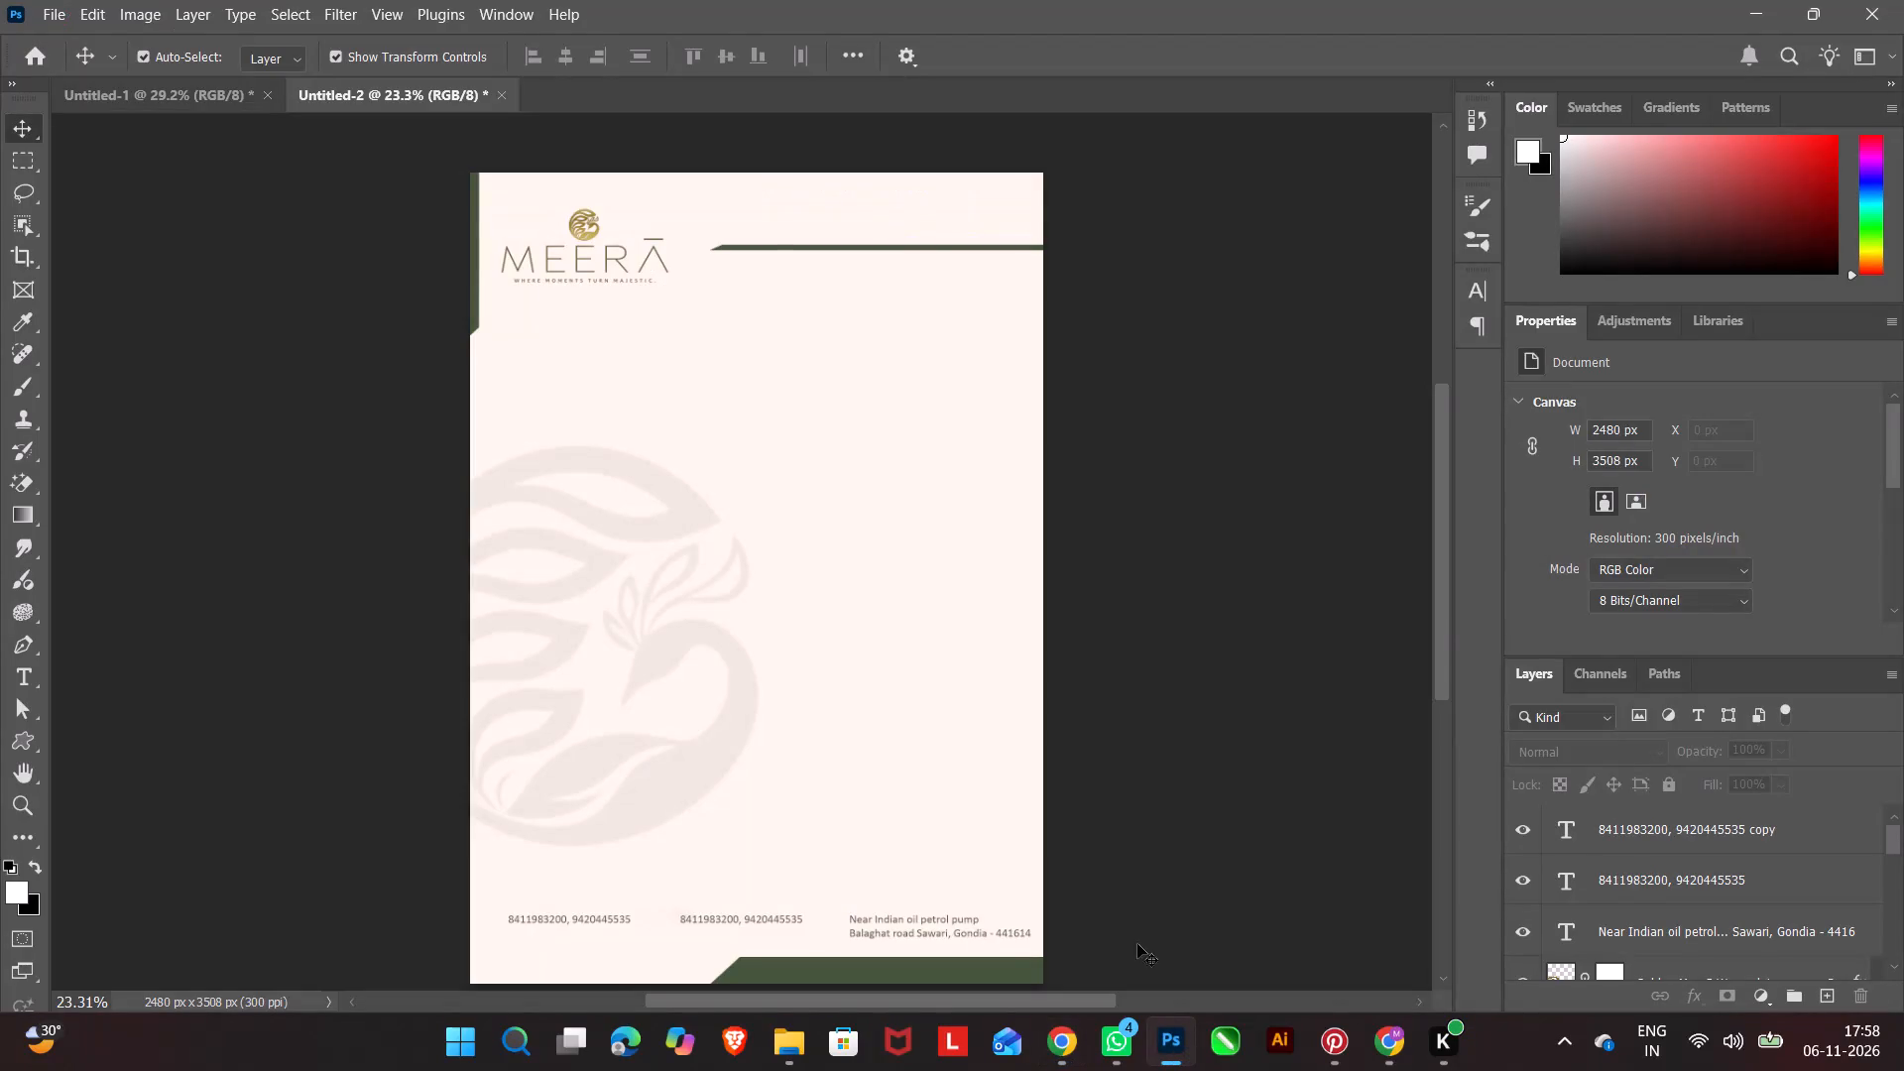
Switch to Pinterest and search for "location logo".
left_click(1159, 446)
left_click(1391, 1043)
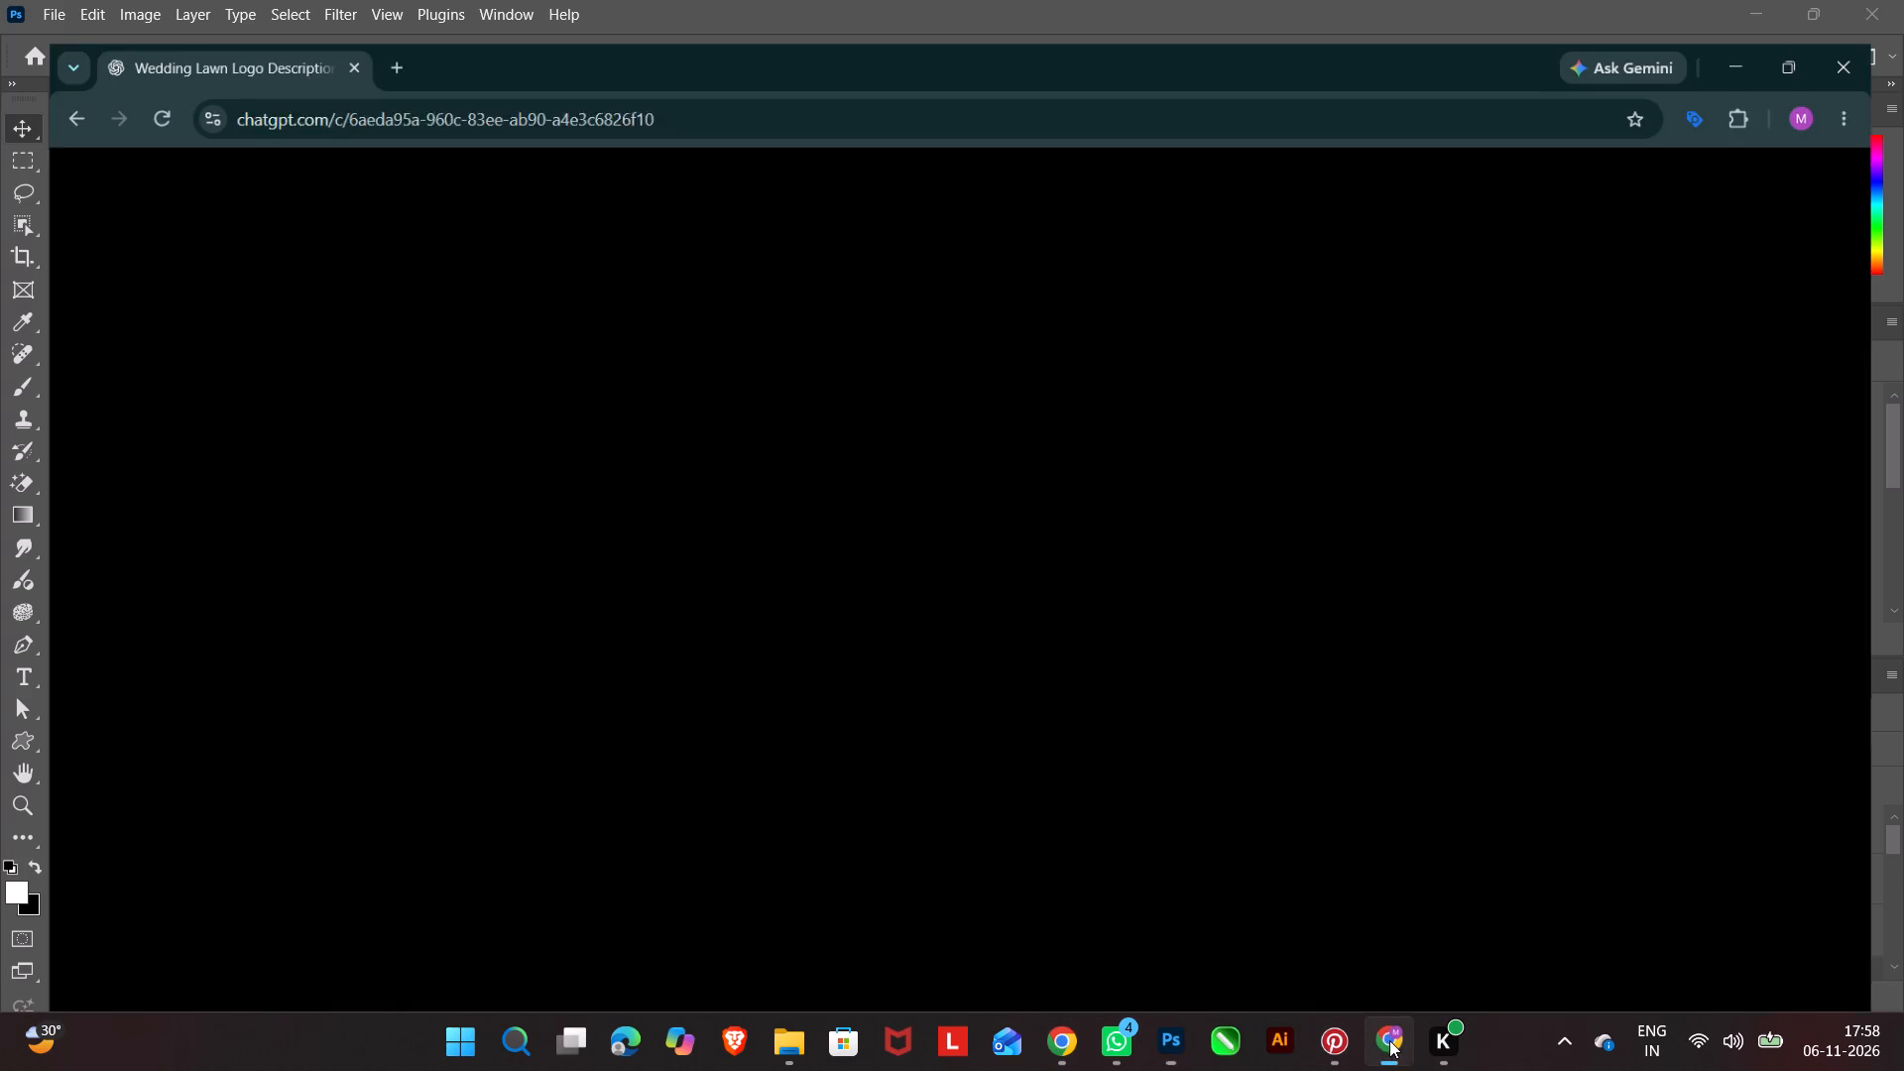
left_click(1331, 1044)
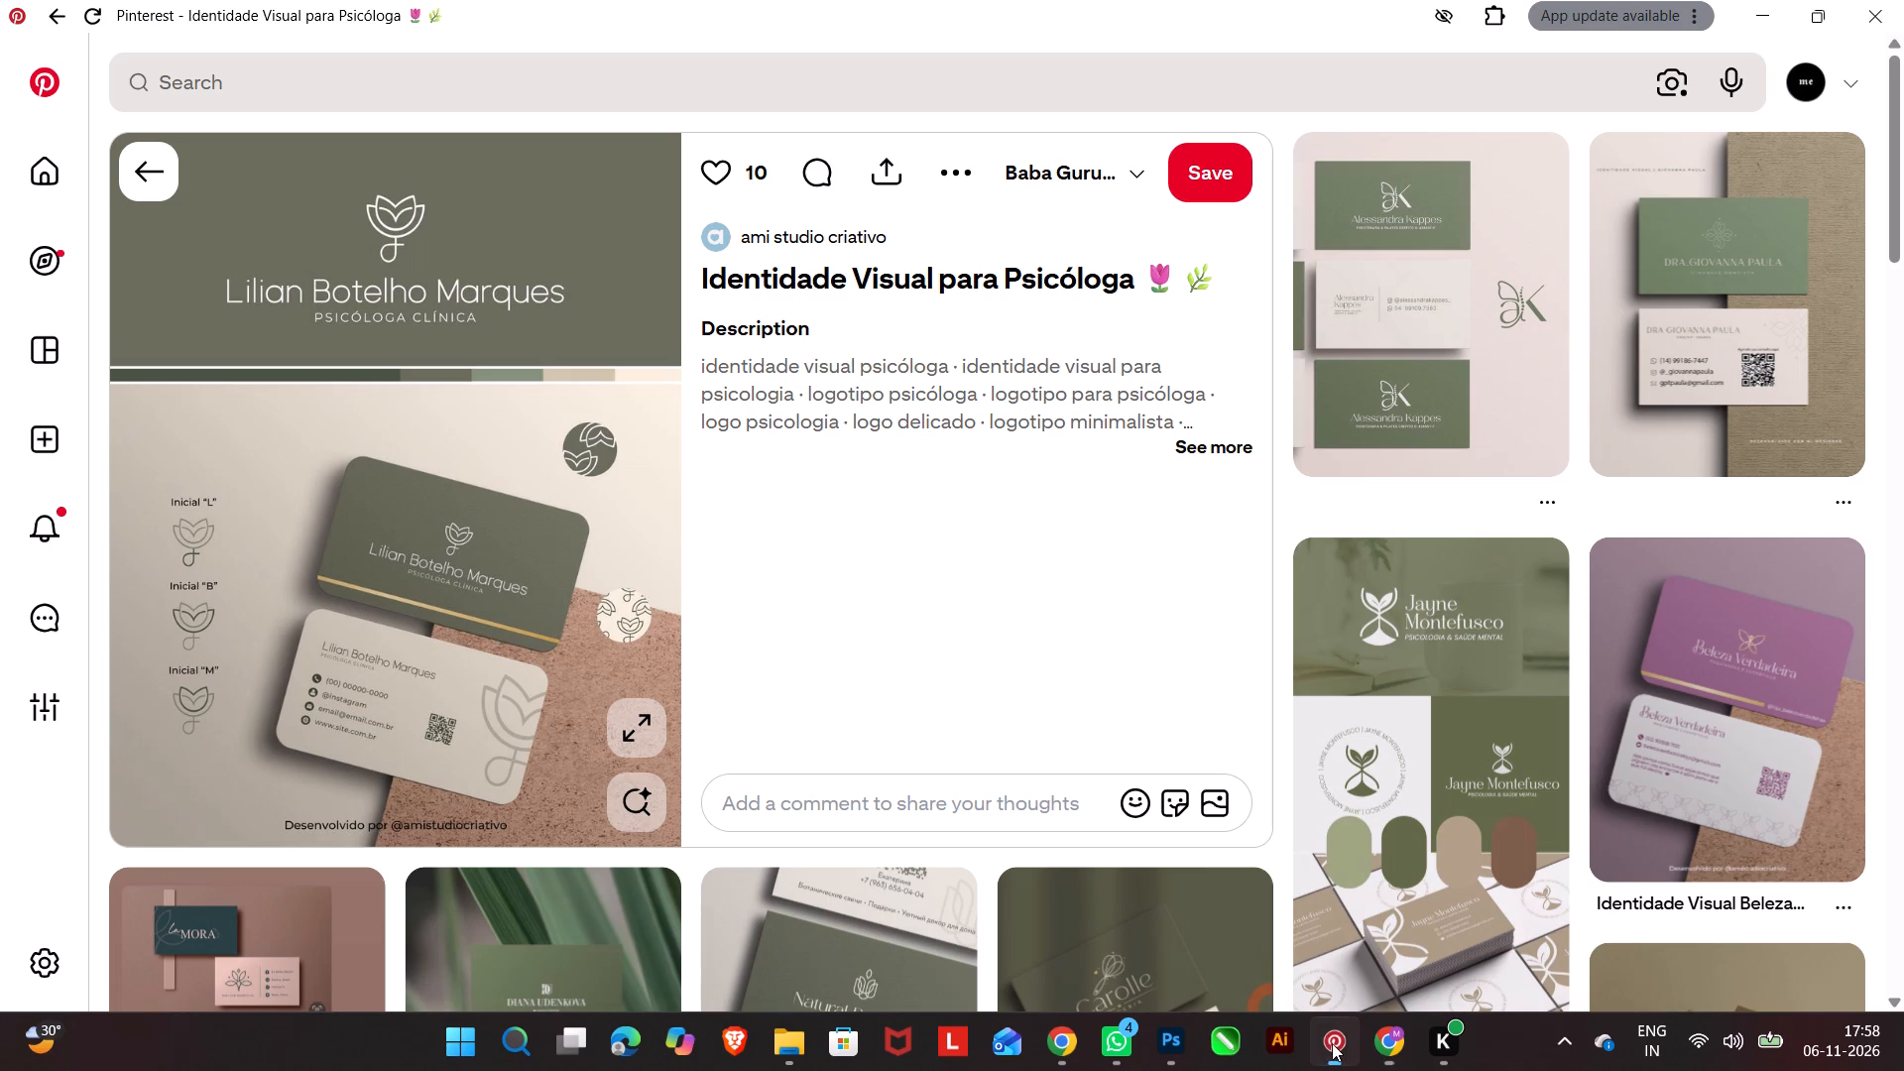
left_click(547, 80)
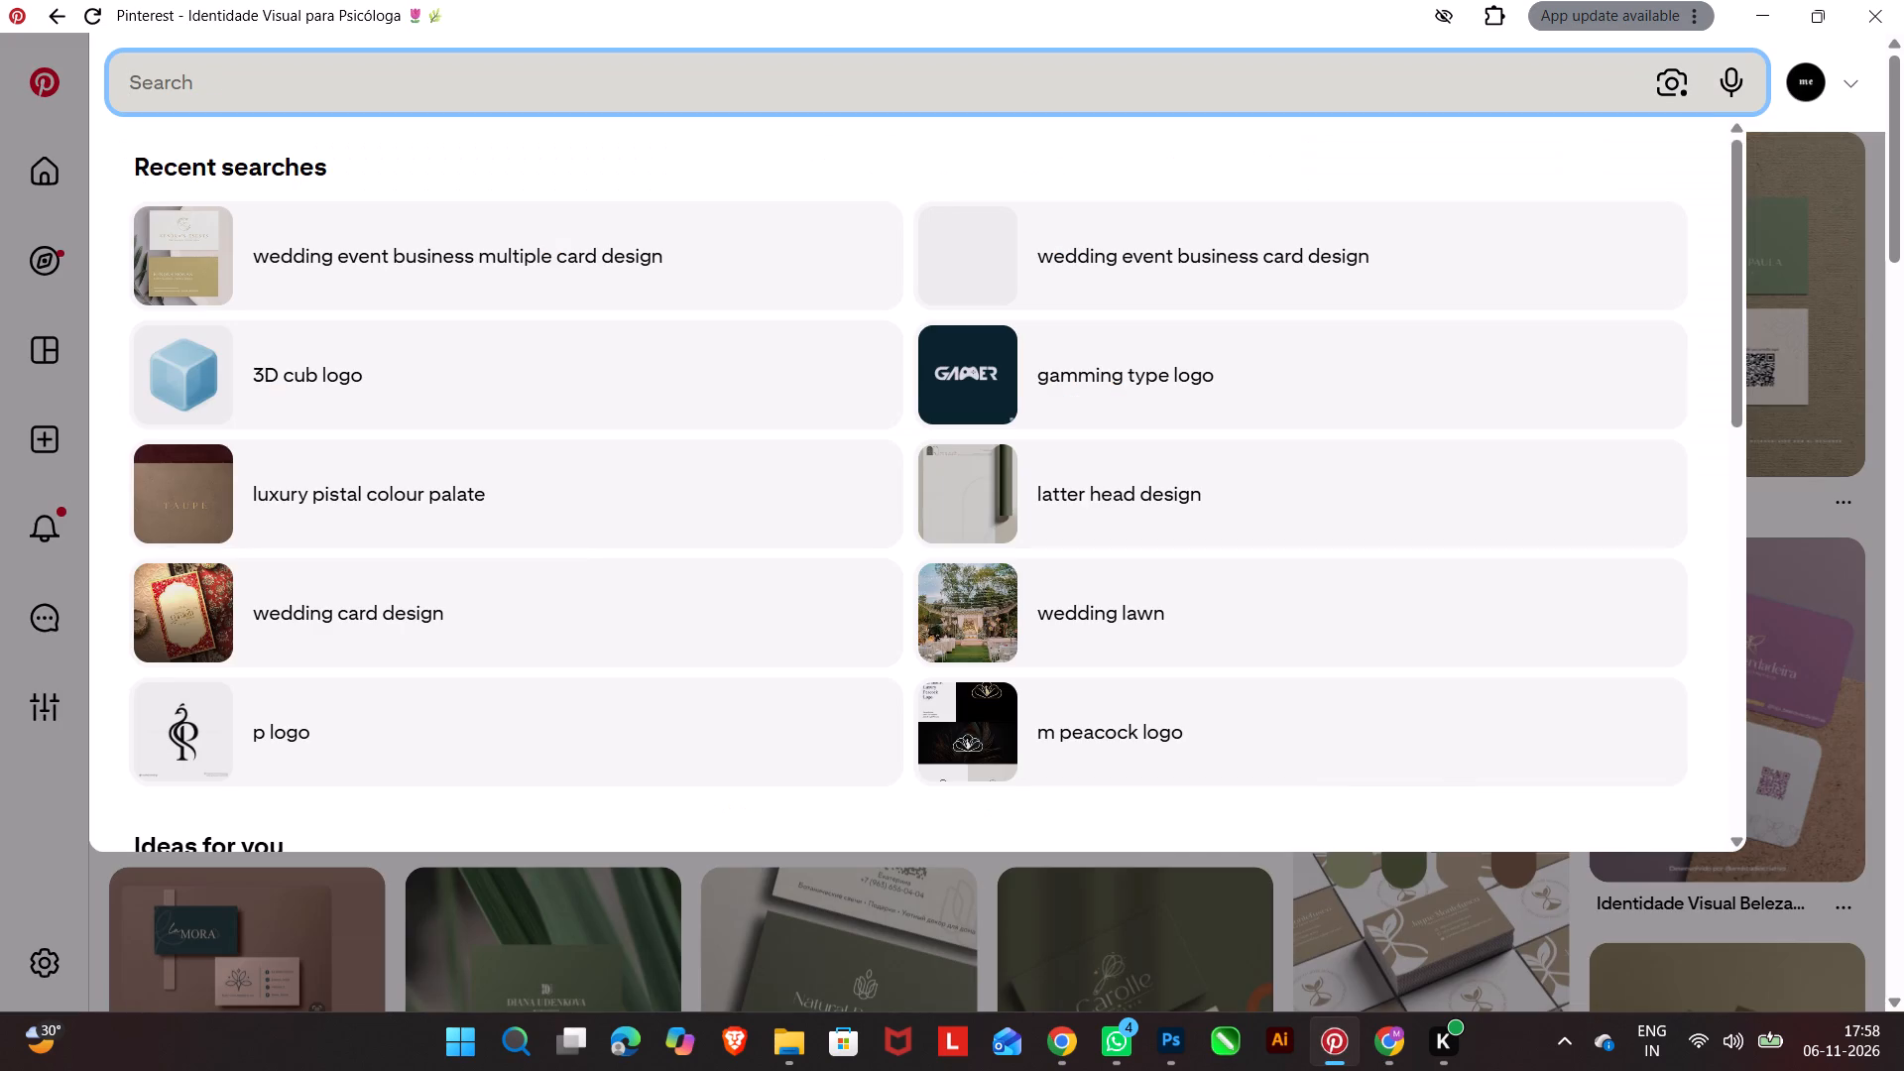
type("lo")
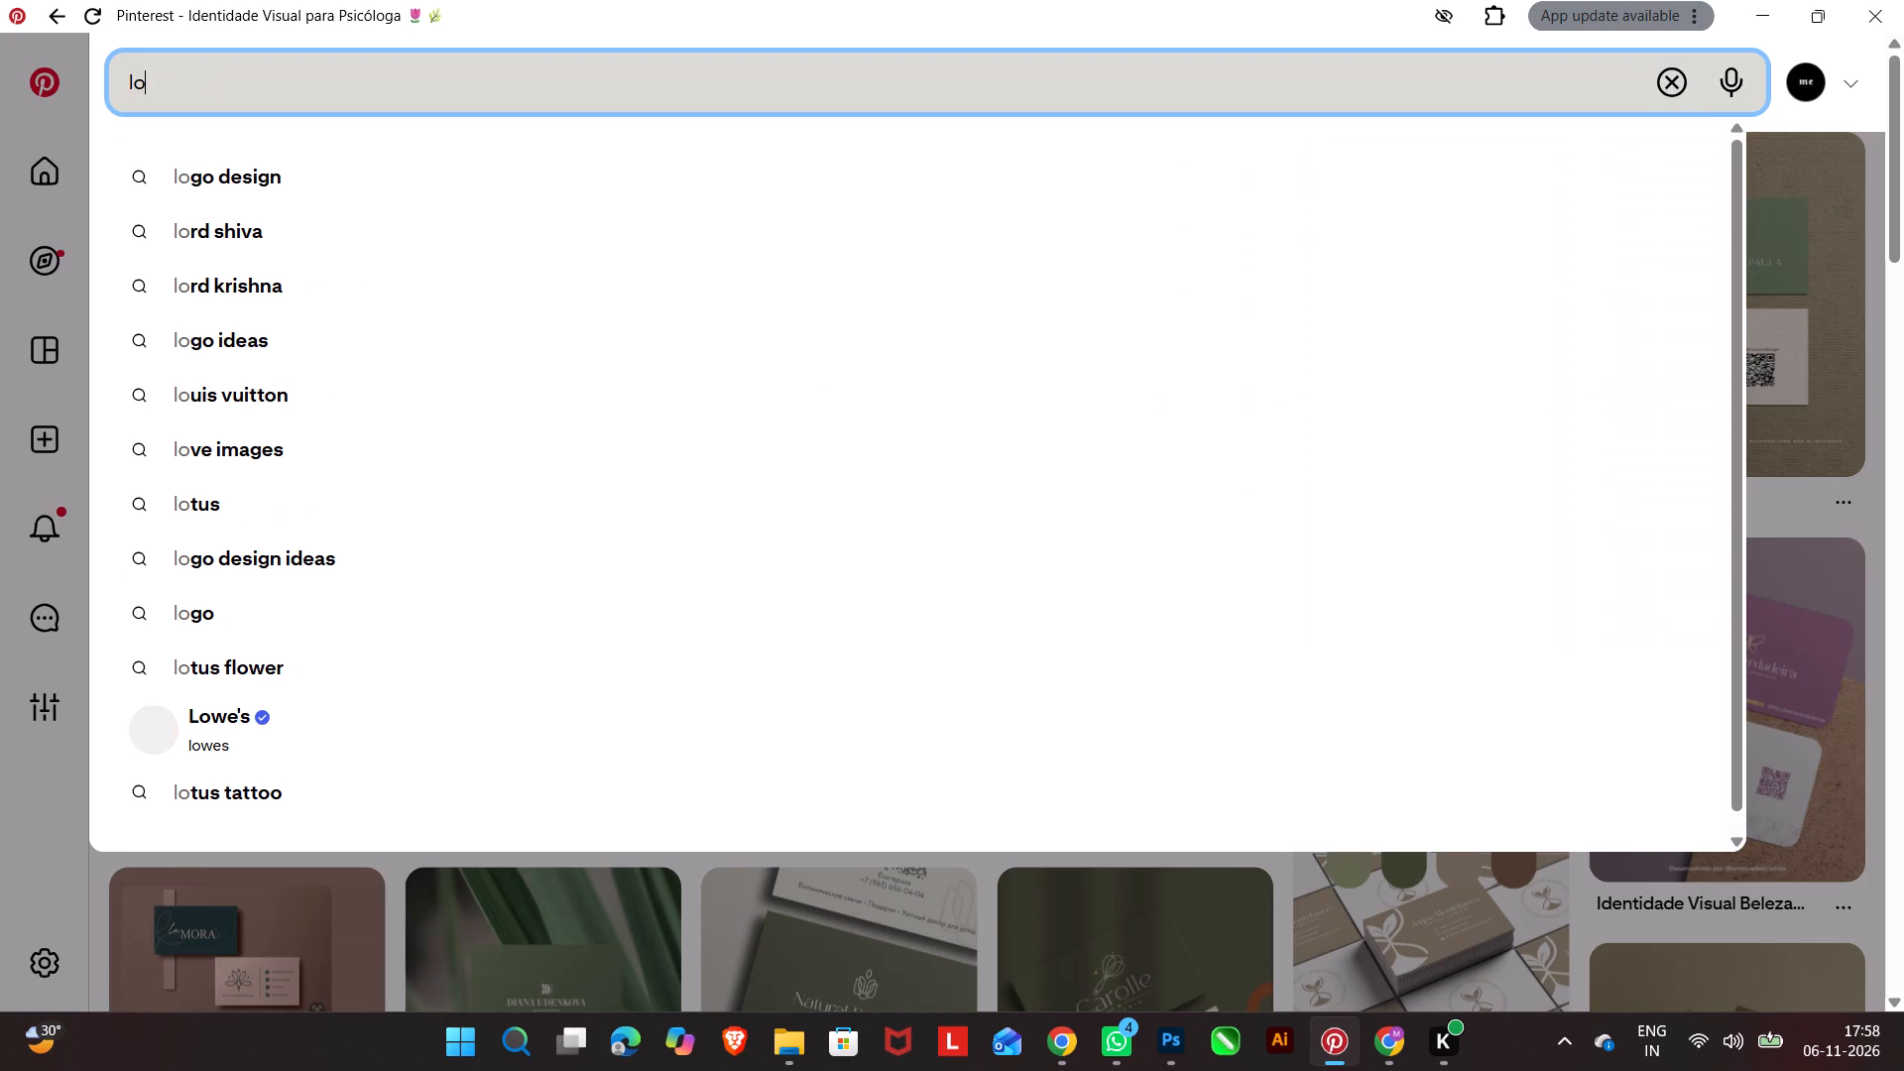
type("cati")
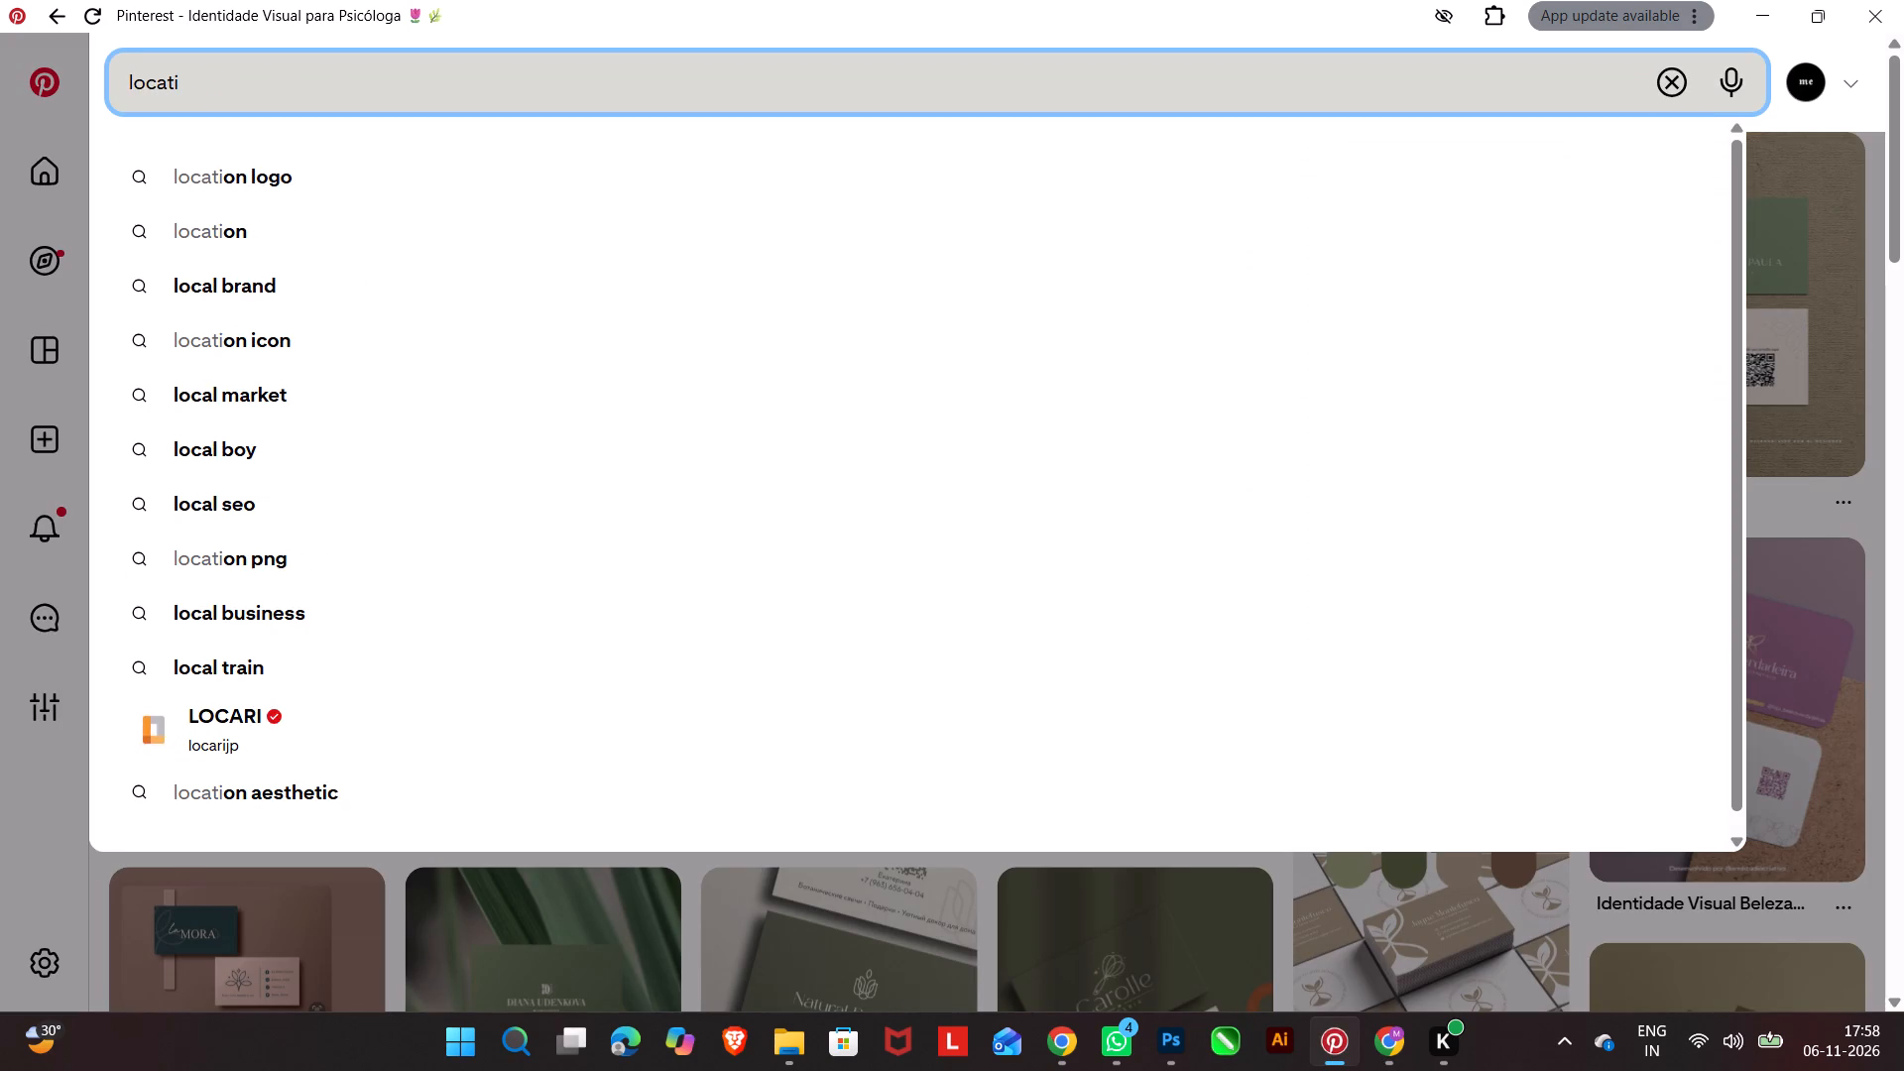
left_click(390, 246)
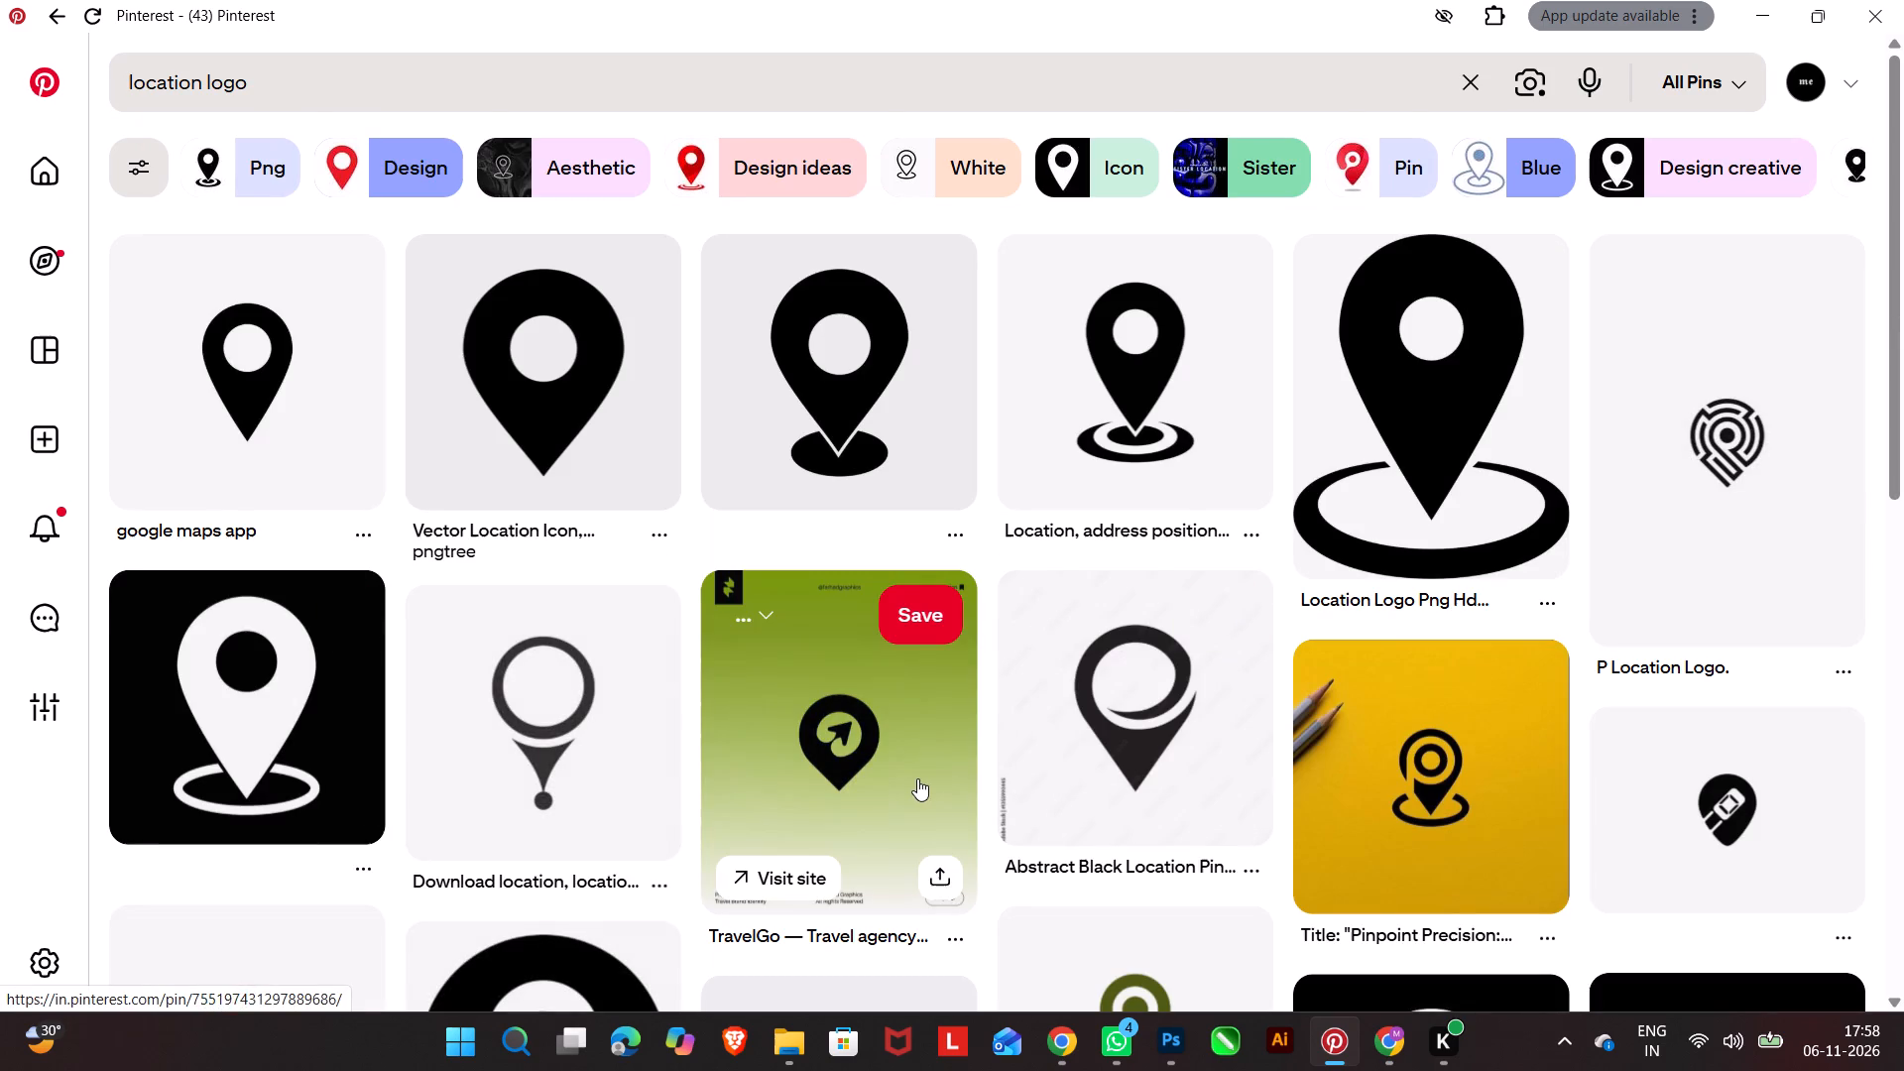
Copy the plain black "google maps app" pin image and paste it into the Untitled-2 letterhead in Photoshop.
right_click(243, 393)
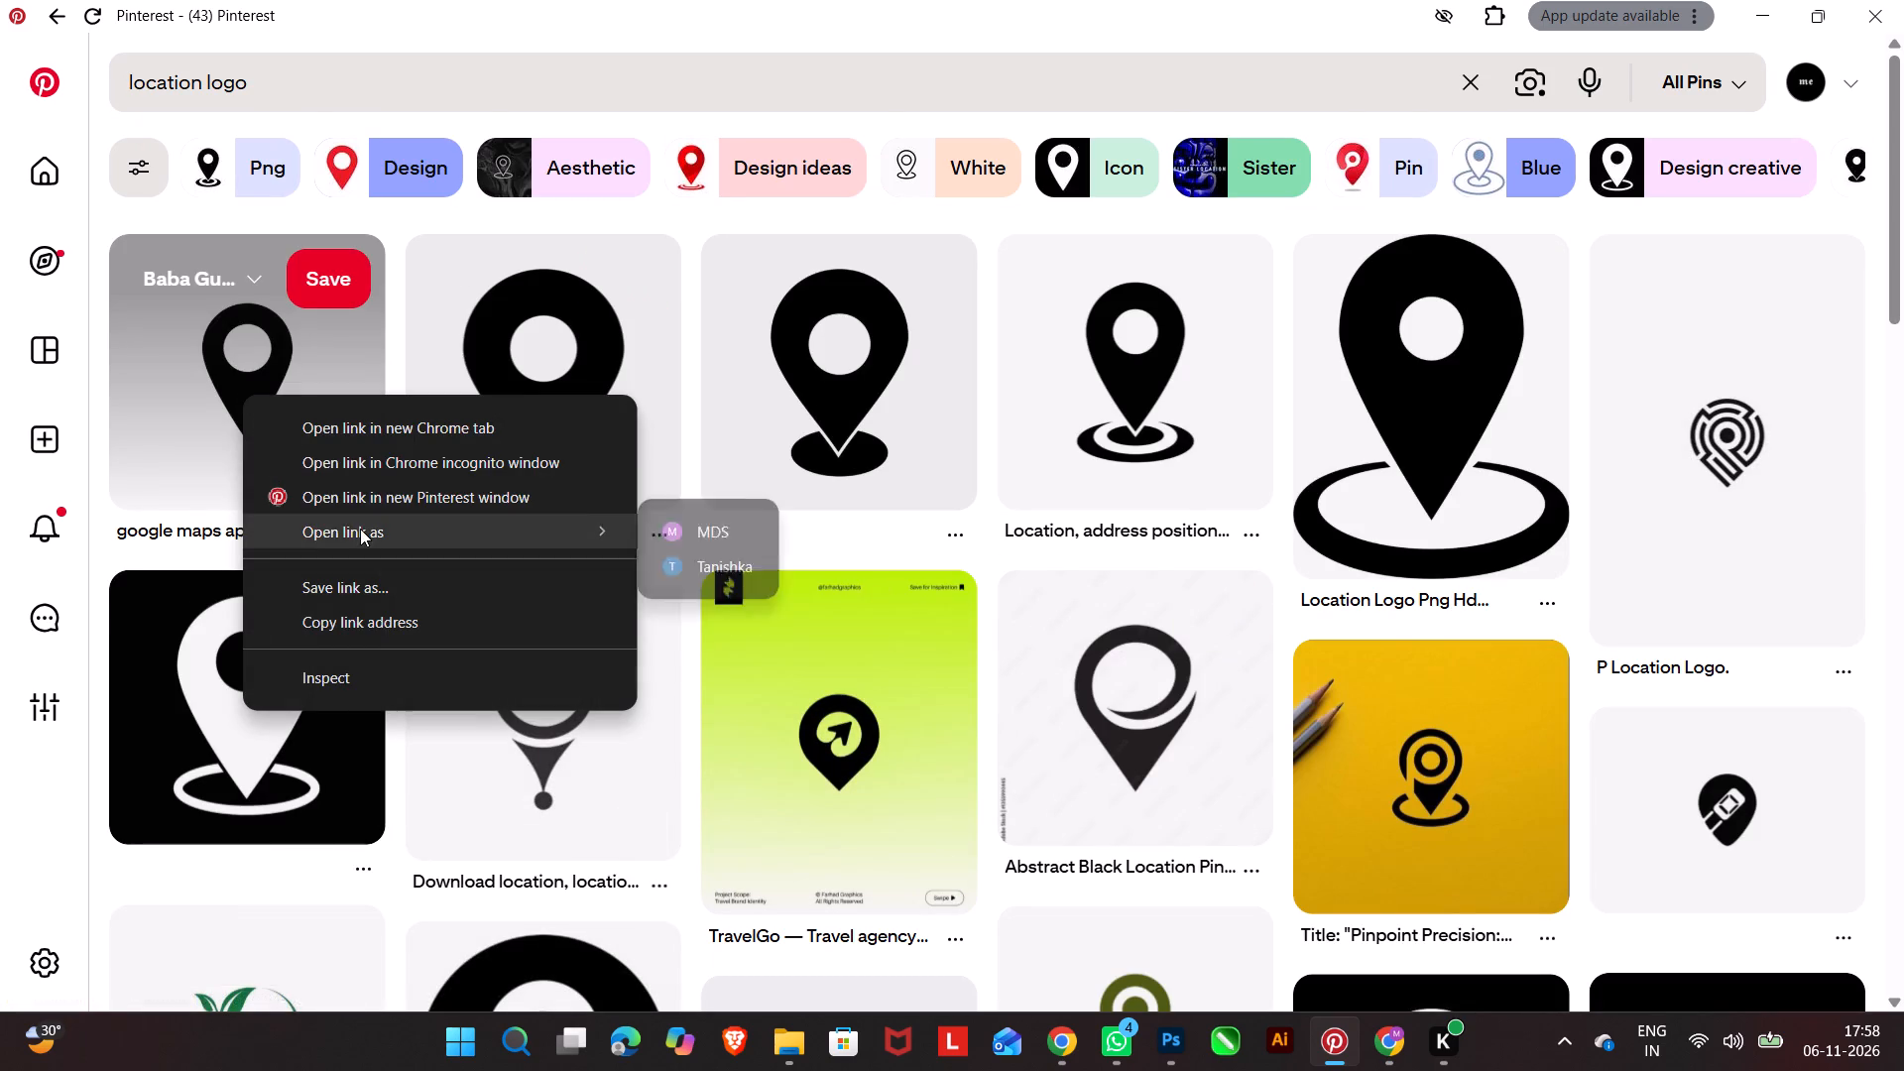
left_click(244, 360)
right_click(387, 484)
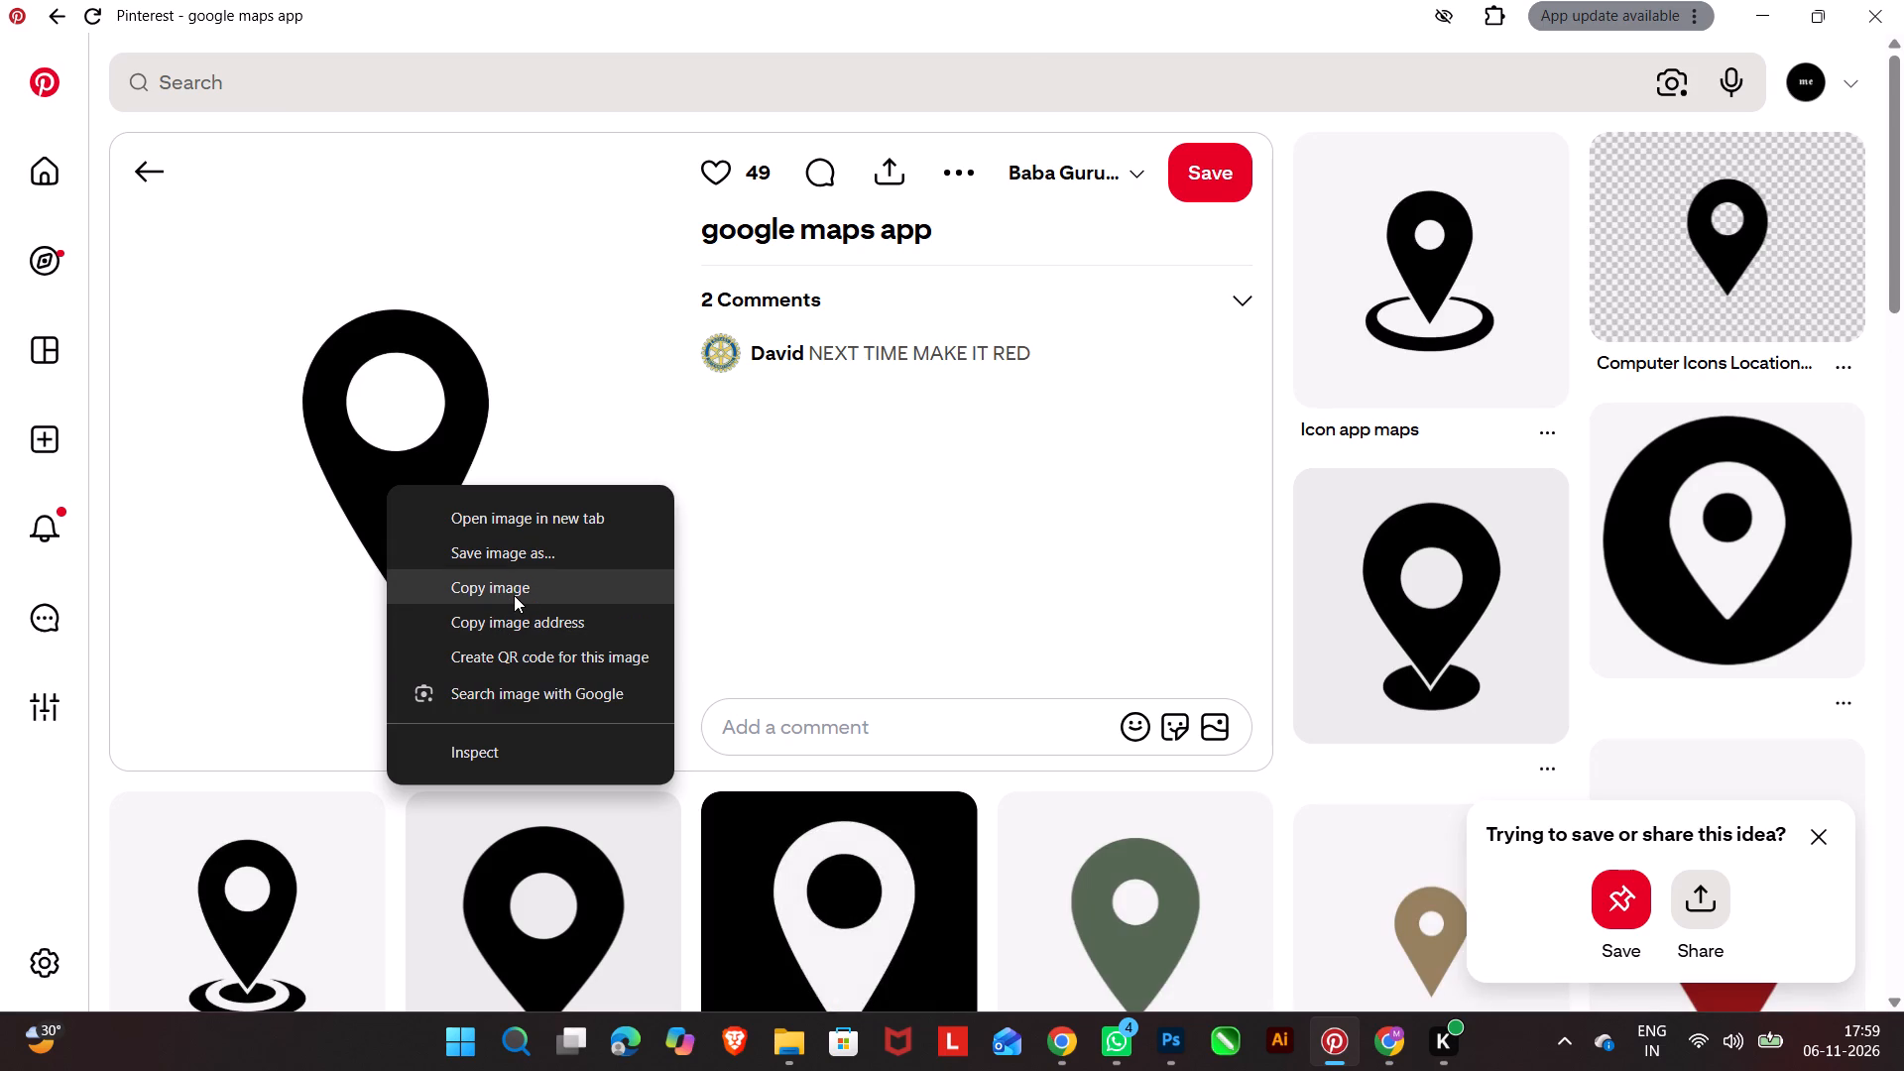
left_click(514, 595)
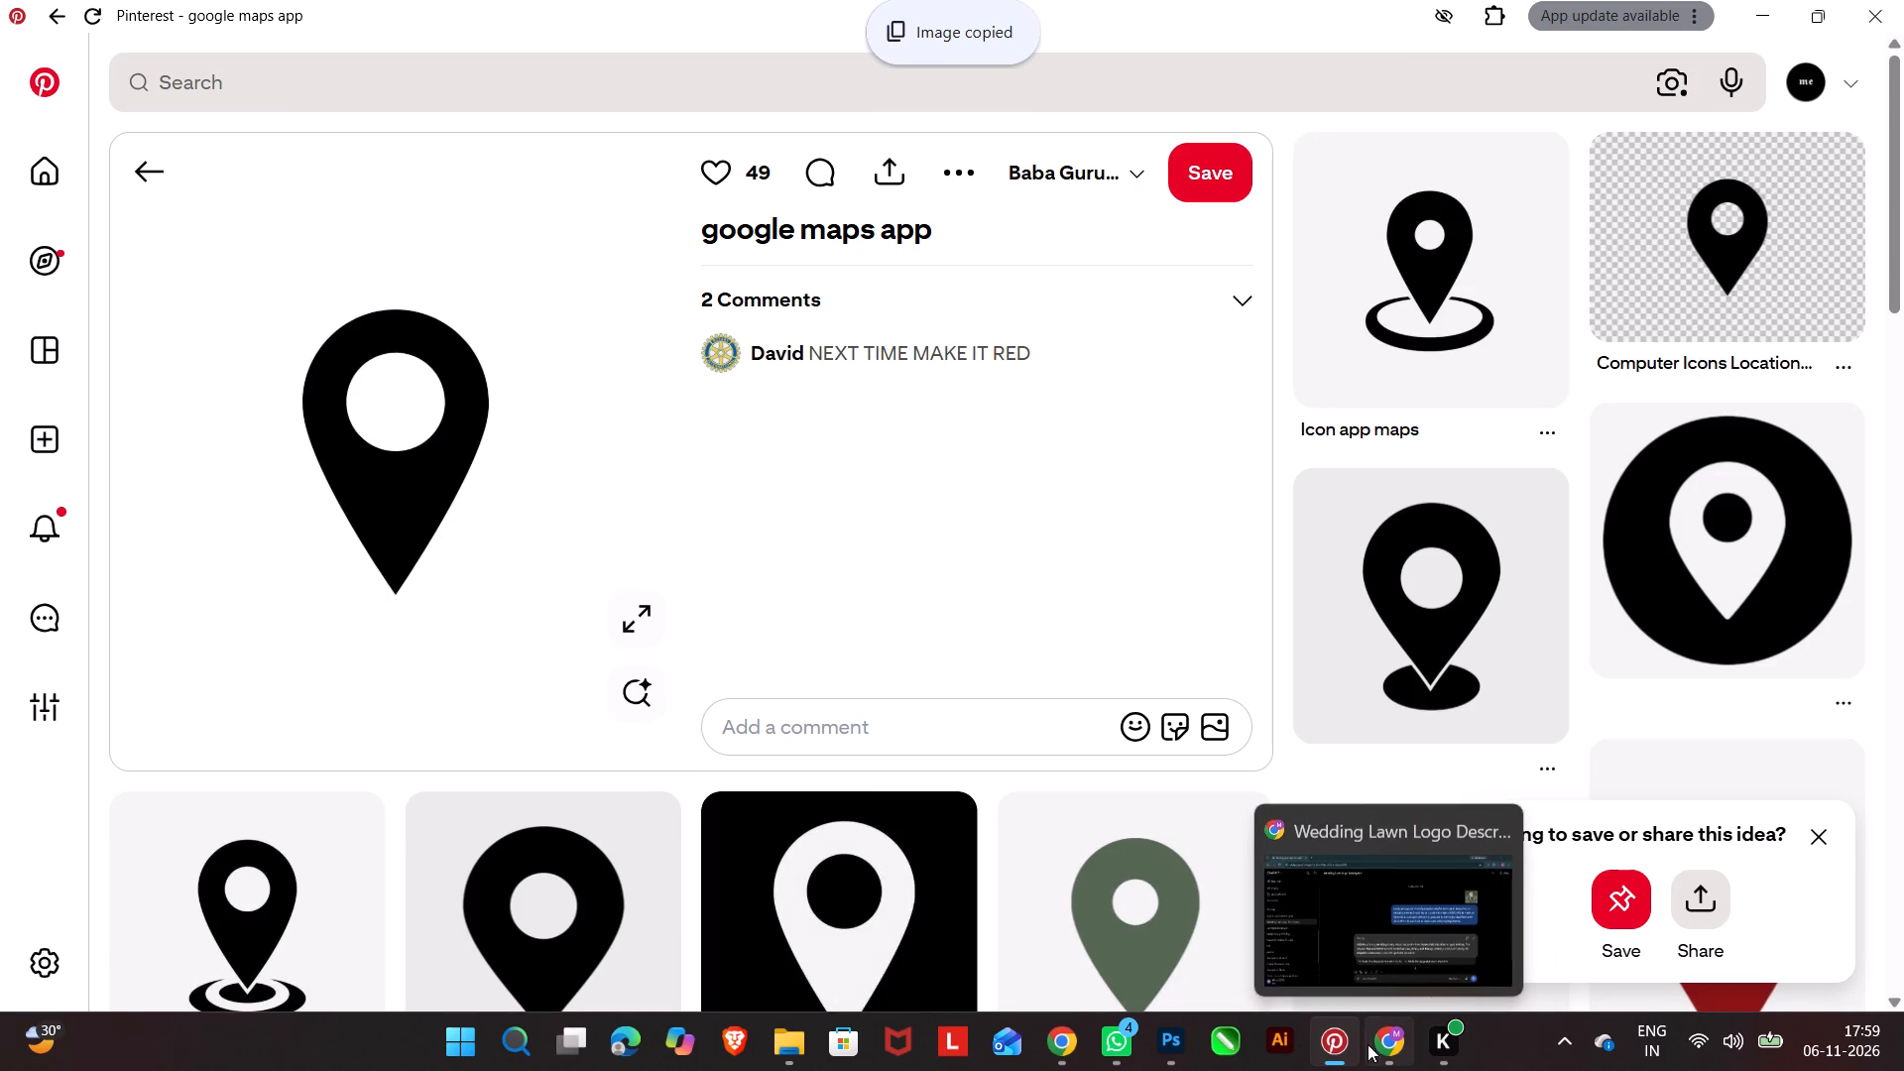
left_click(1171, 1044)
left_click(824, 678)
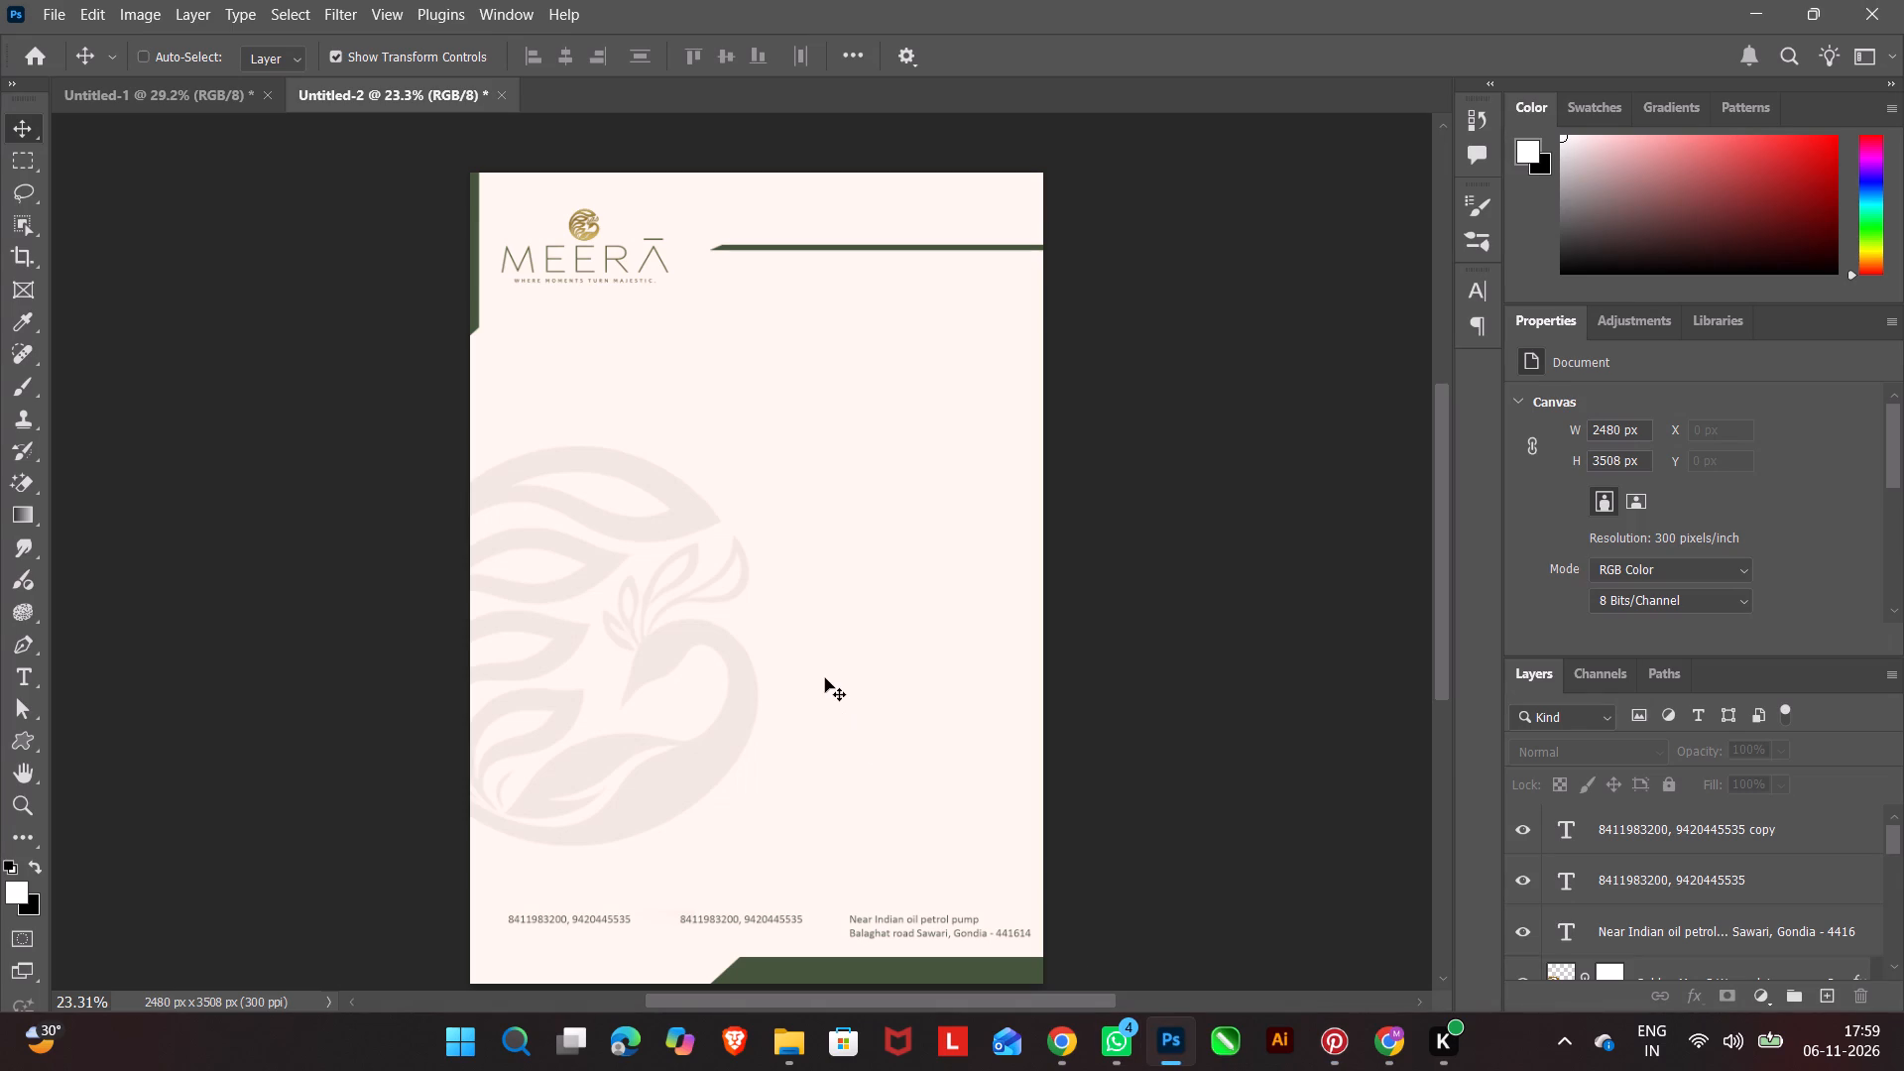
key("ctrl+v")
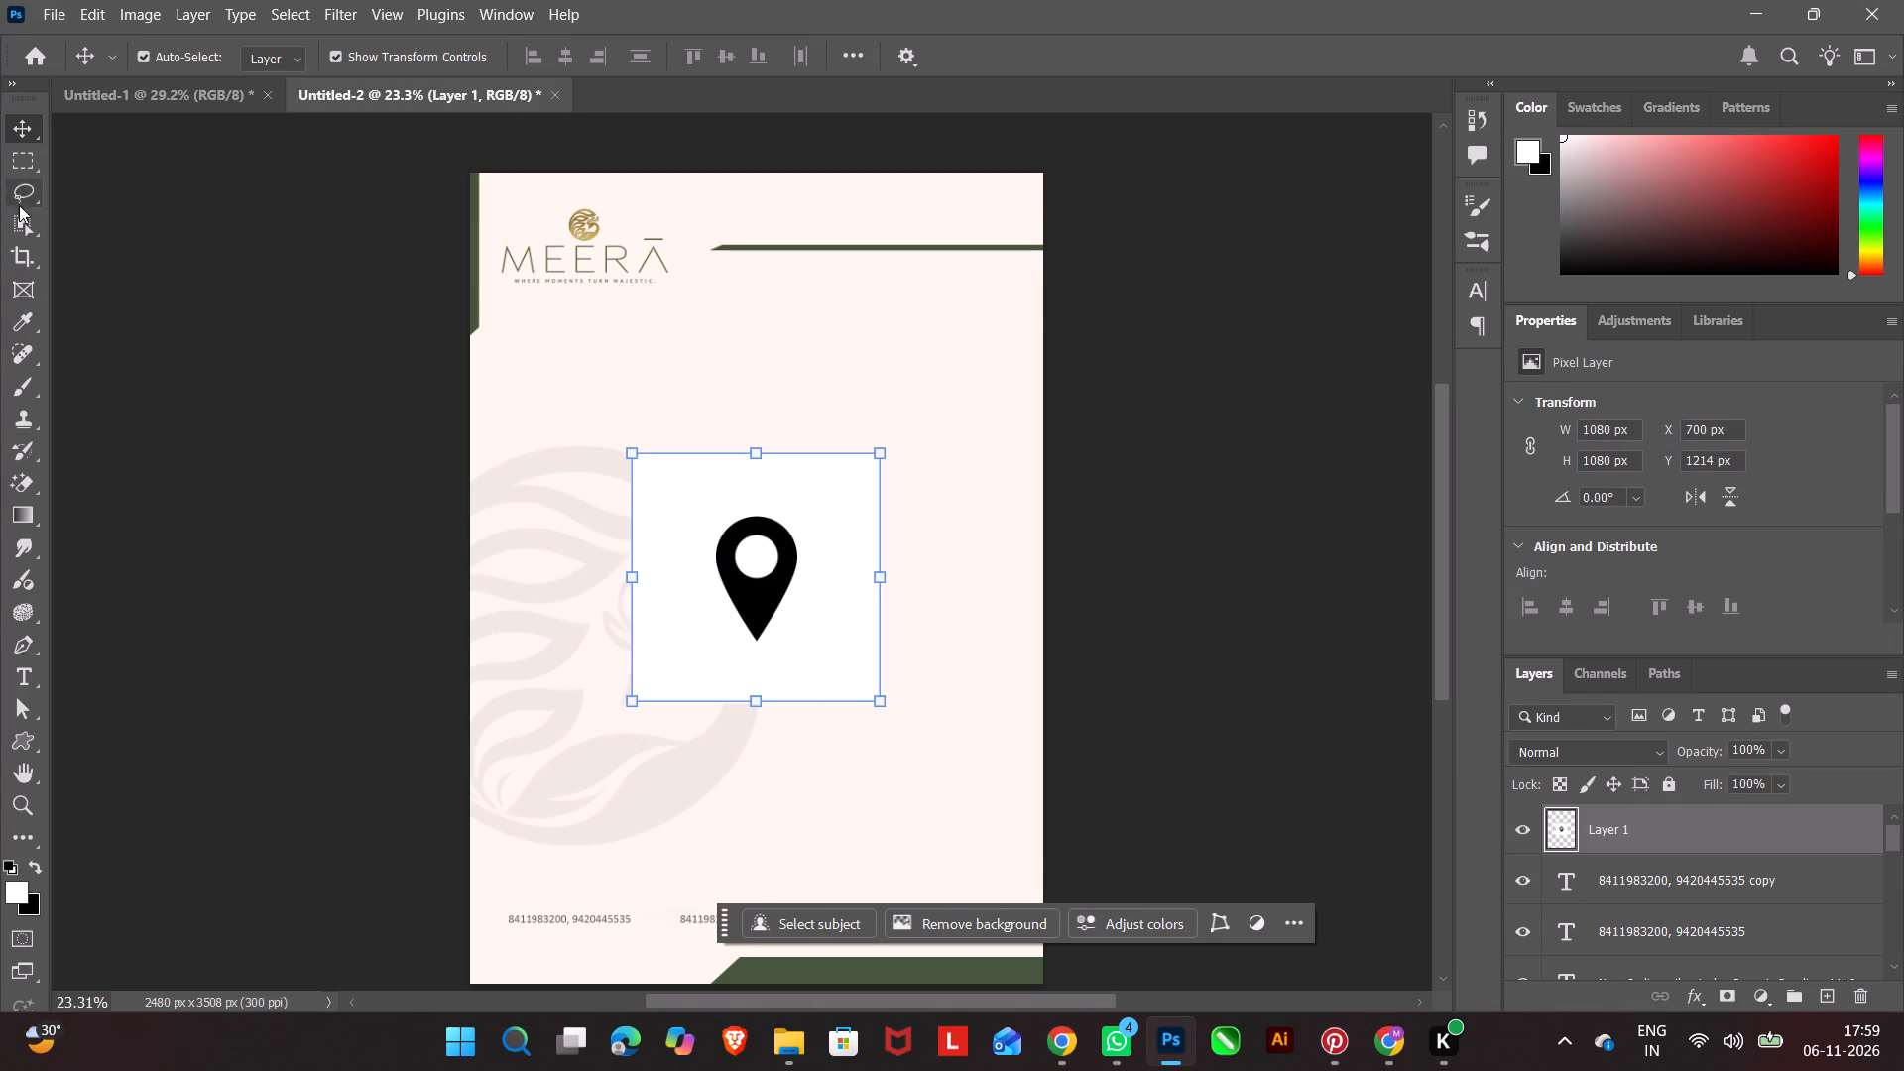
Select the black pin shape with the Object Selection tool and copy it onto a new layer twice.
left_click(29, 218)
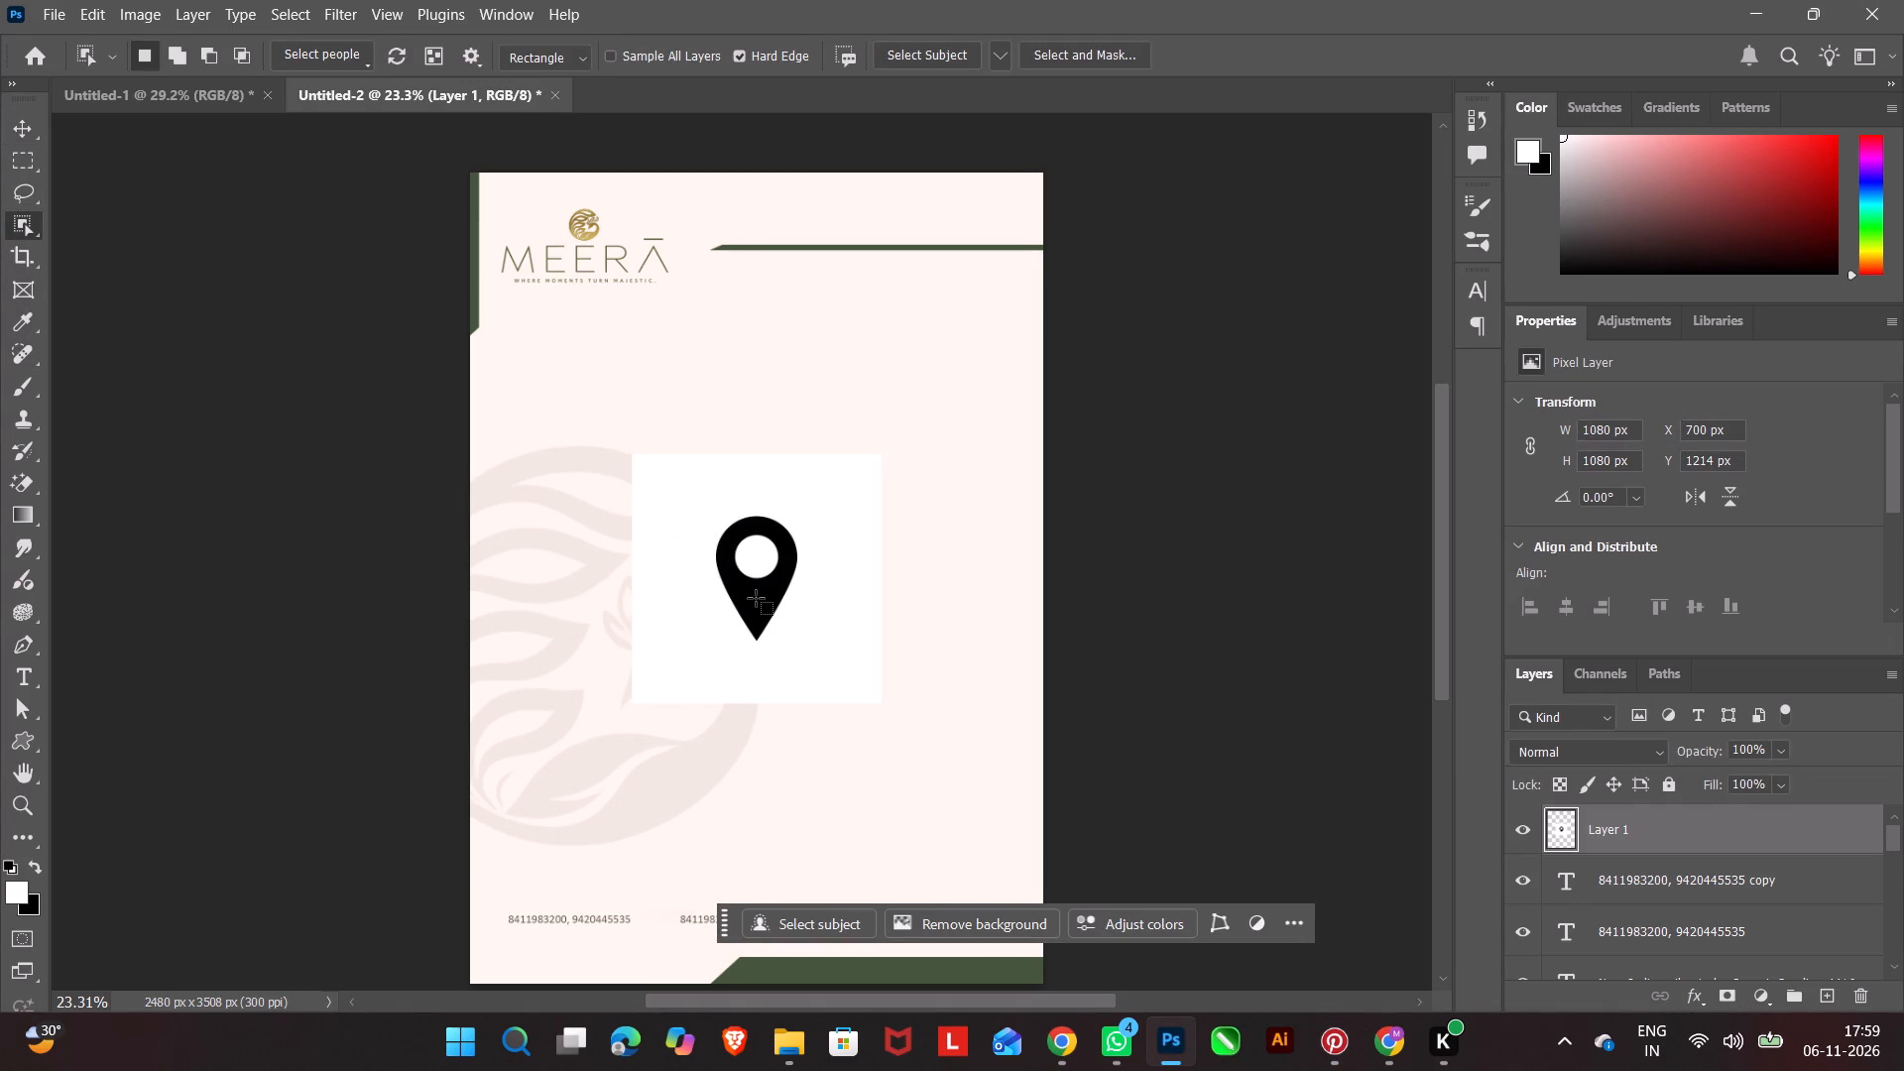
left_click(756, 598)
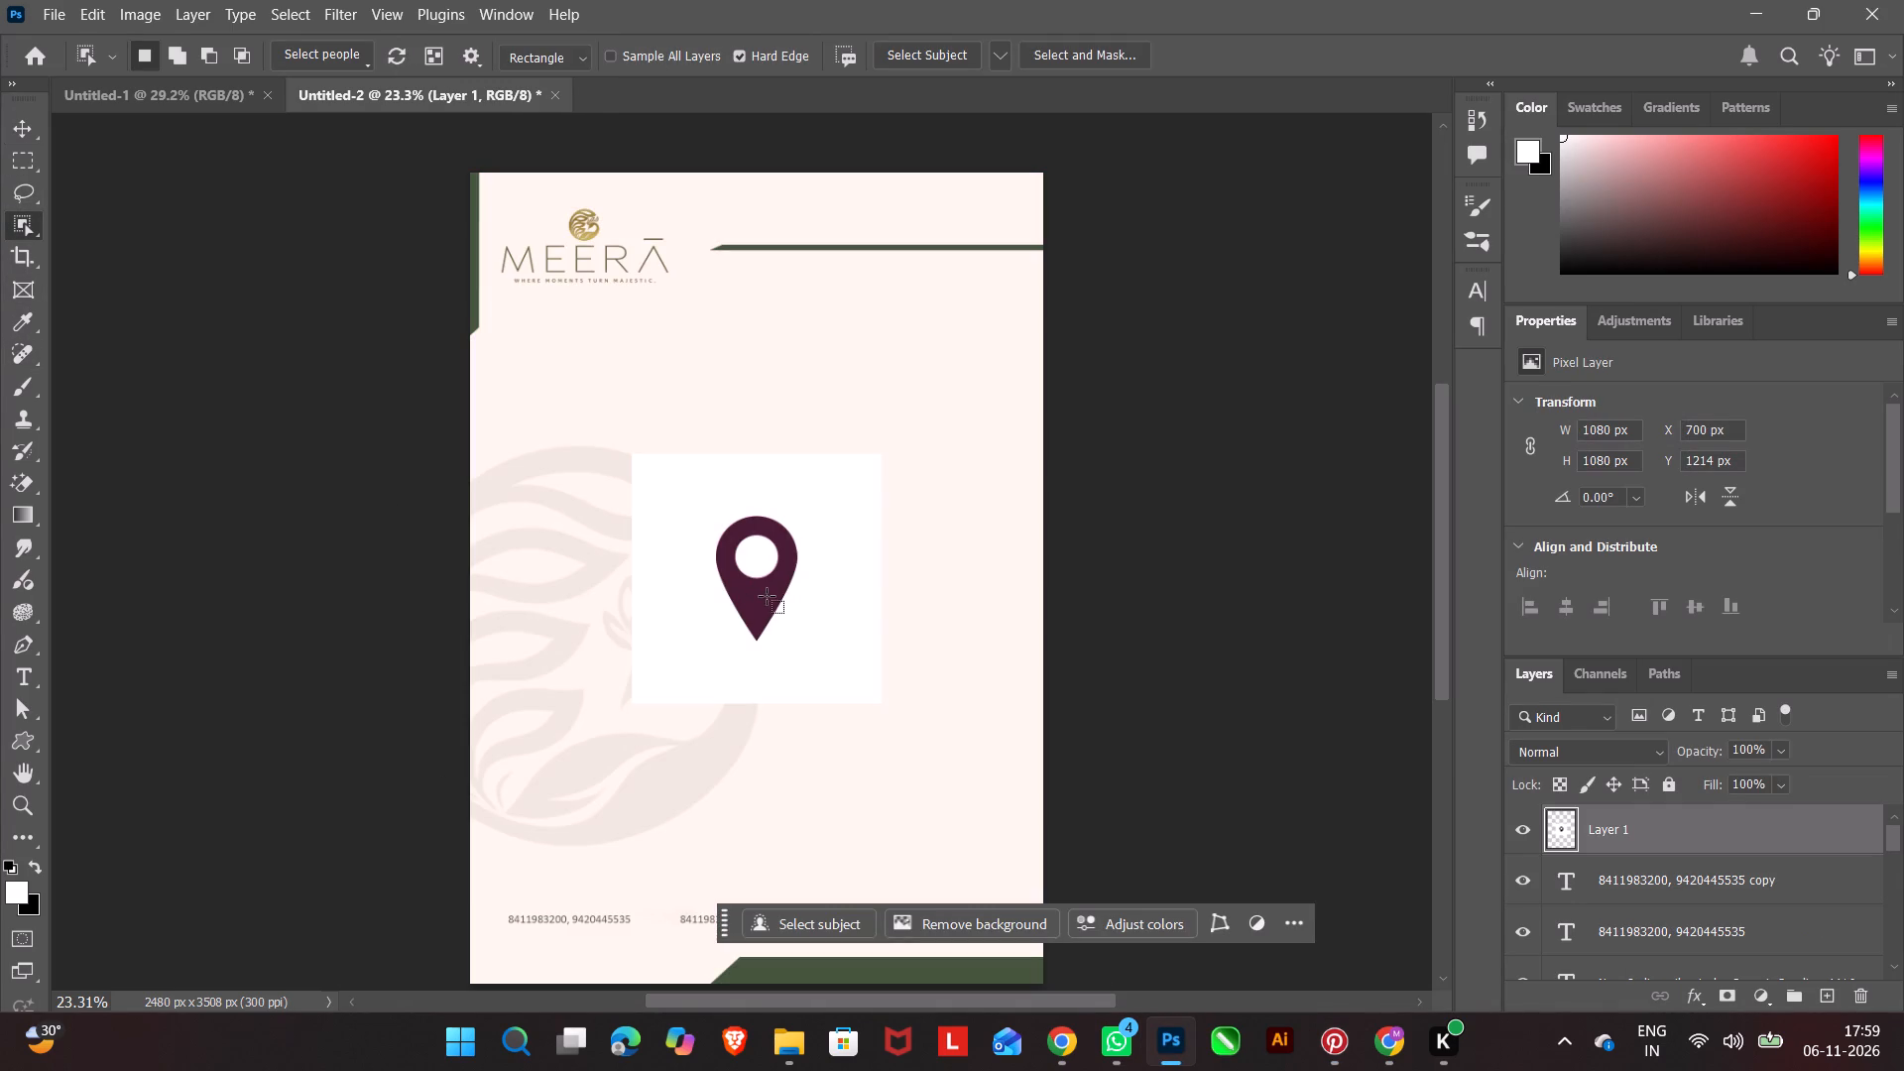
left_click(767, 596)
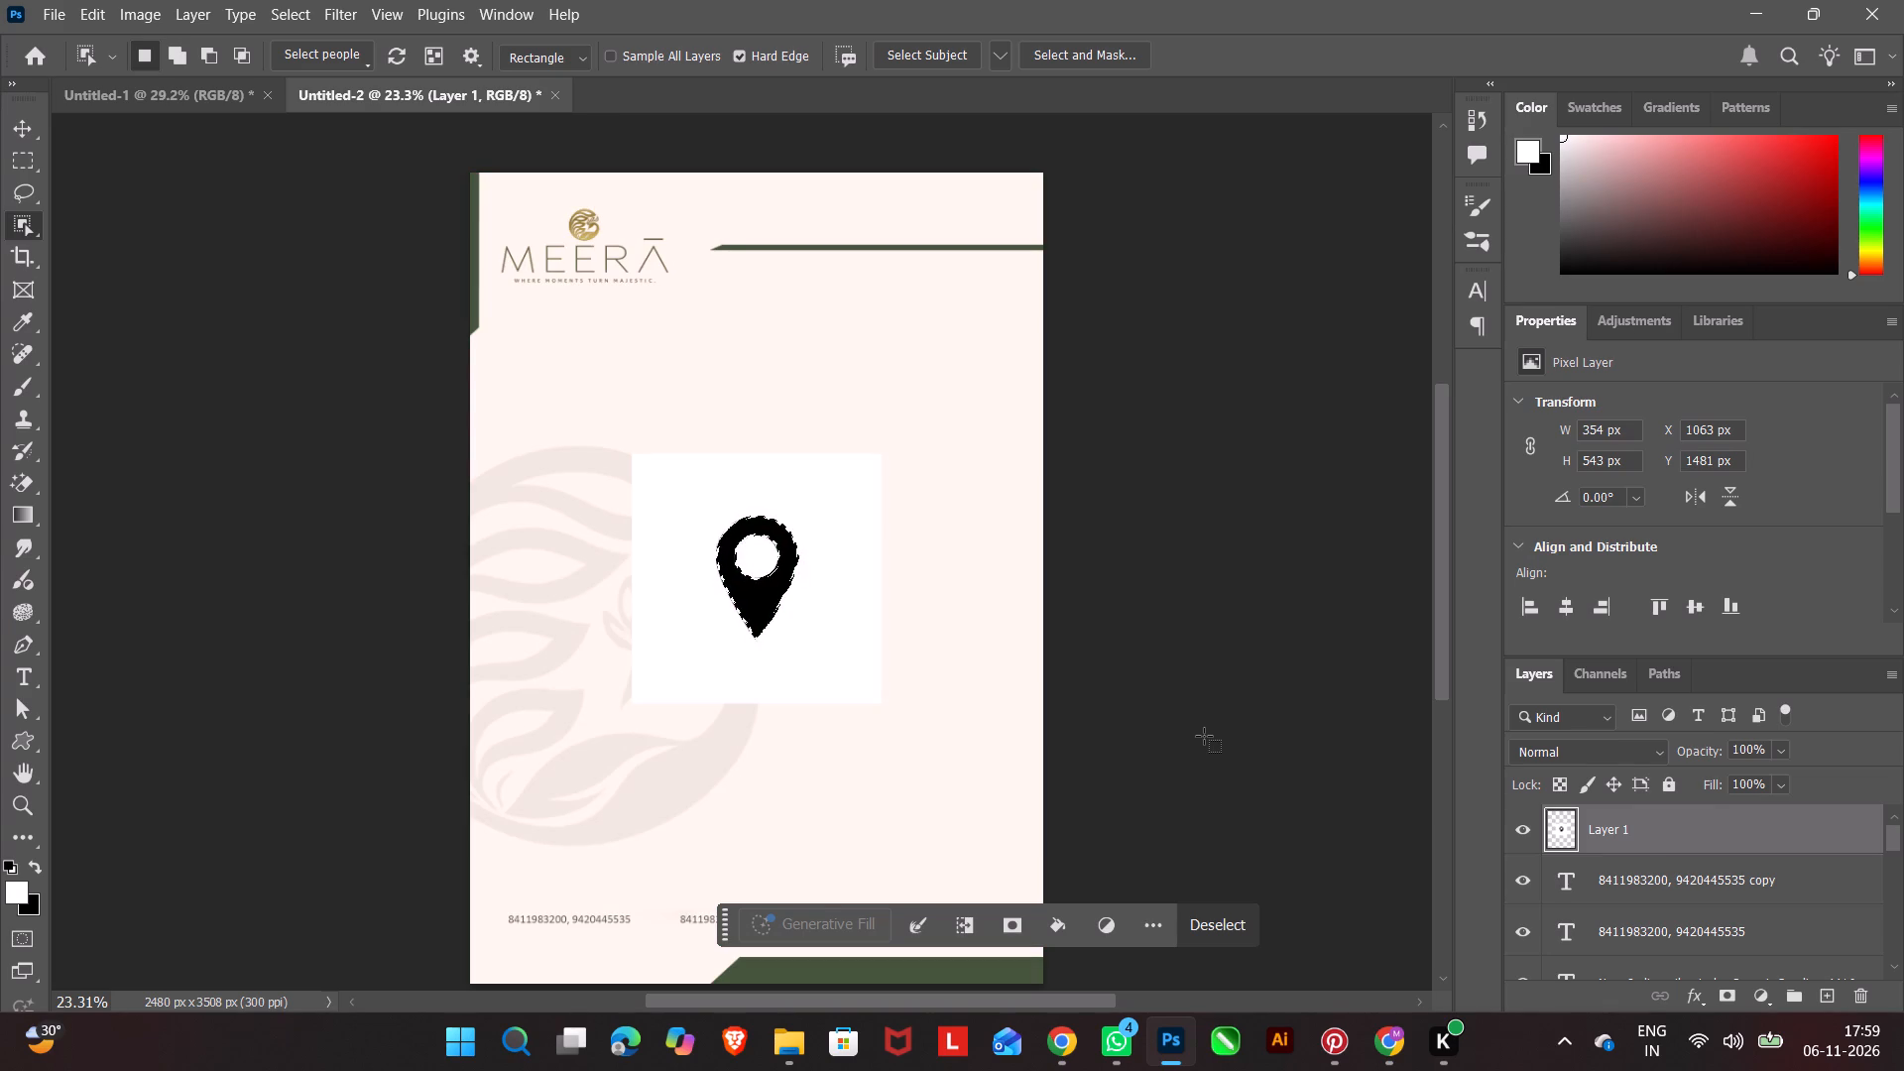
key("ctrl+j")
key("ctrl+k")
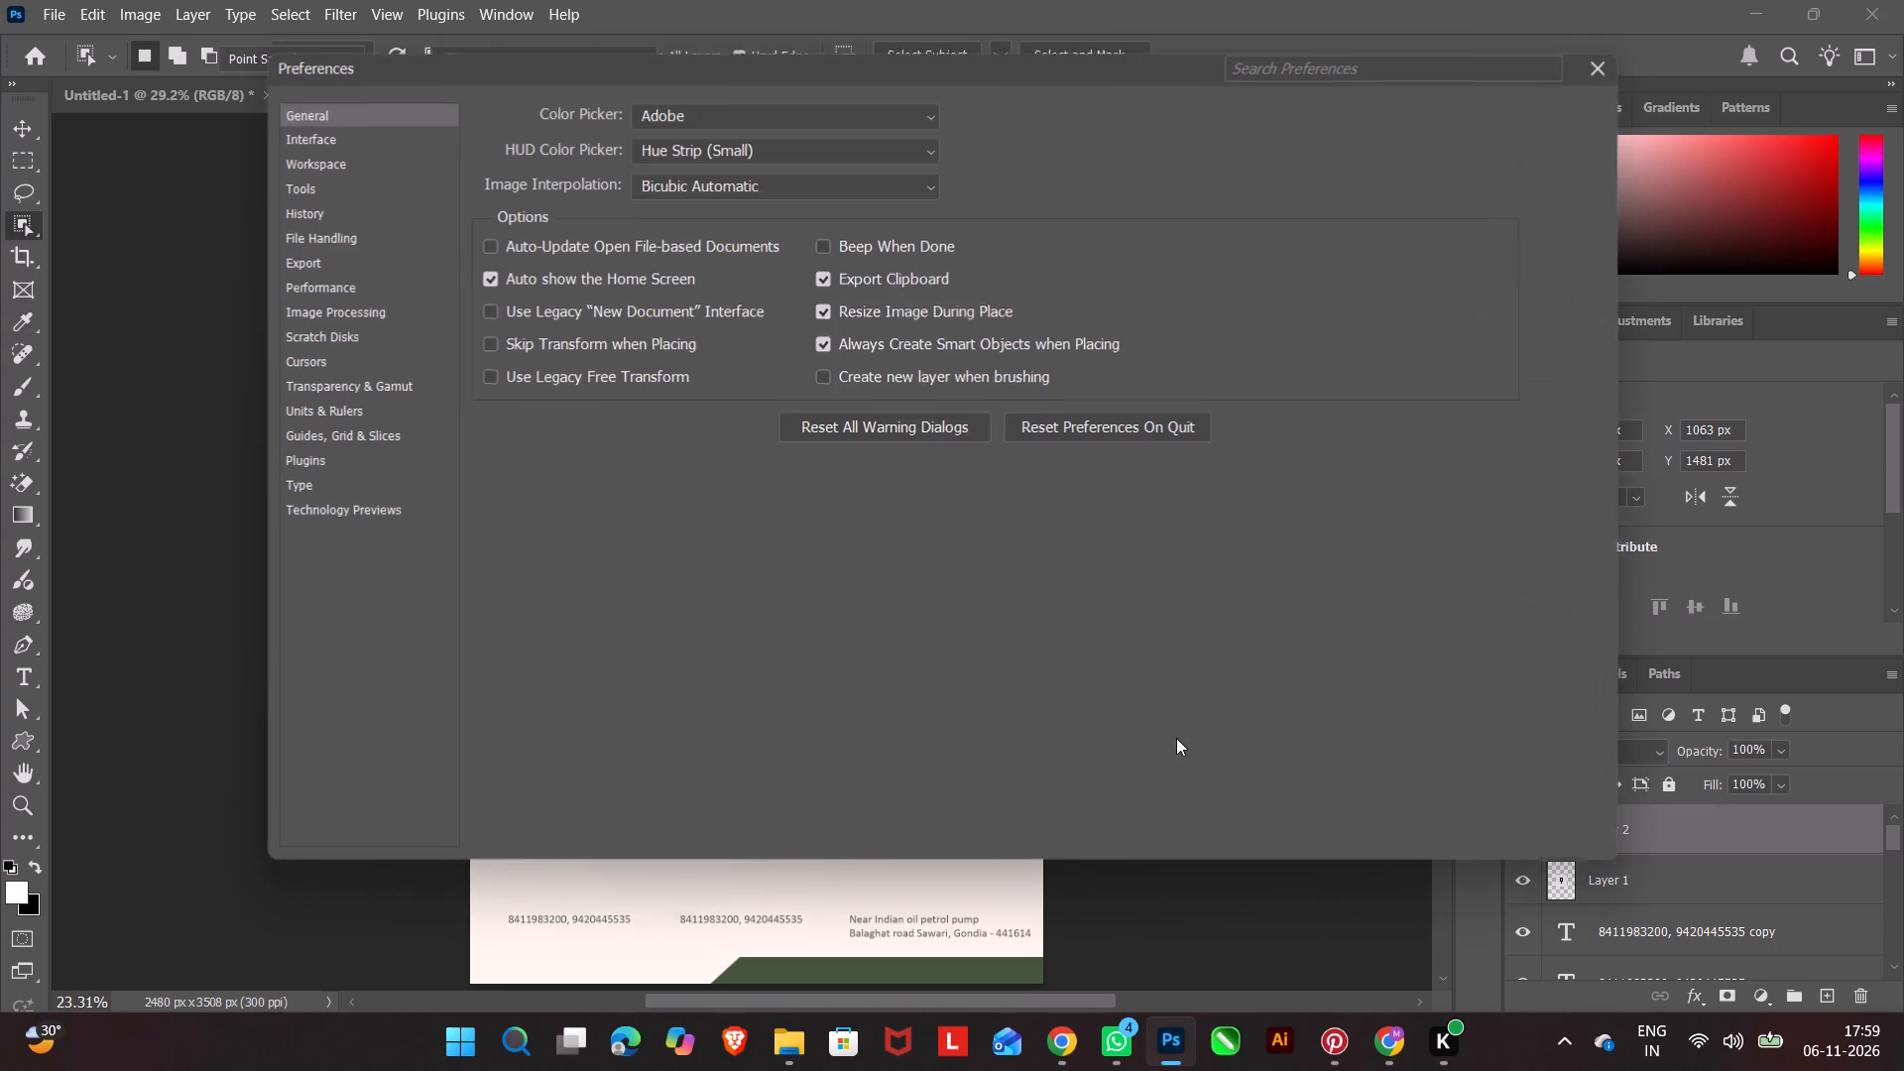
left_click(1599, 66)
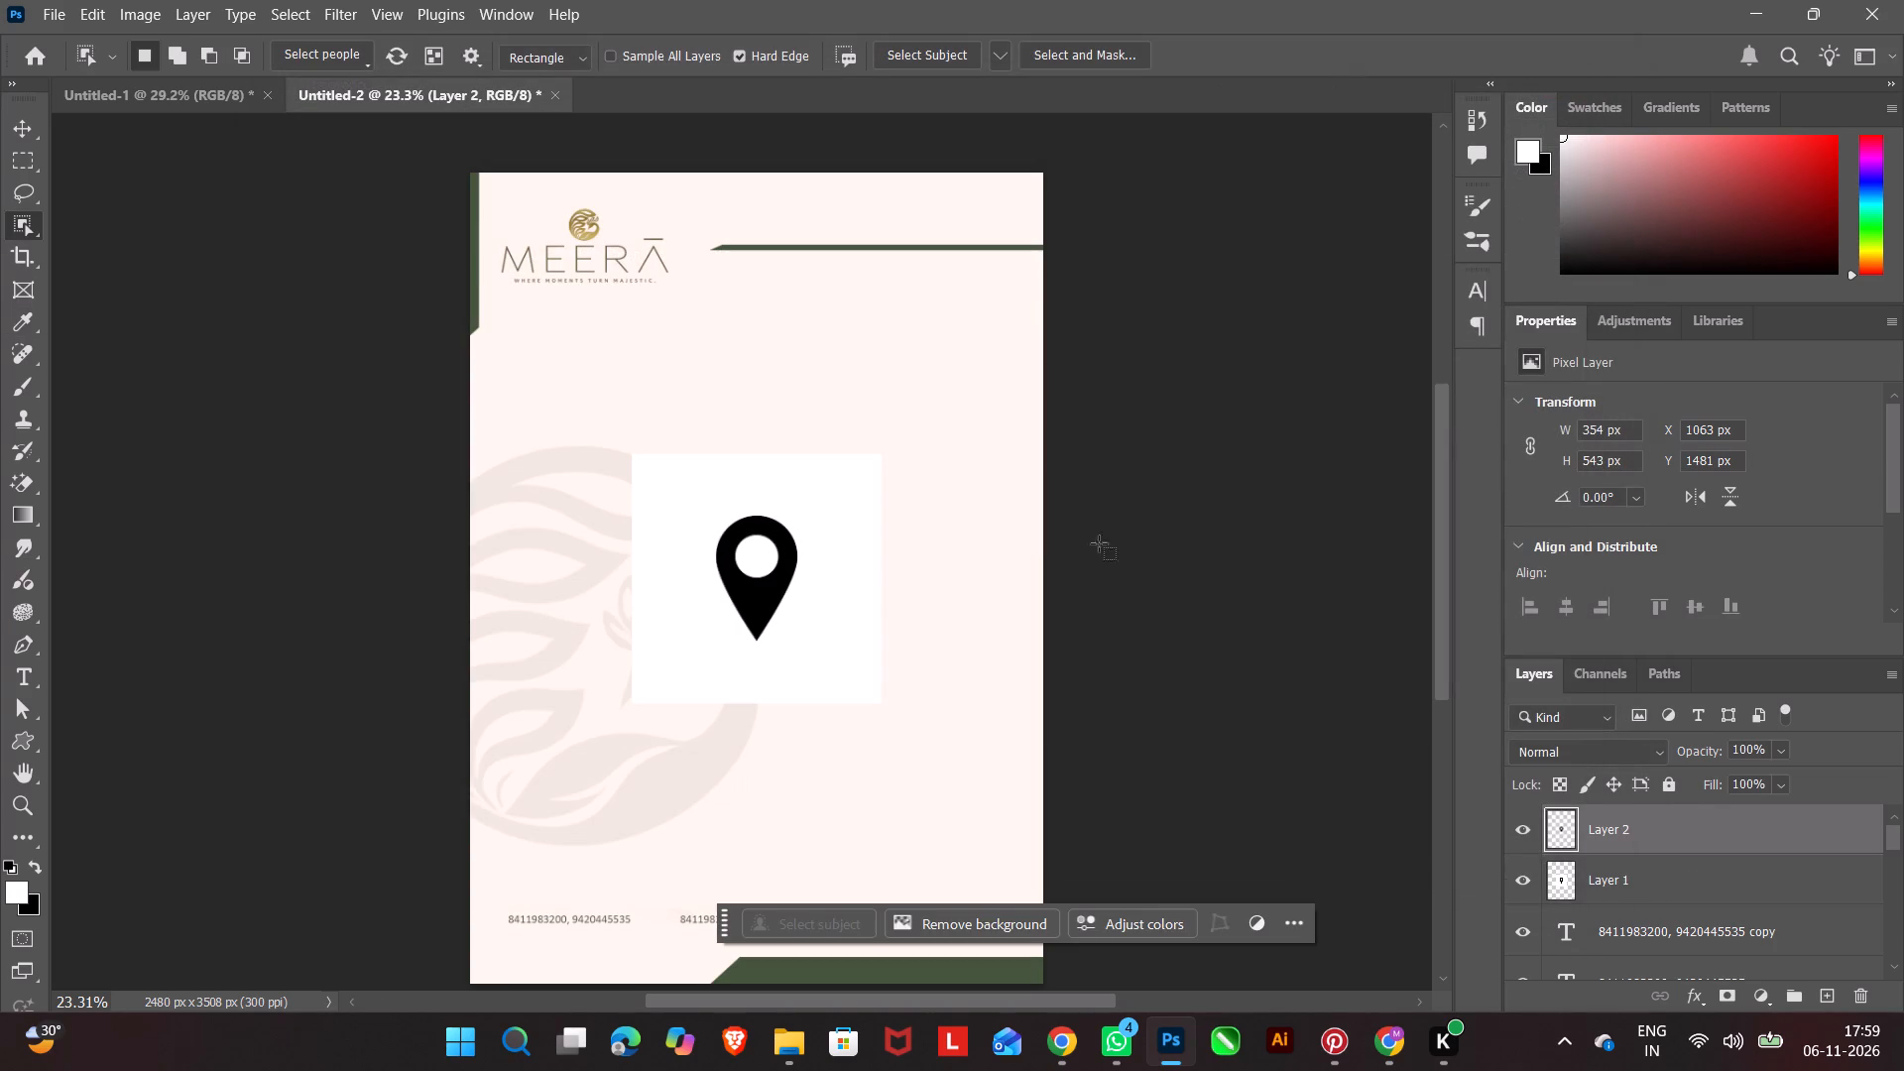
left_click(762, 604)
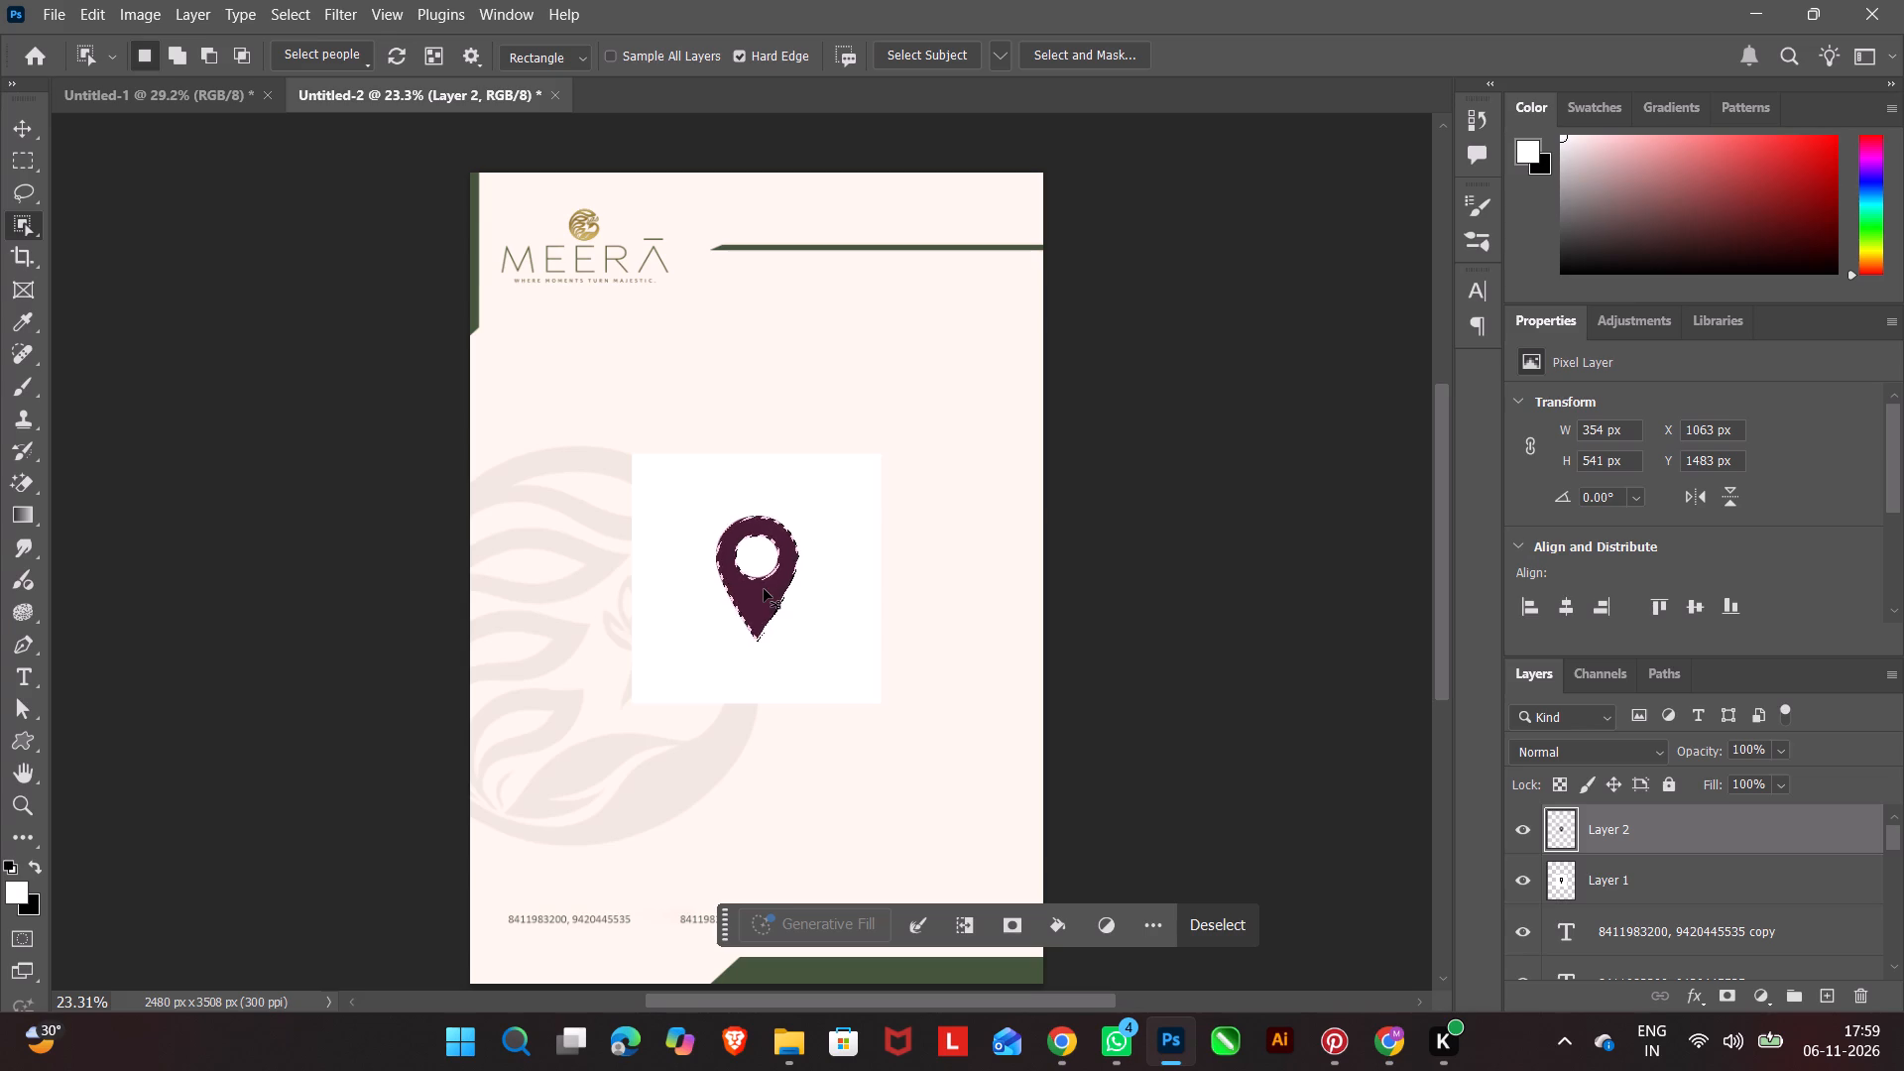
key("ctrl+j")
Delete the pasted image layer with the white square background behind the pin.
left_click(22, 113)
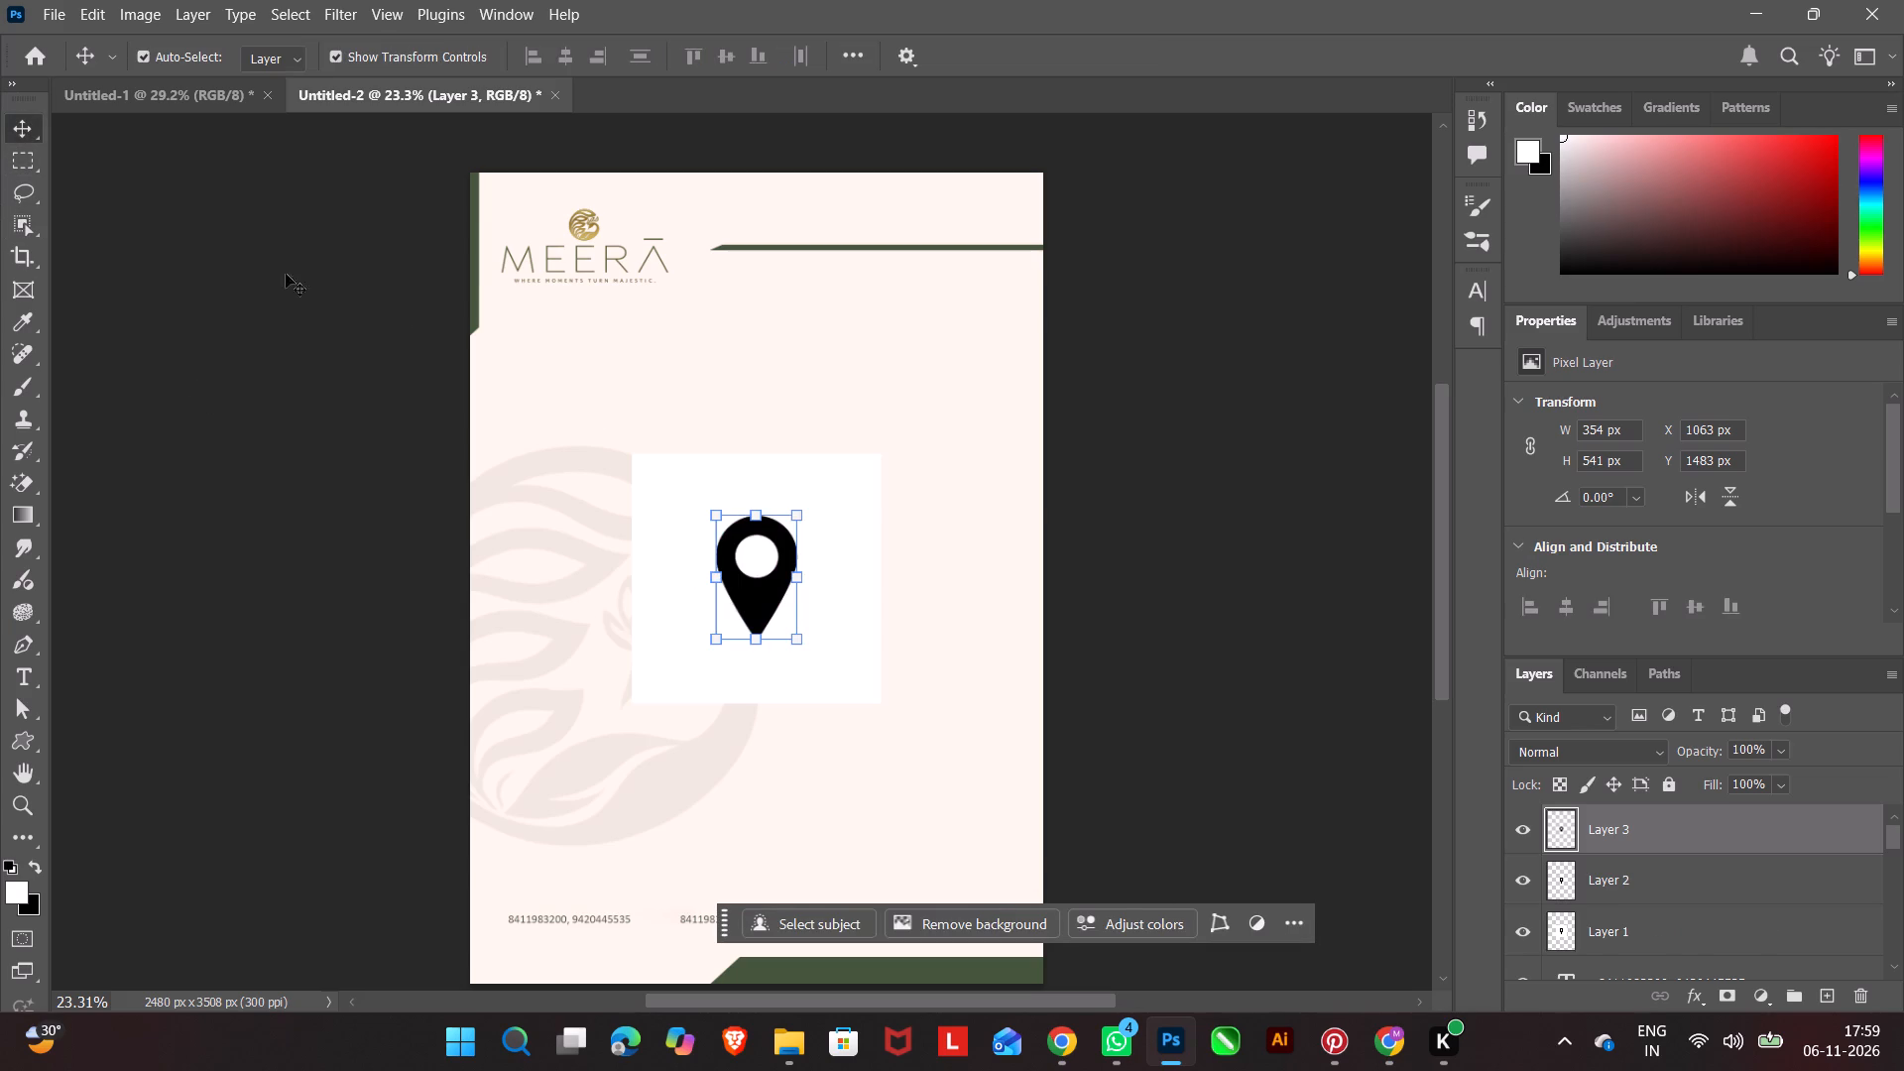
left_click(692, 474)
left_click_drag(1799, 925, 1867, 964)
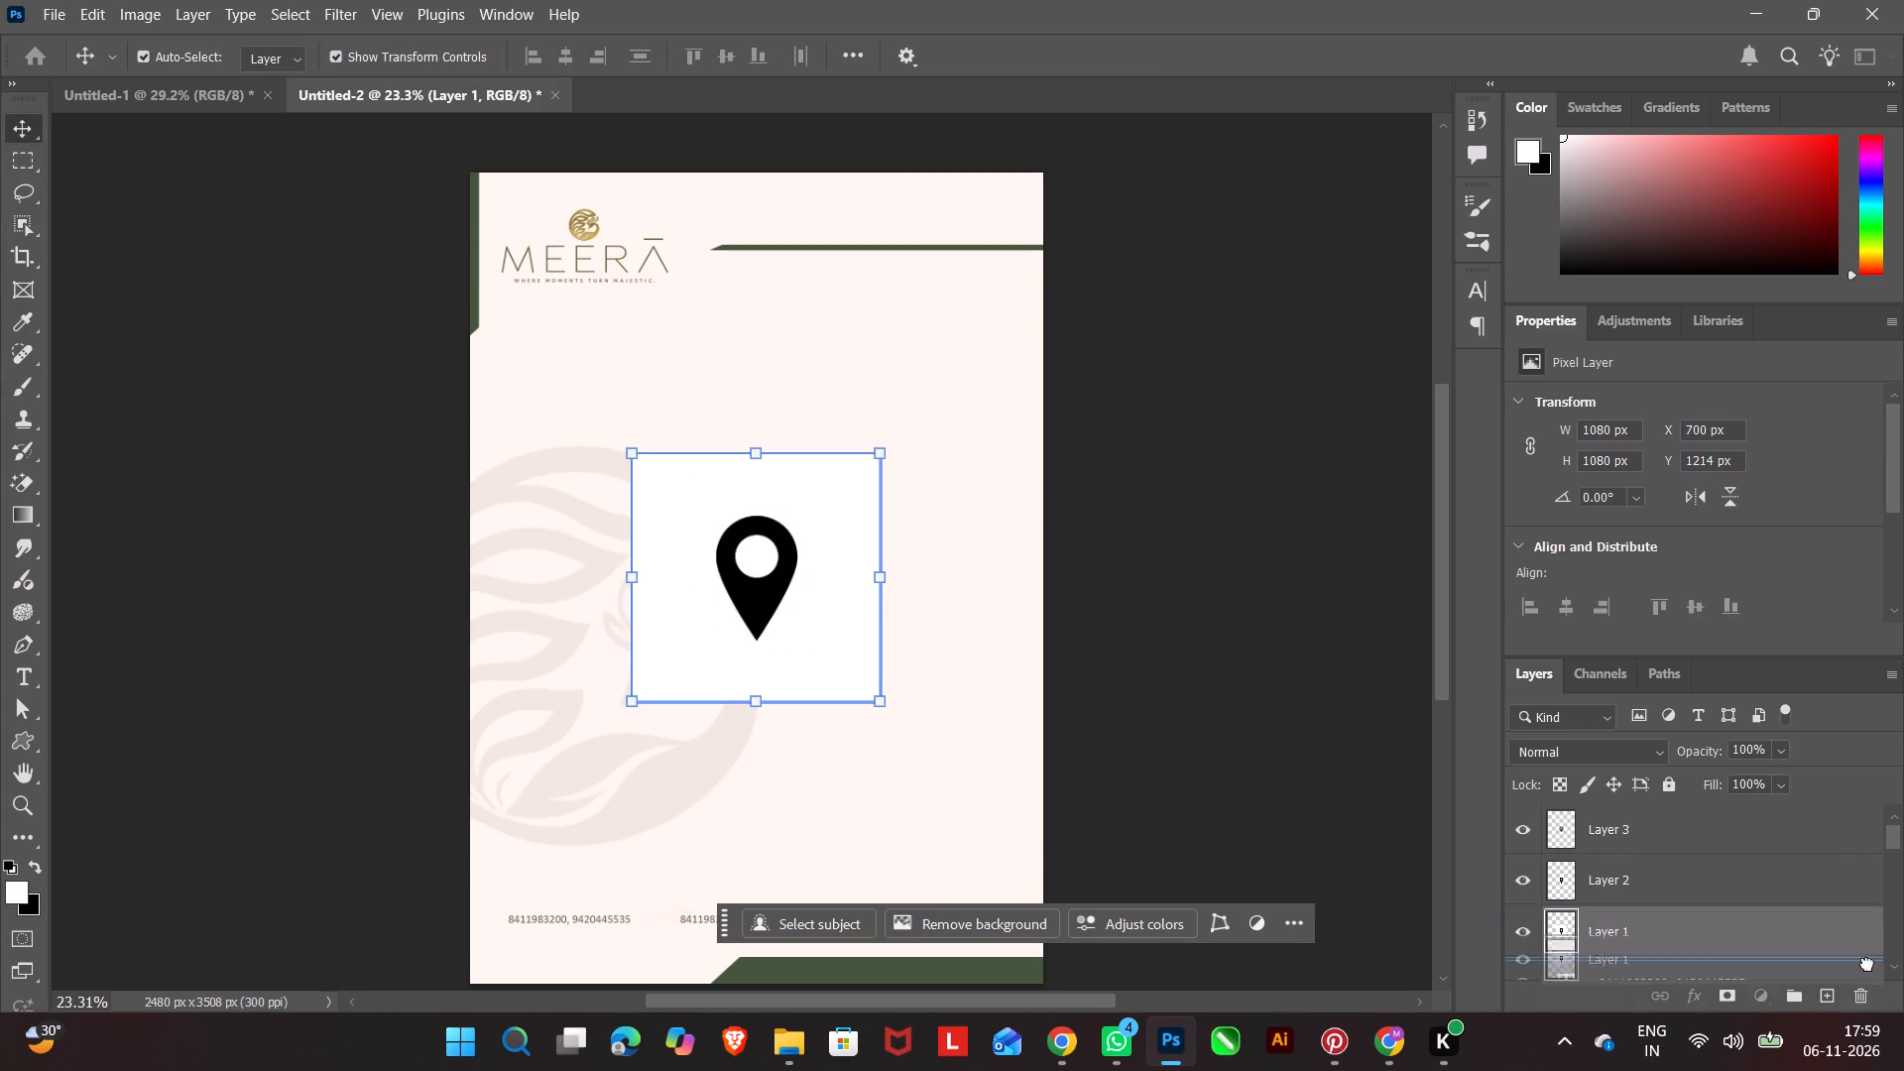
left_click_drag(1867, 964, 1865, 997)
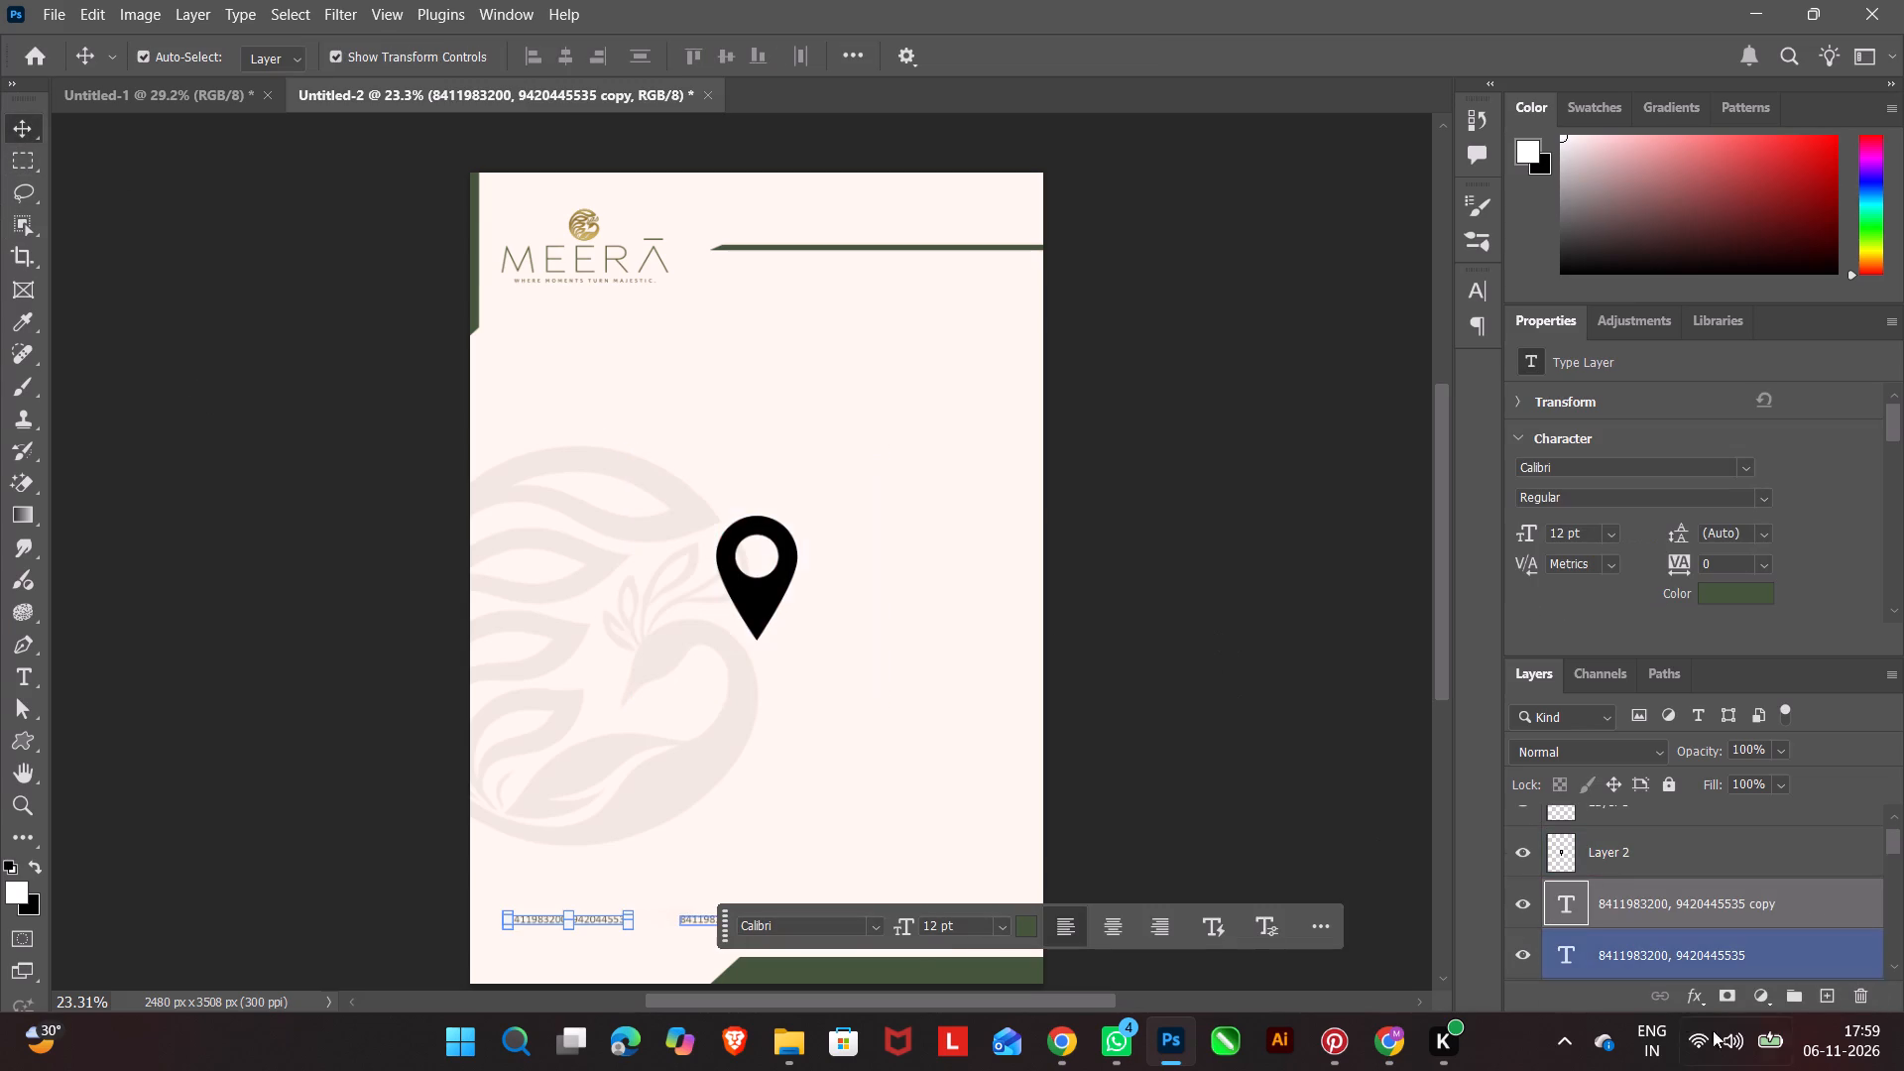
Add a 250 px inside stroke with the dark green gradient to the copied phone-number text layer.
left_click(1690, 997)
left_click(1737, 811)
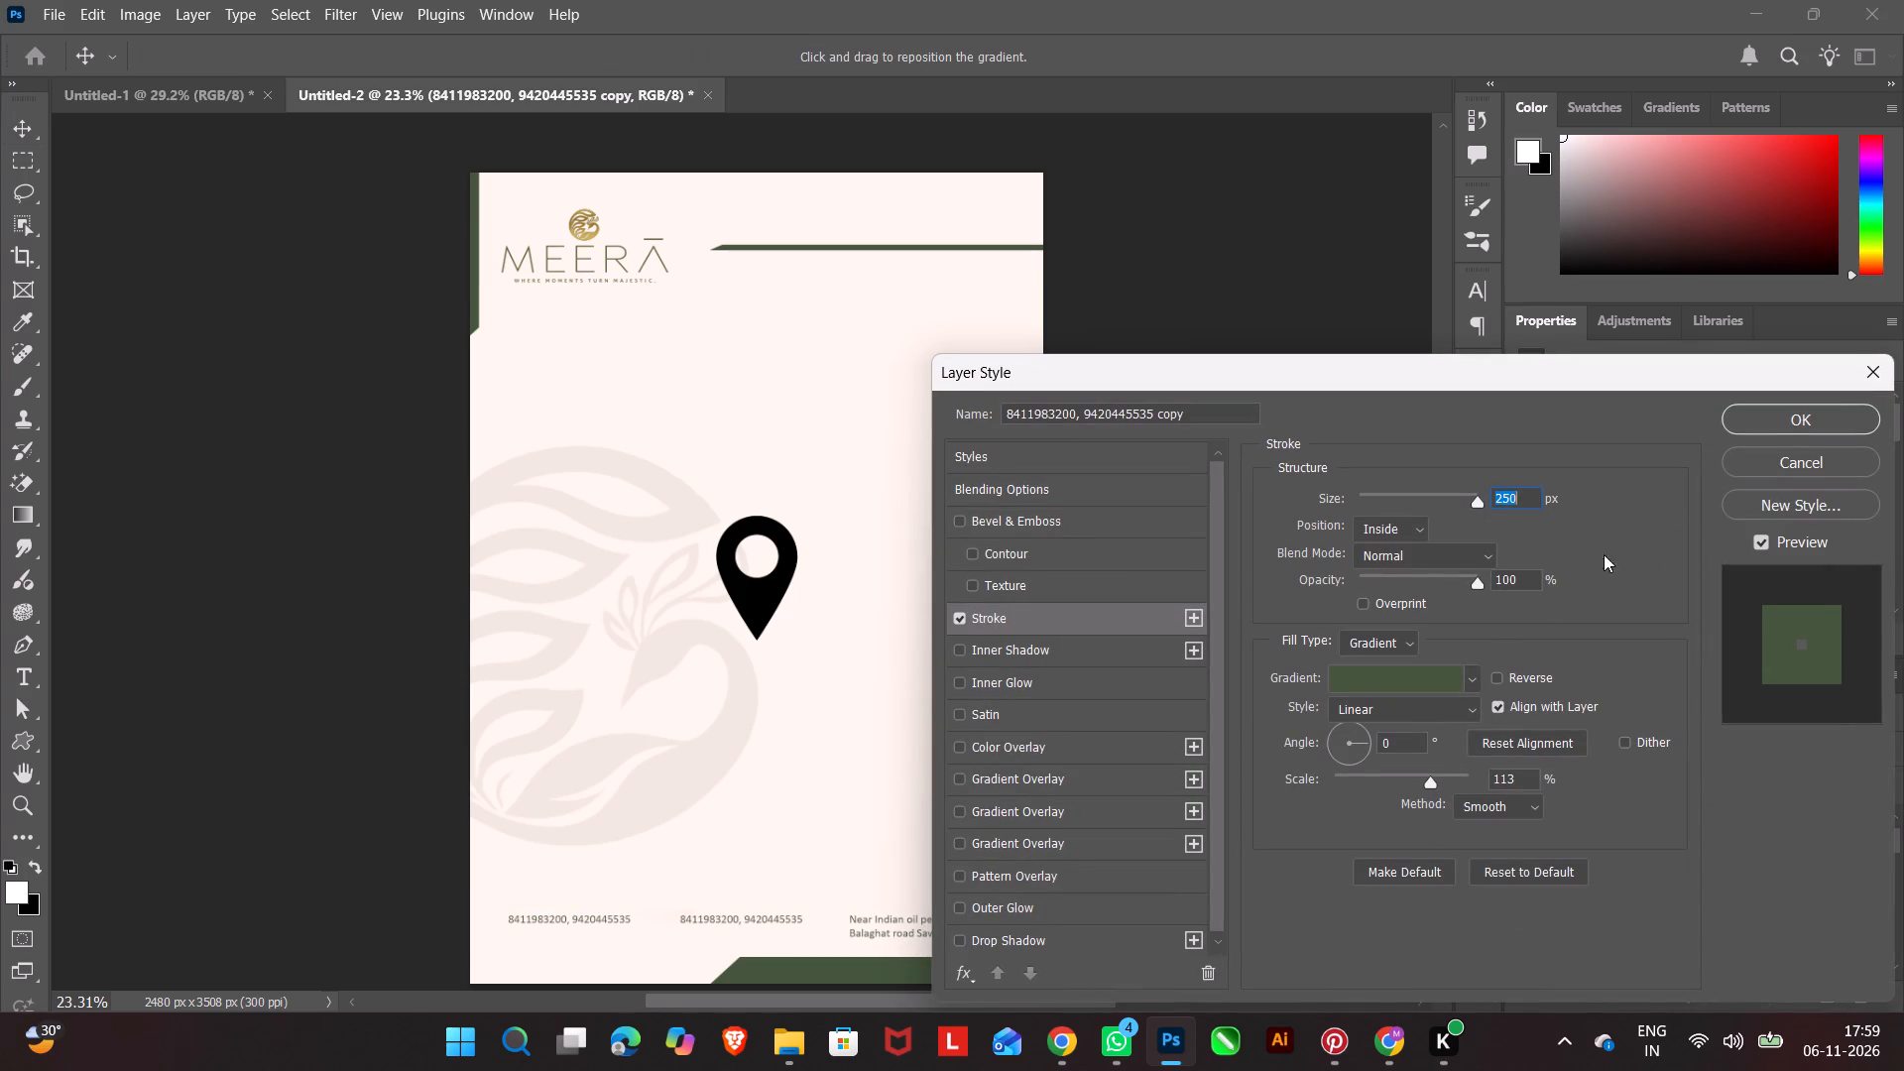
left_click(1778, 424)
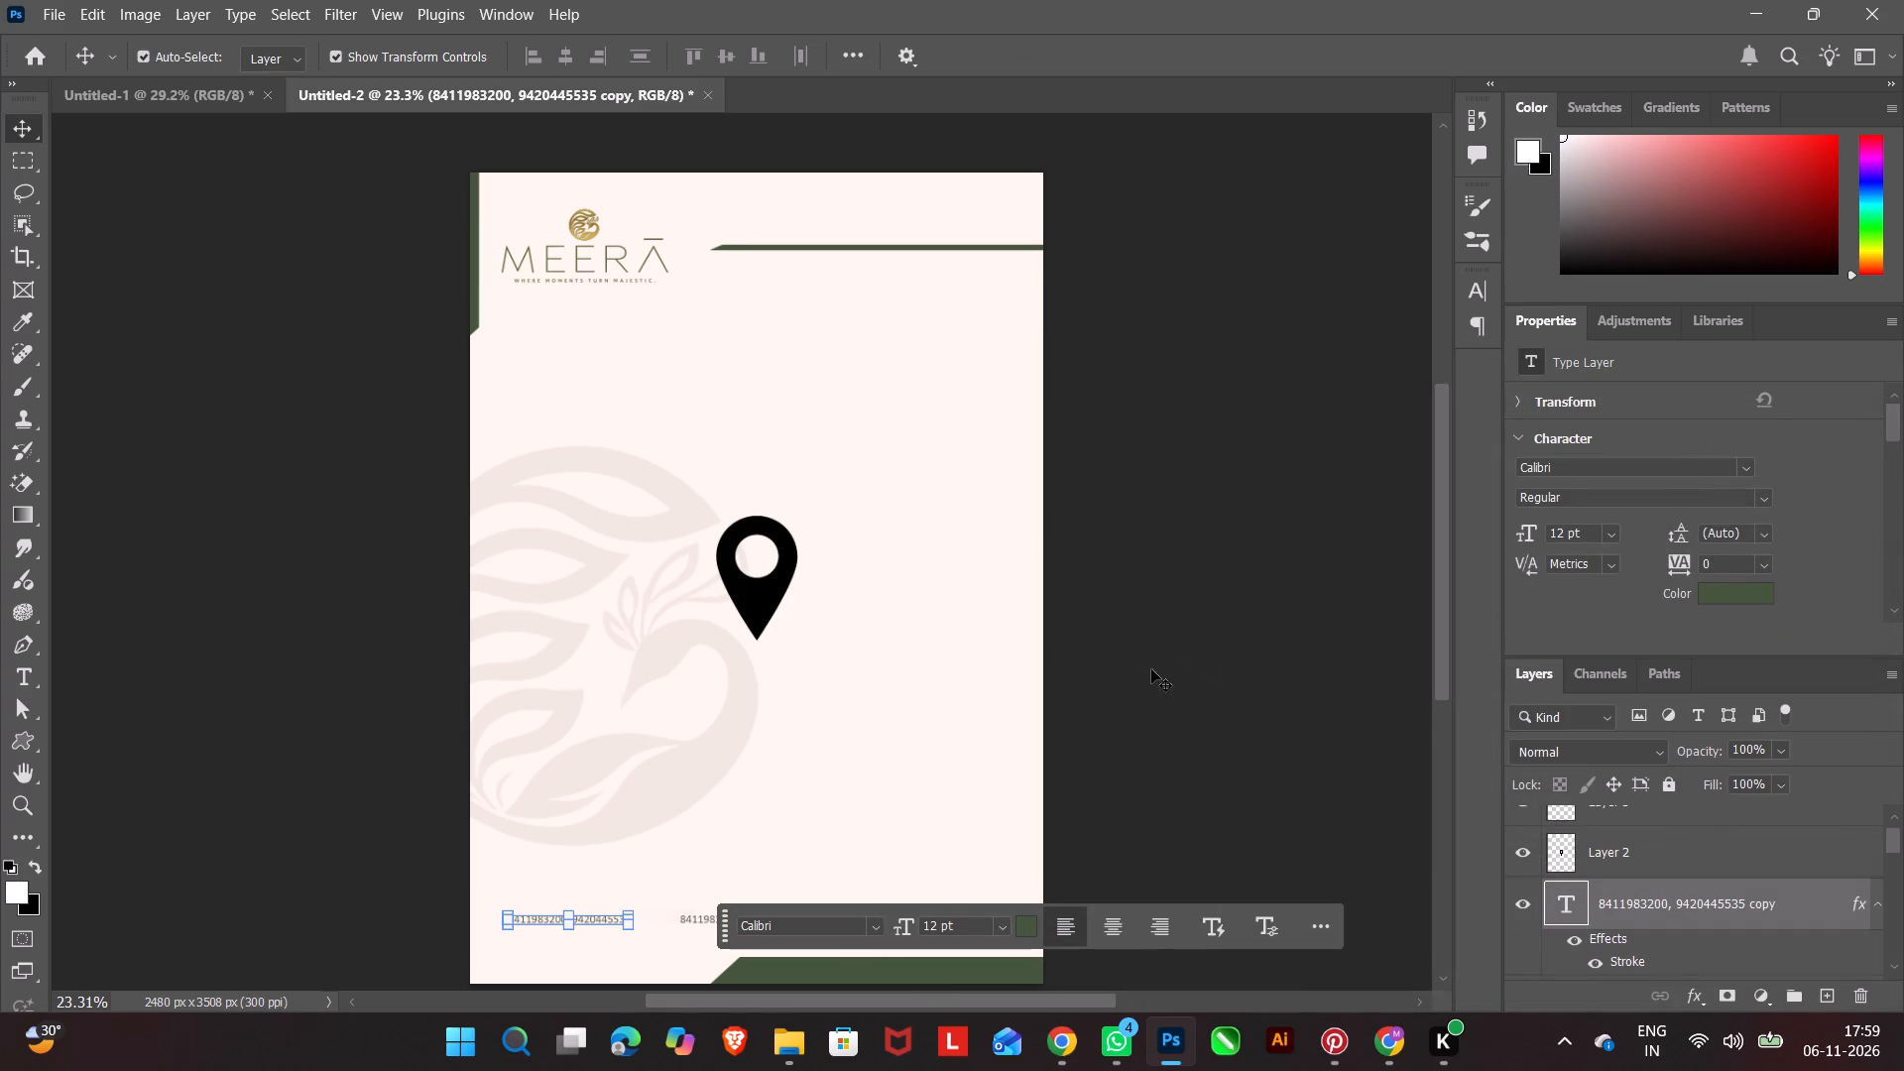
Save the phone-number stroke's dark green gradient as a new preset in the Gradient Editor.
left_click(1633, 957)
double_click(1633, 957)
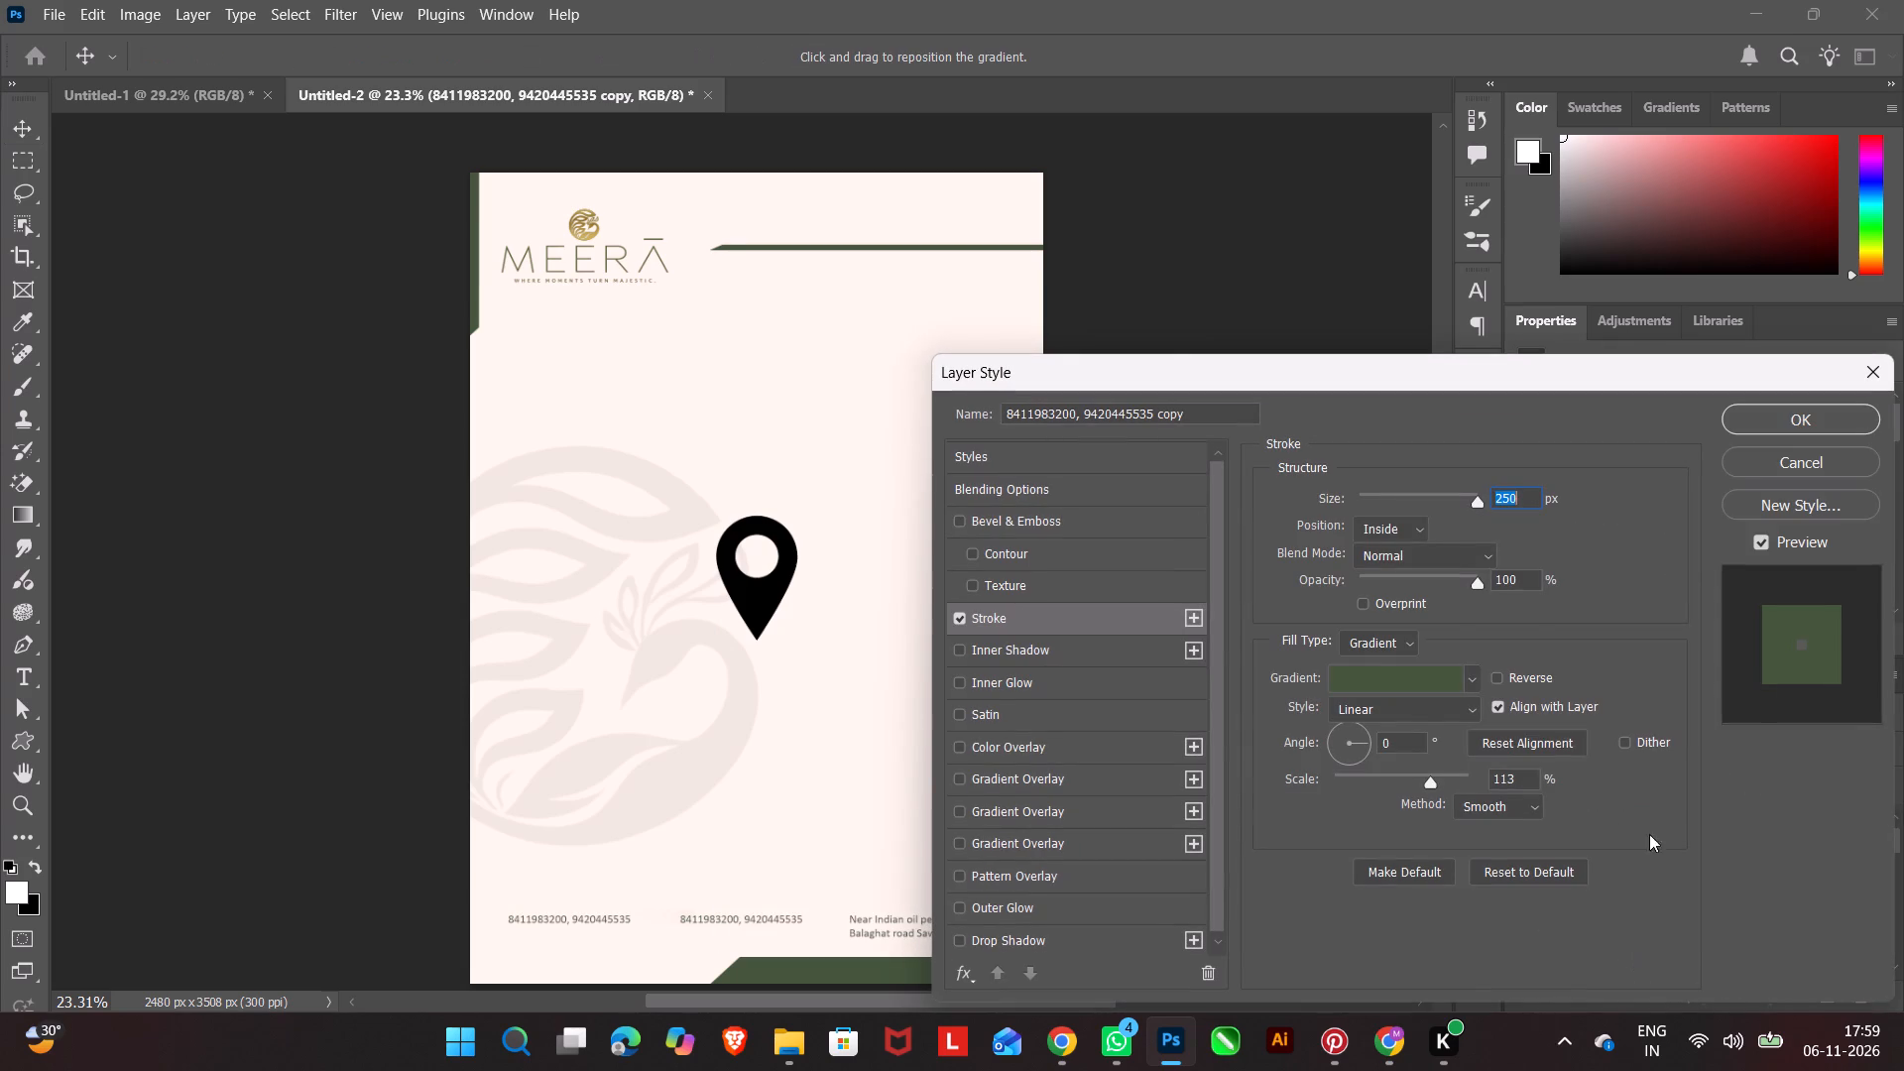
left_click(1426, 679)
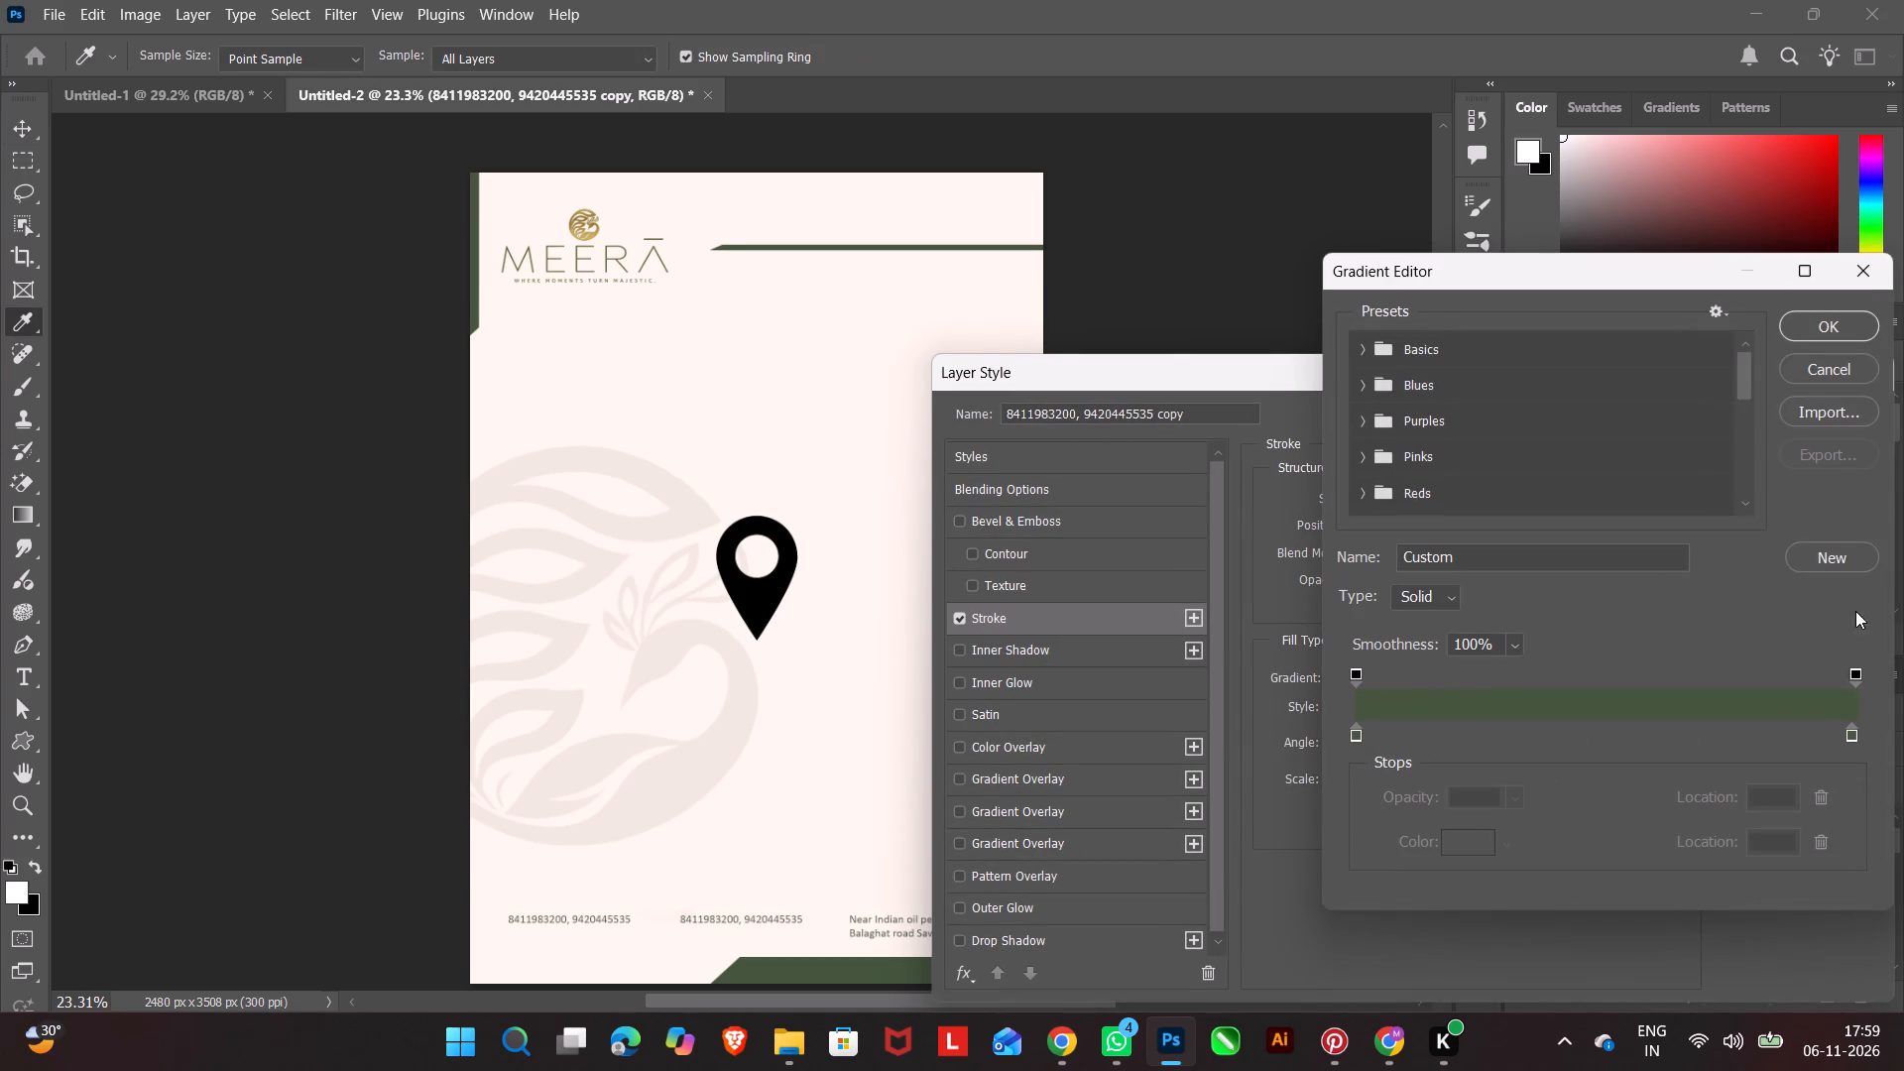
left_click(1838, 546)
left_click(1829, 319)
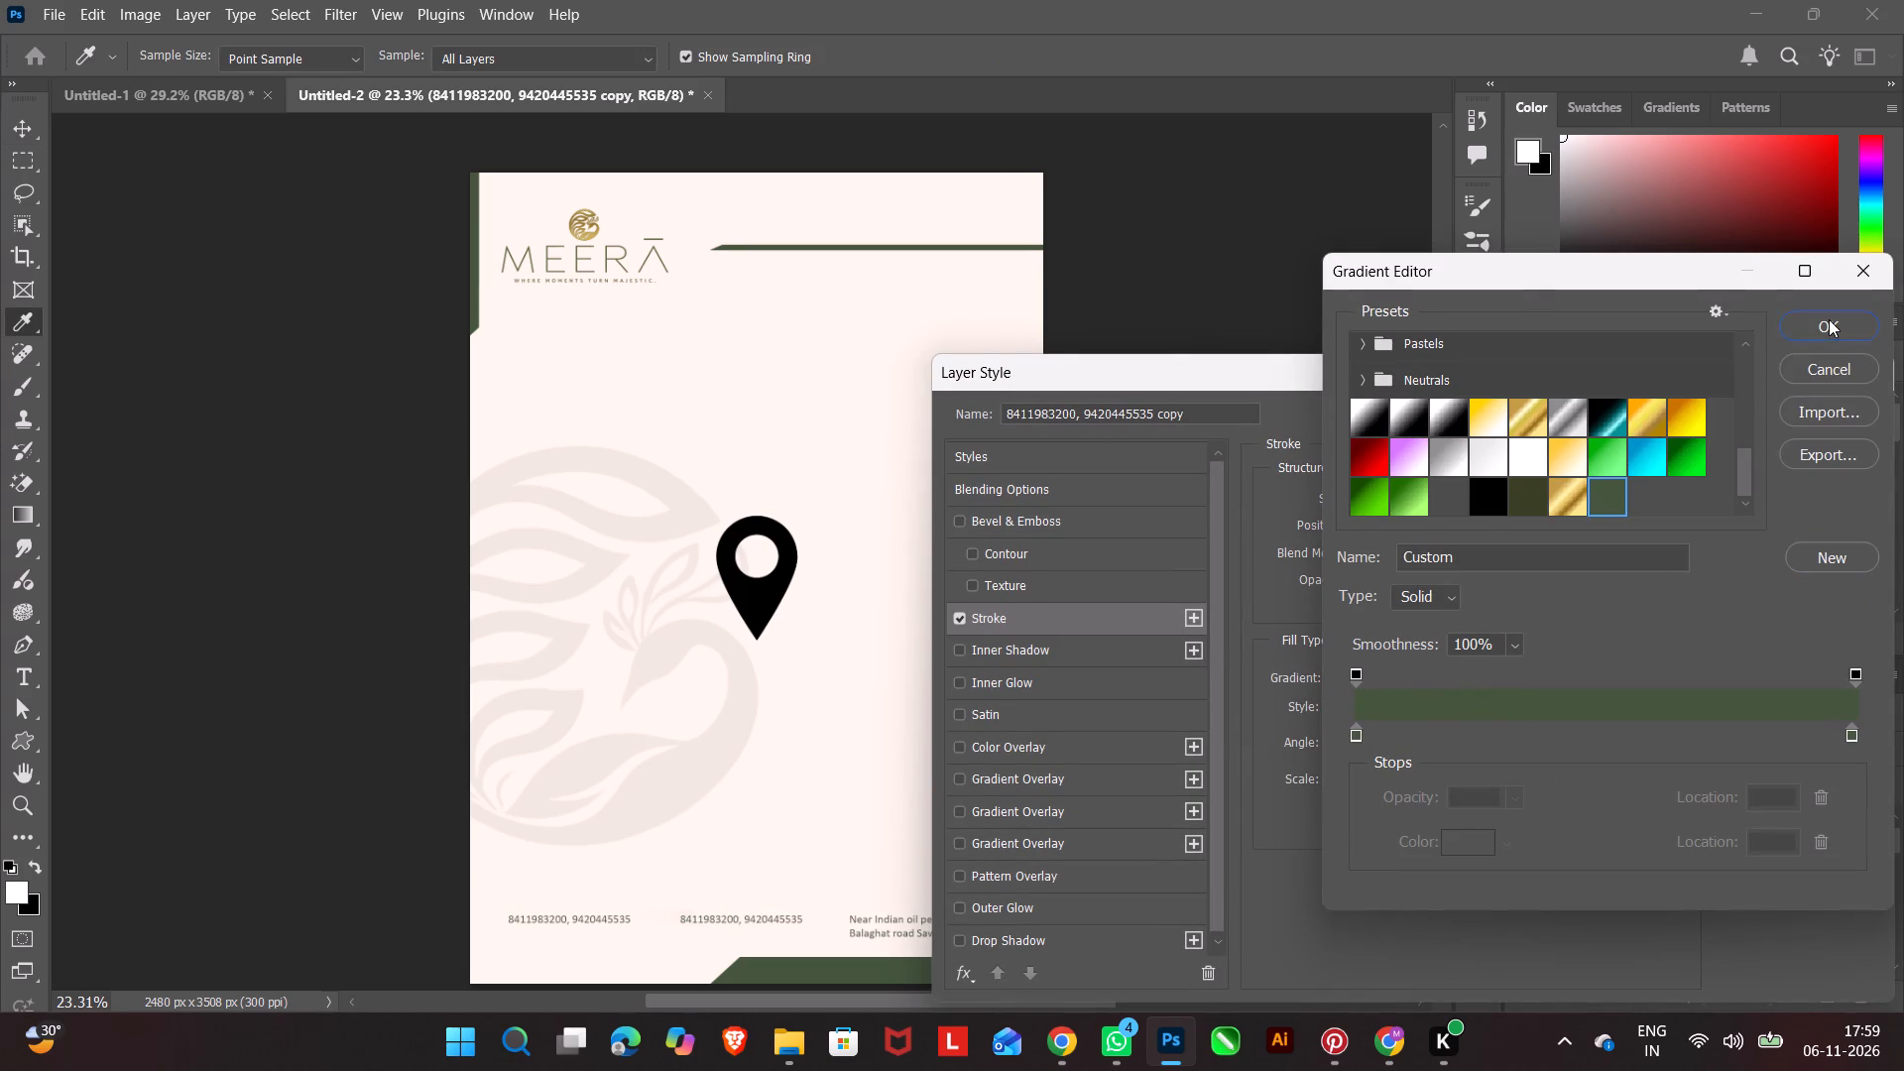
left_click(1798, 435)
left_click(1799, 422)
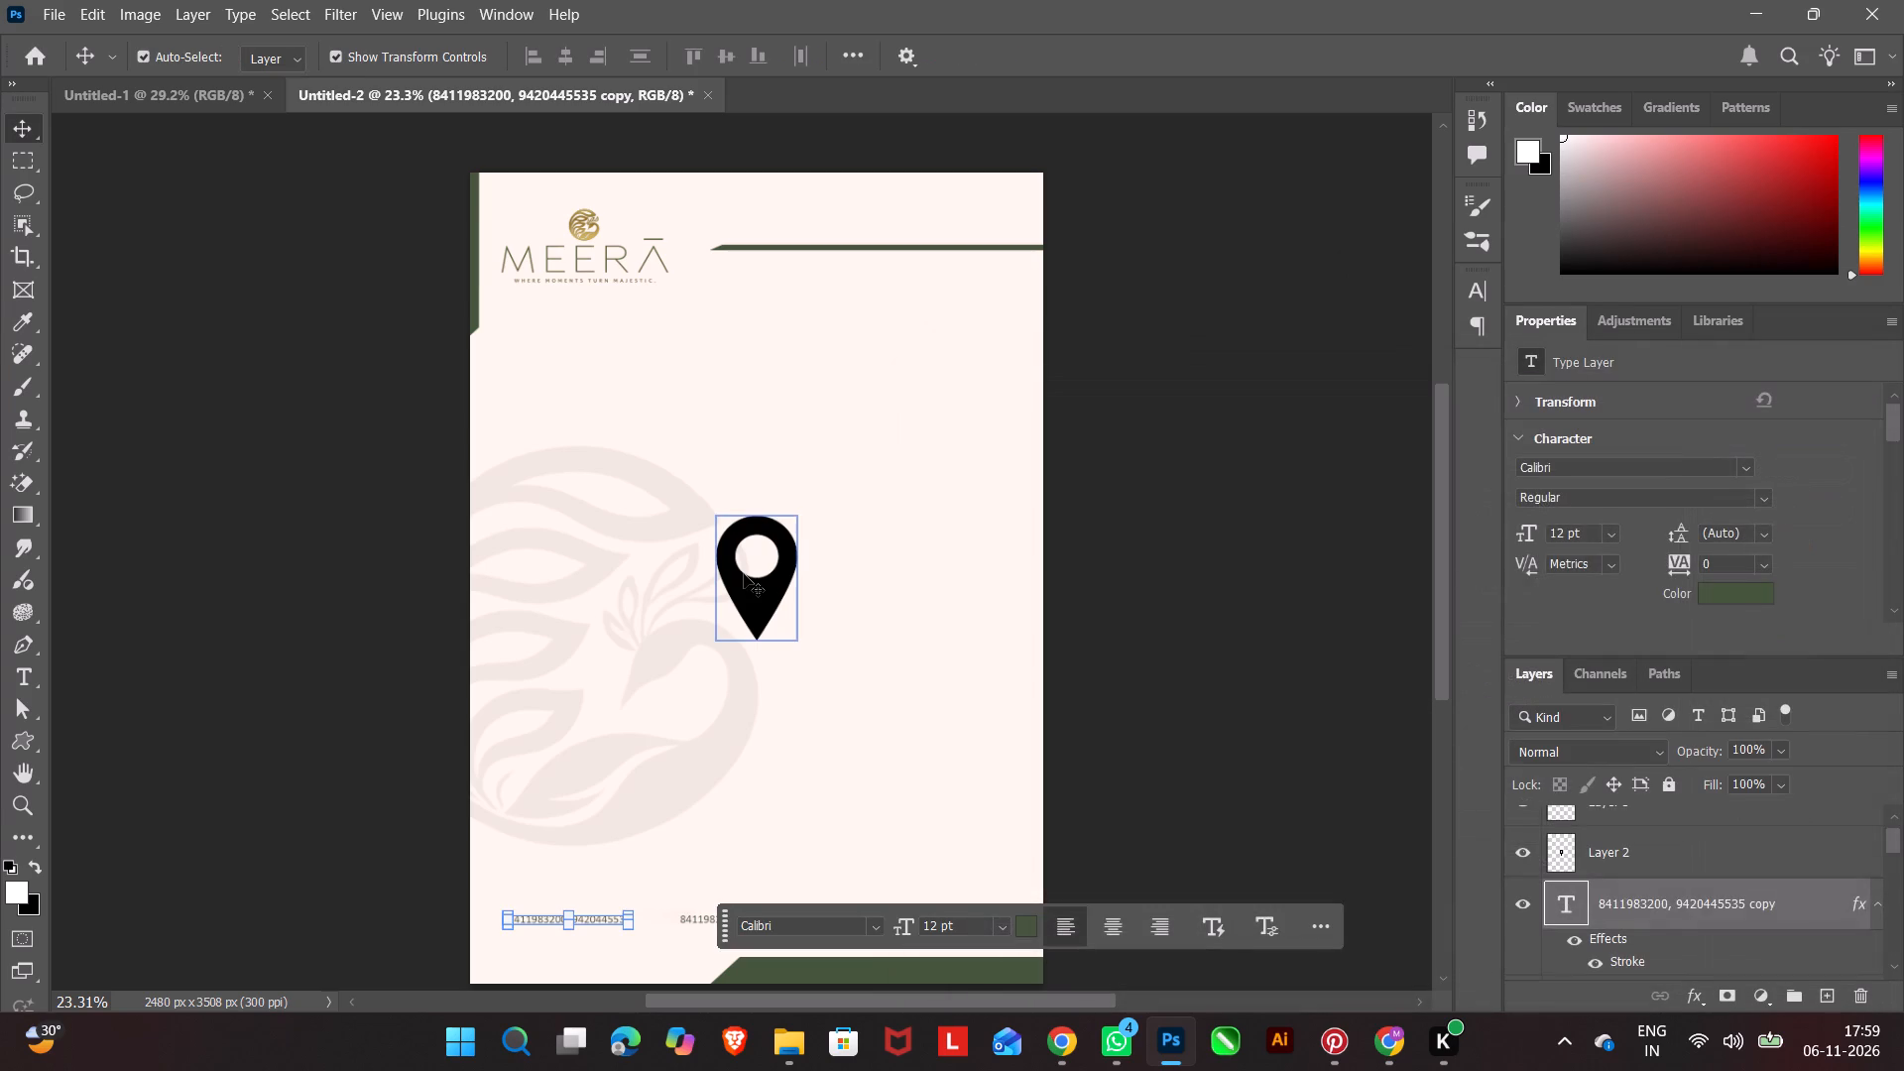
Apply a 250 px inside stroke with the dark green gradient to the top location pin layer.
left_click(744, 574)
left_click(1698, 1004)
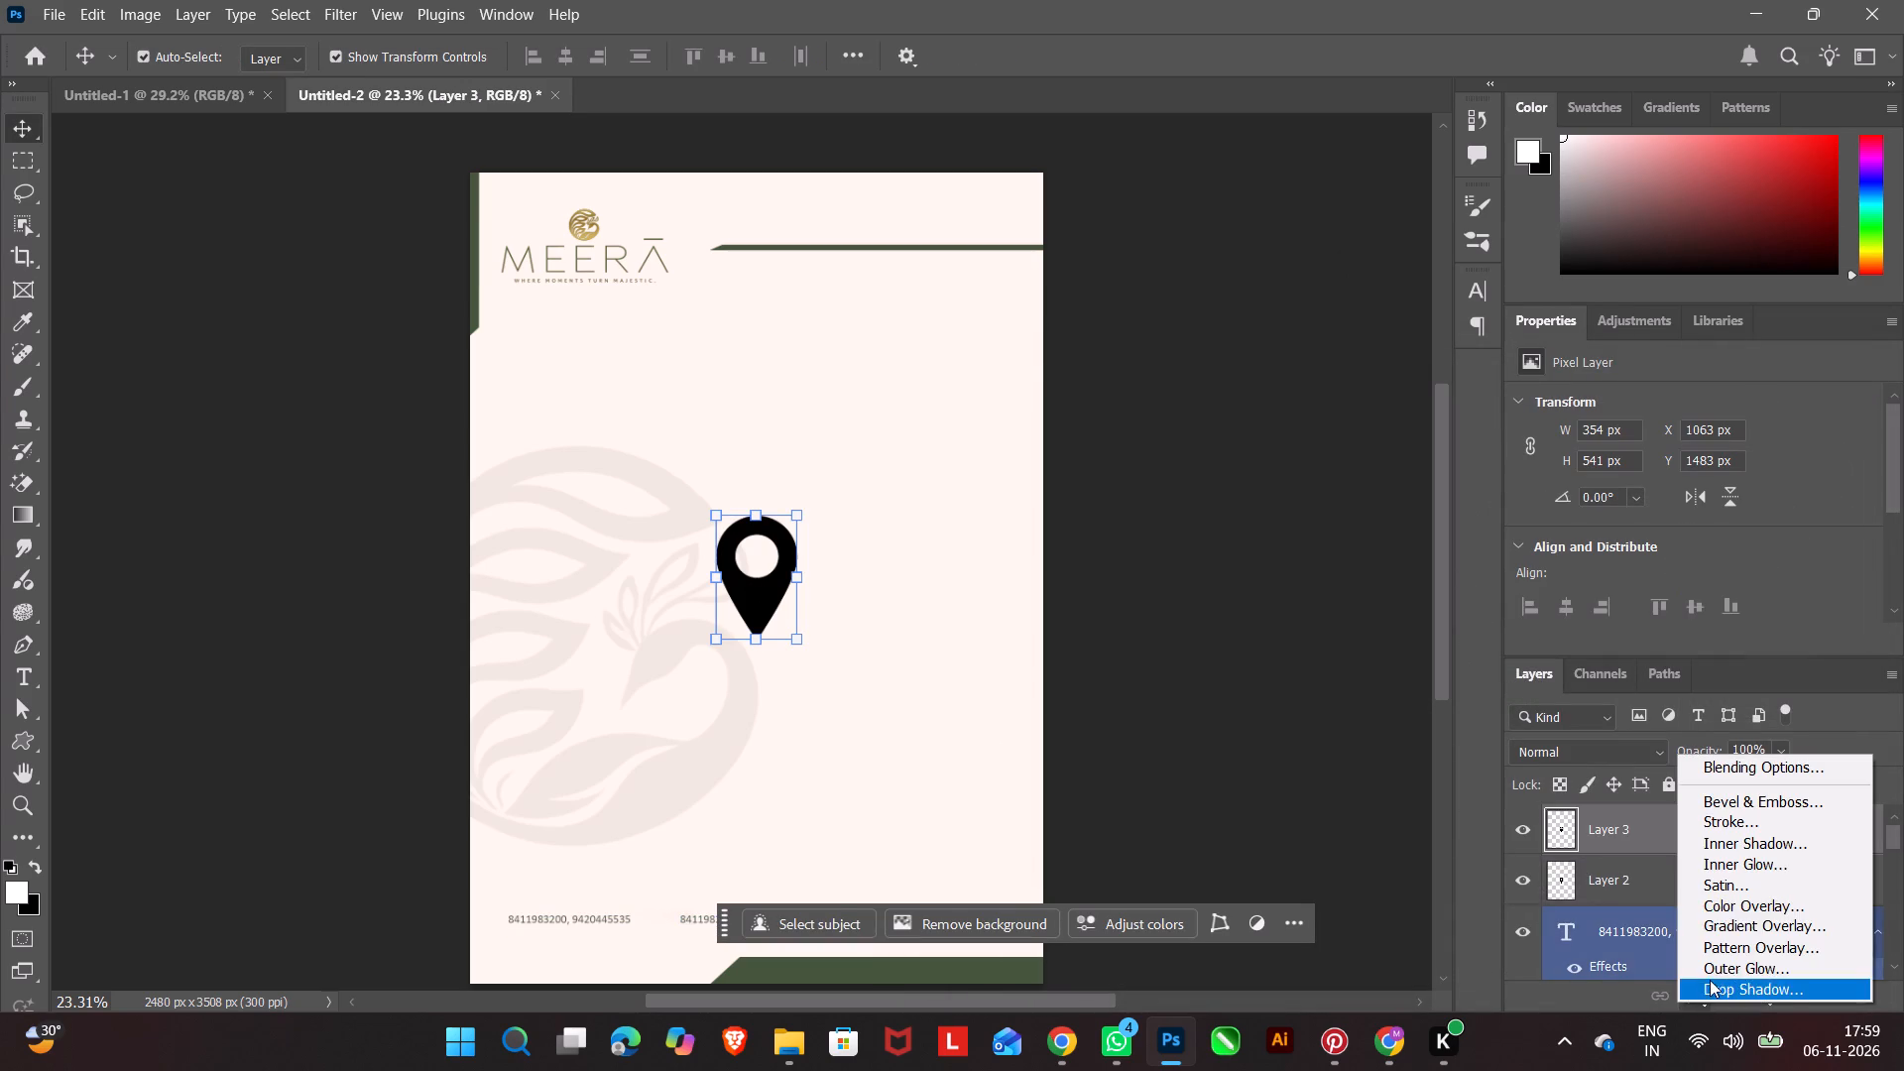
left_click(1729, 827)
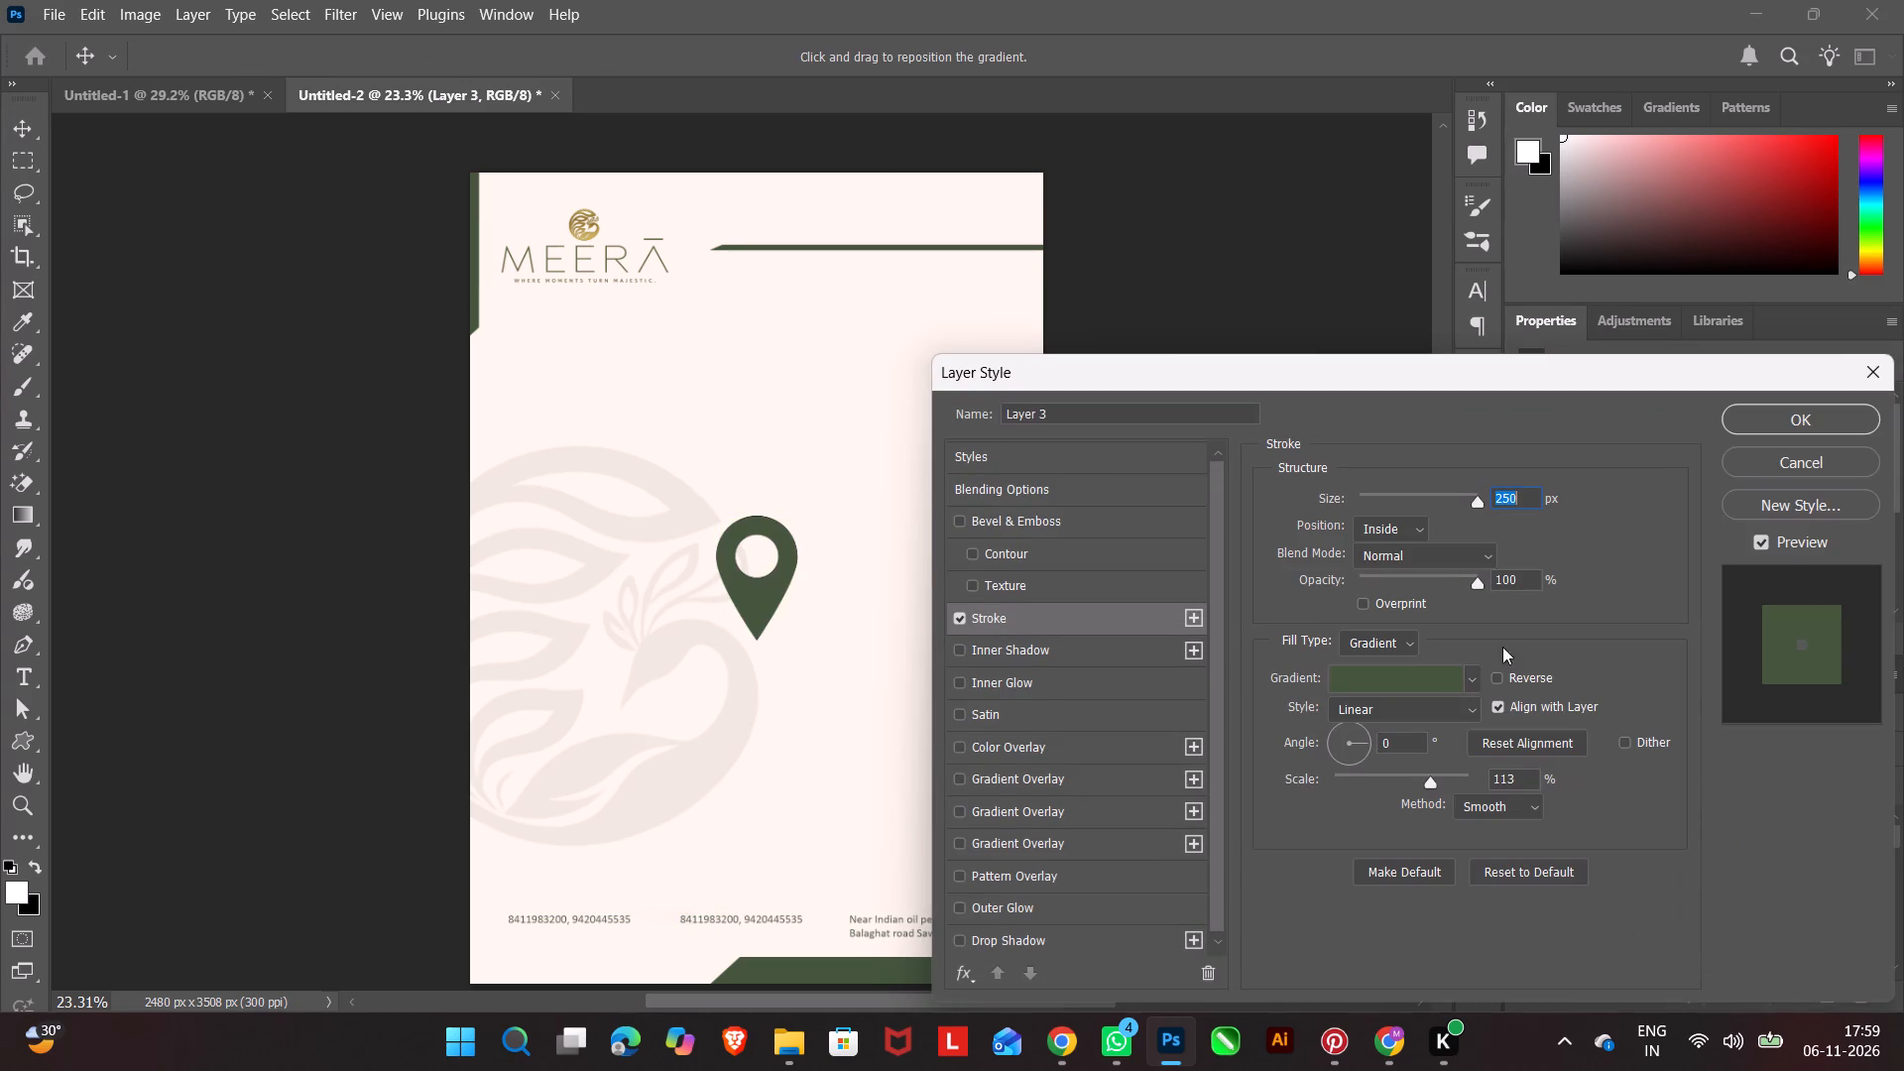
left_click(1776, 418)
left_click(1202, 626)
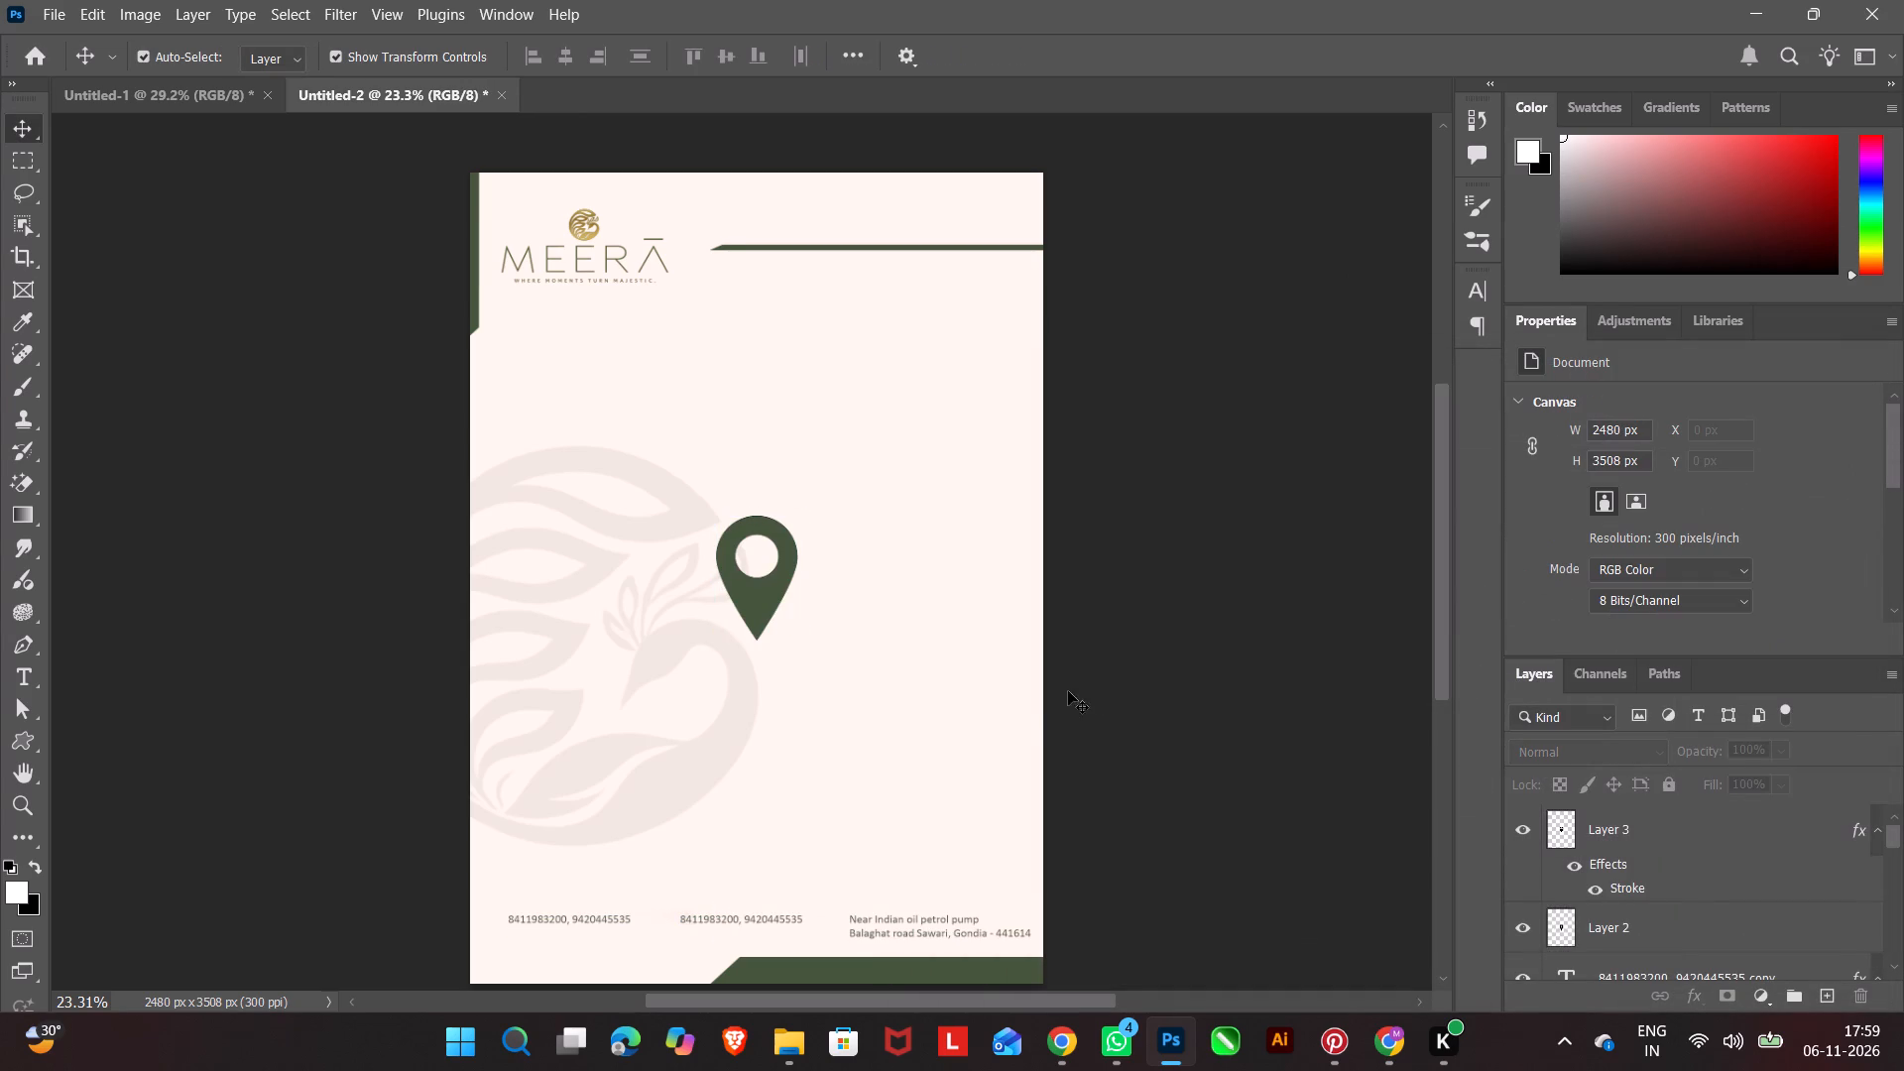
Move the green pin off the black one, down towards the address text, to about X 1434, Y 2024 px.
scroll(1011, 717, "up", 5, "alt")
left_click(624, 532)
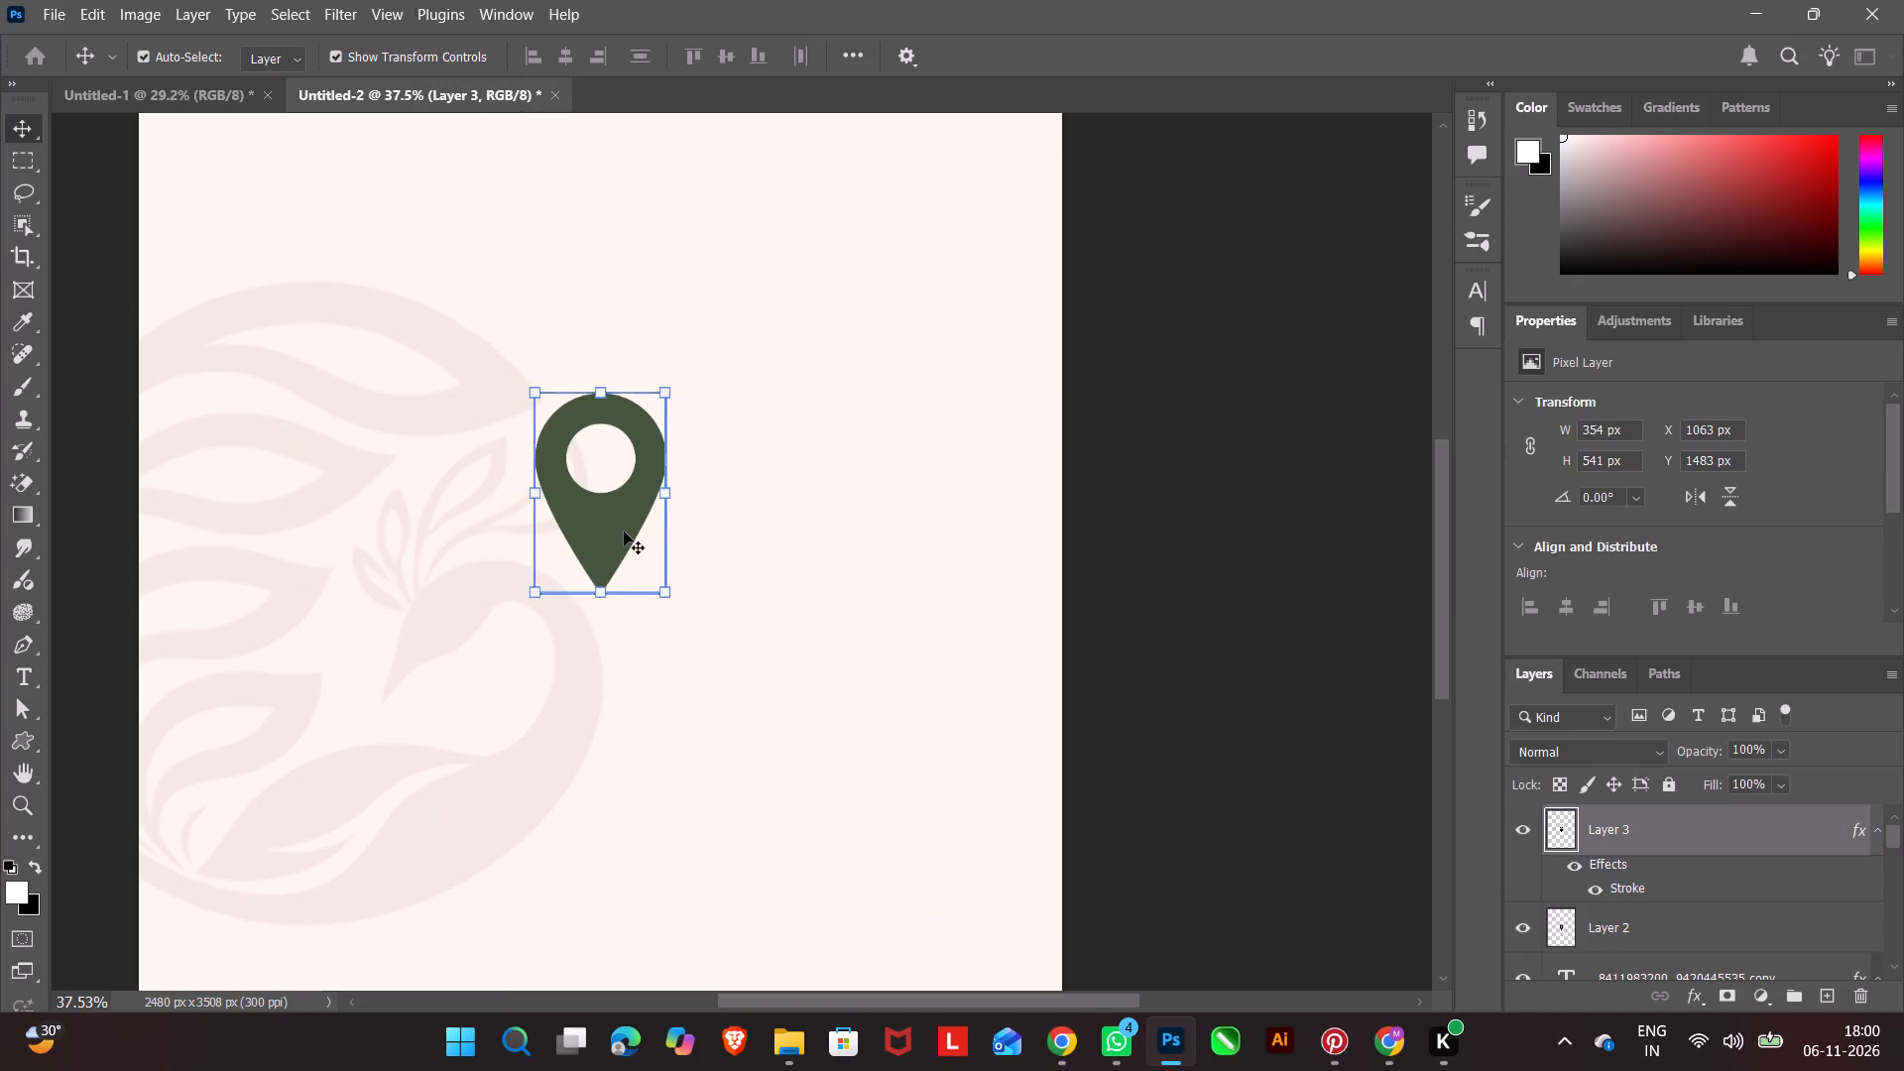
left_click_drag(619, 530, 768, 686)
scroll(779, 612, "down", 7)
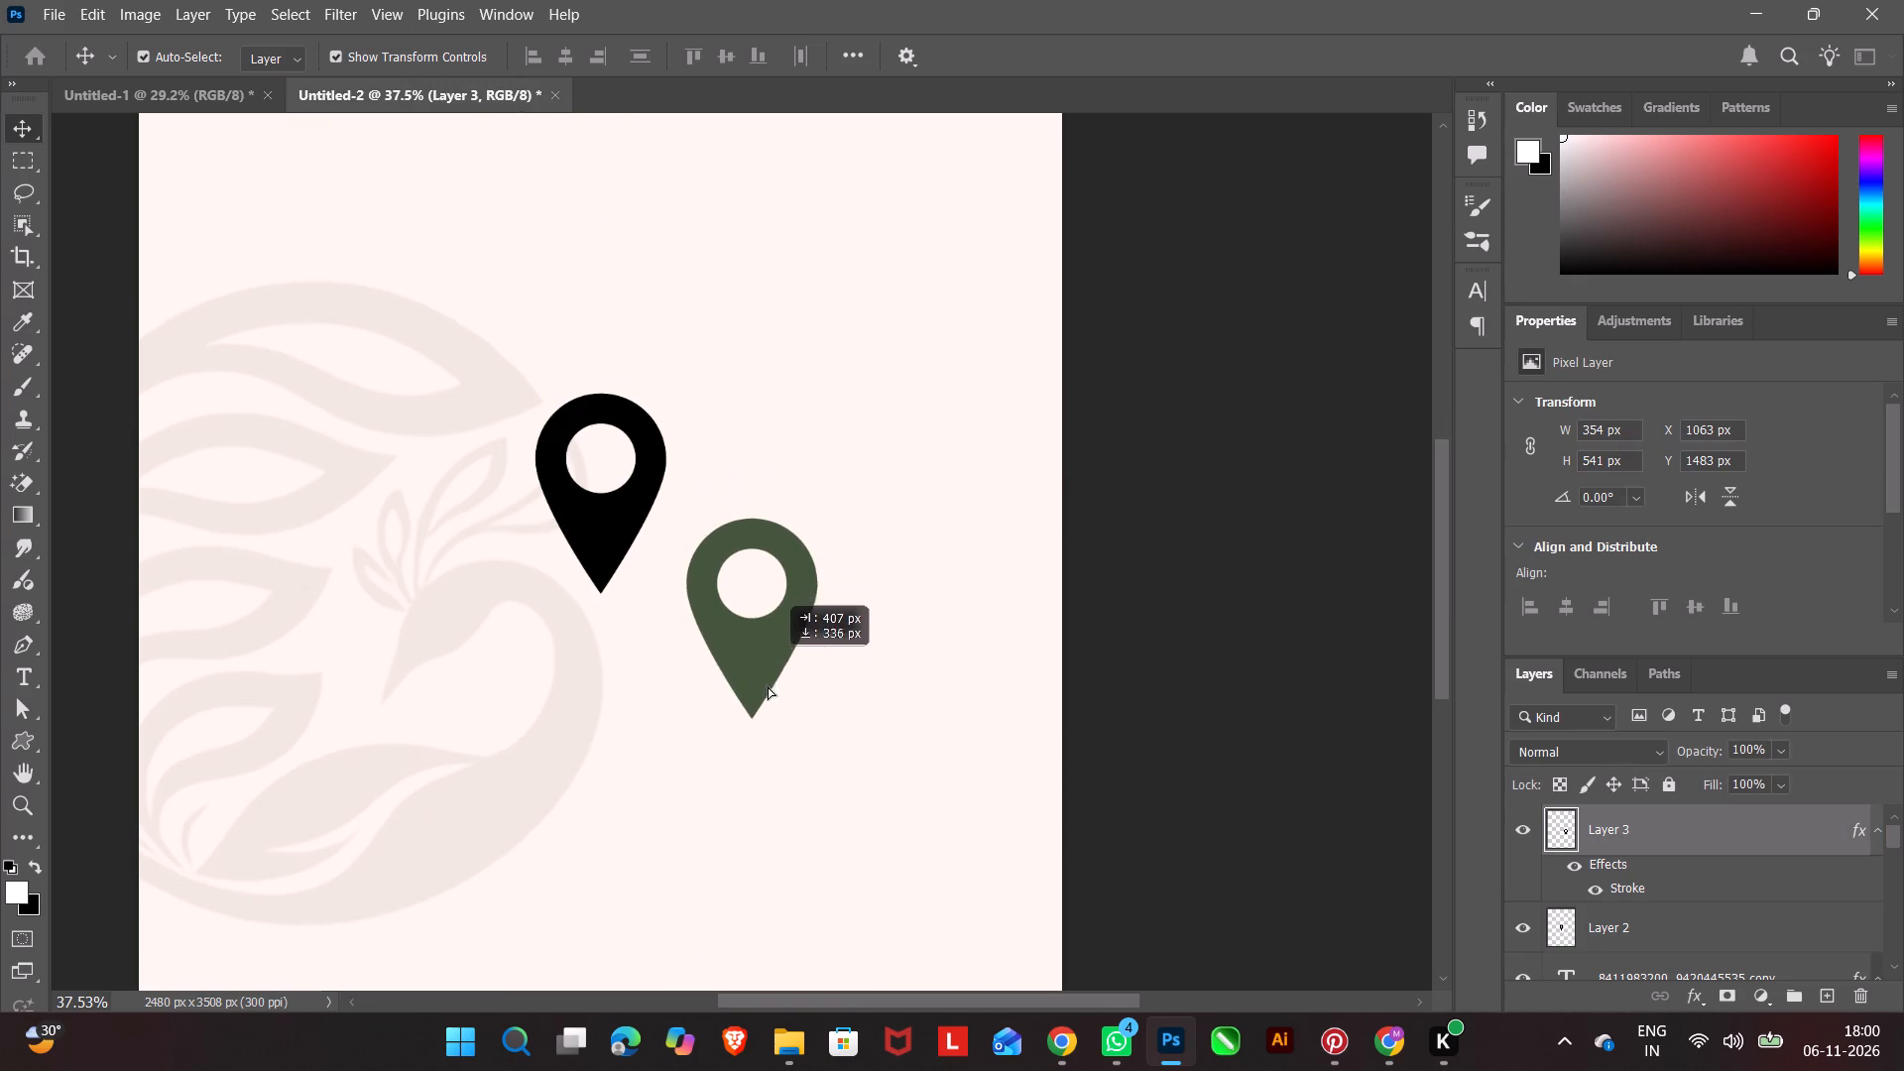
scroll(768, 686, "down", 3)
left_click_drag(768, 686, 785, 919)
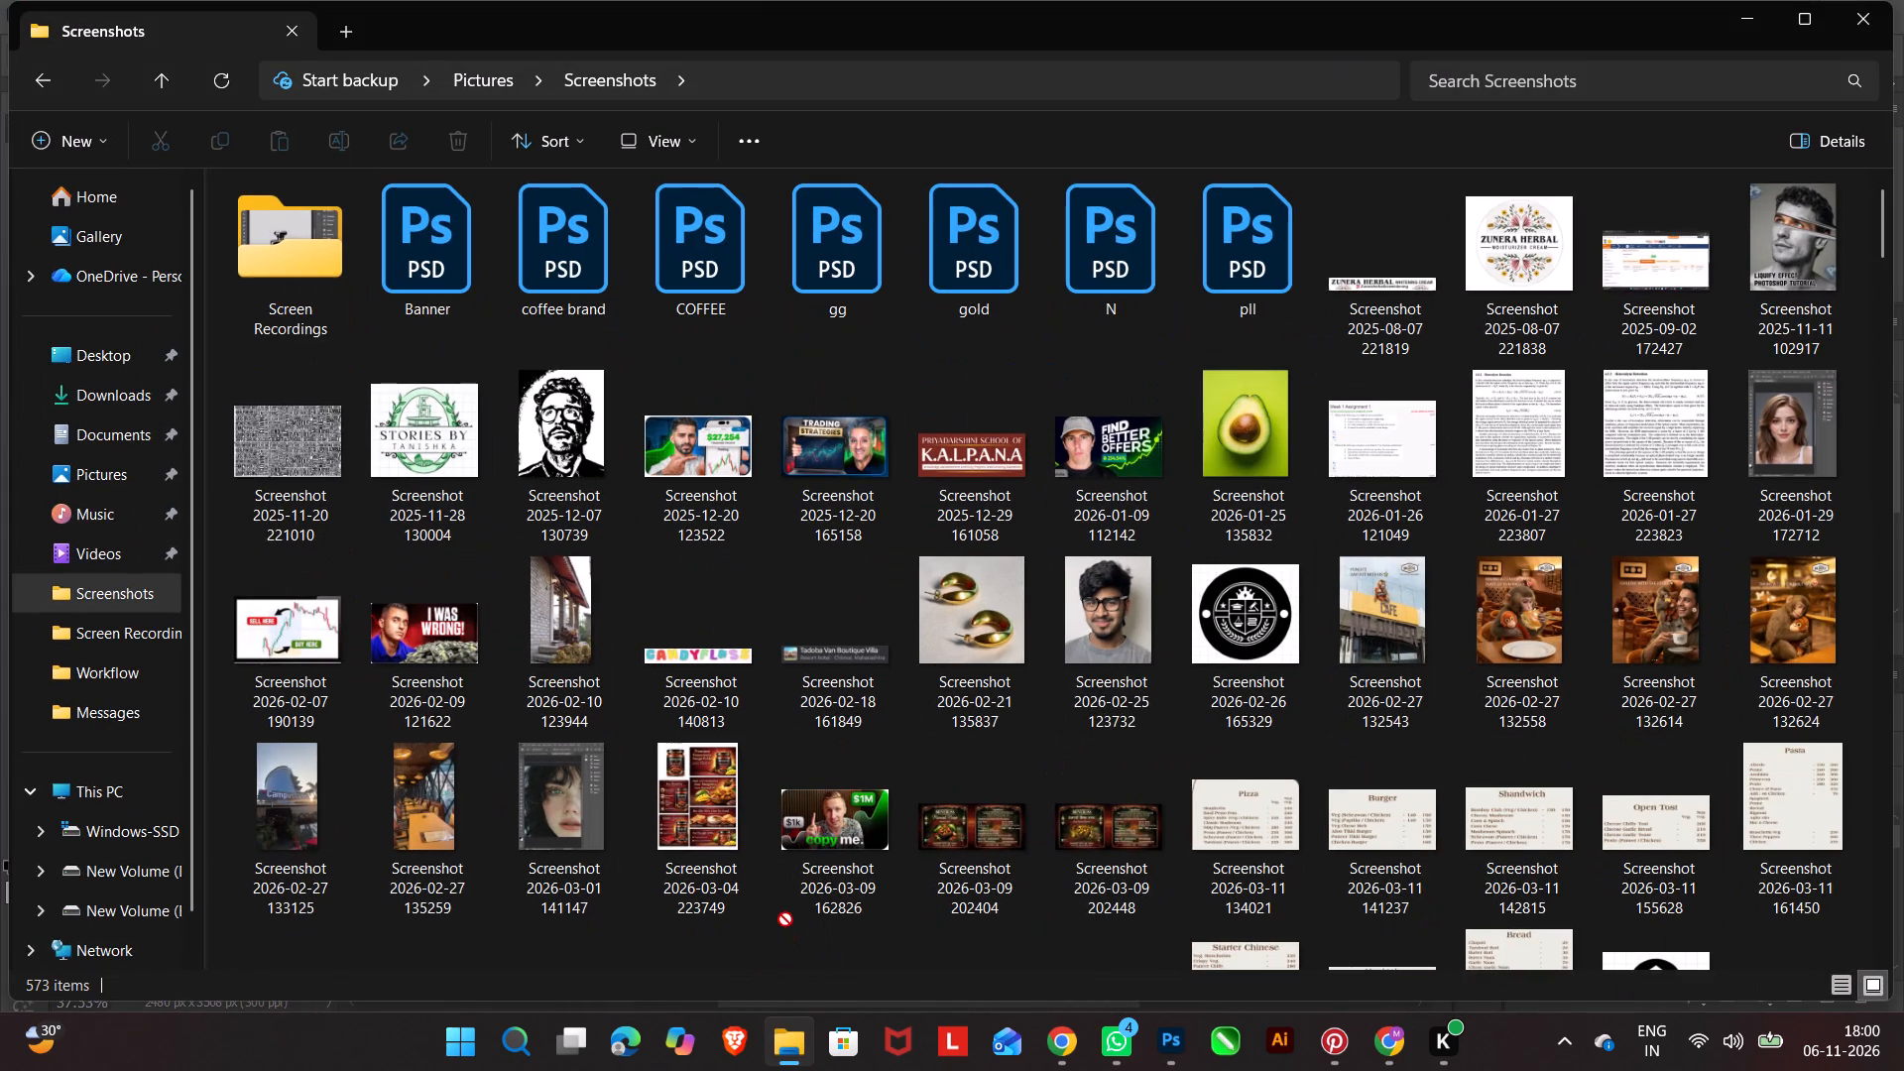
left_click_drag(785, 919, 746, 814)
left_click_drag(599, 471, 737, 672)
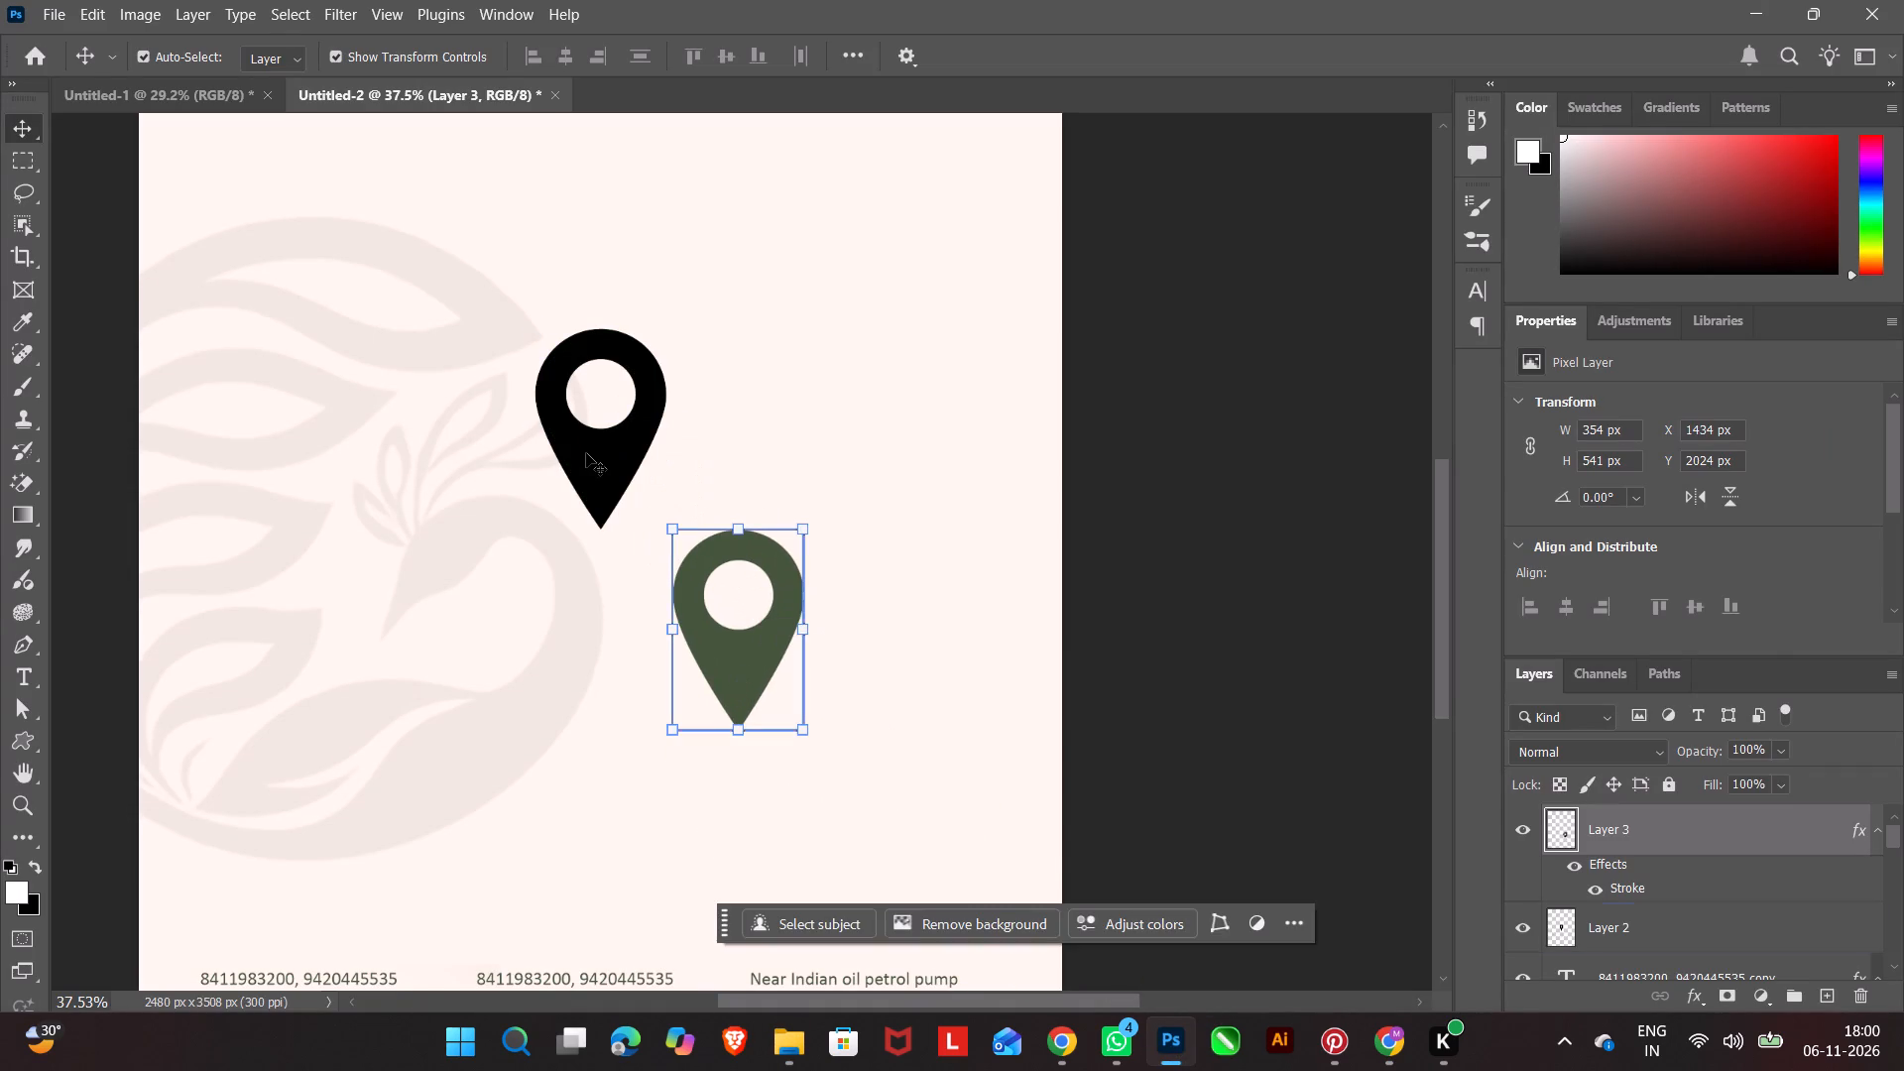
Delete the layer holding the black location pin.
left_click(584, 450)
left_click(1860, 996)
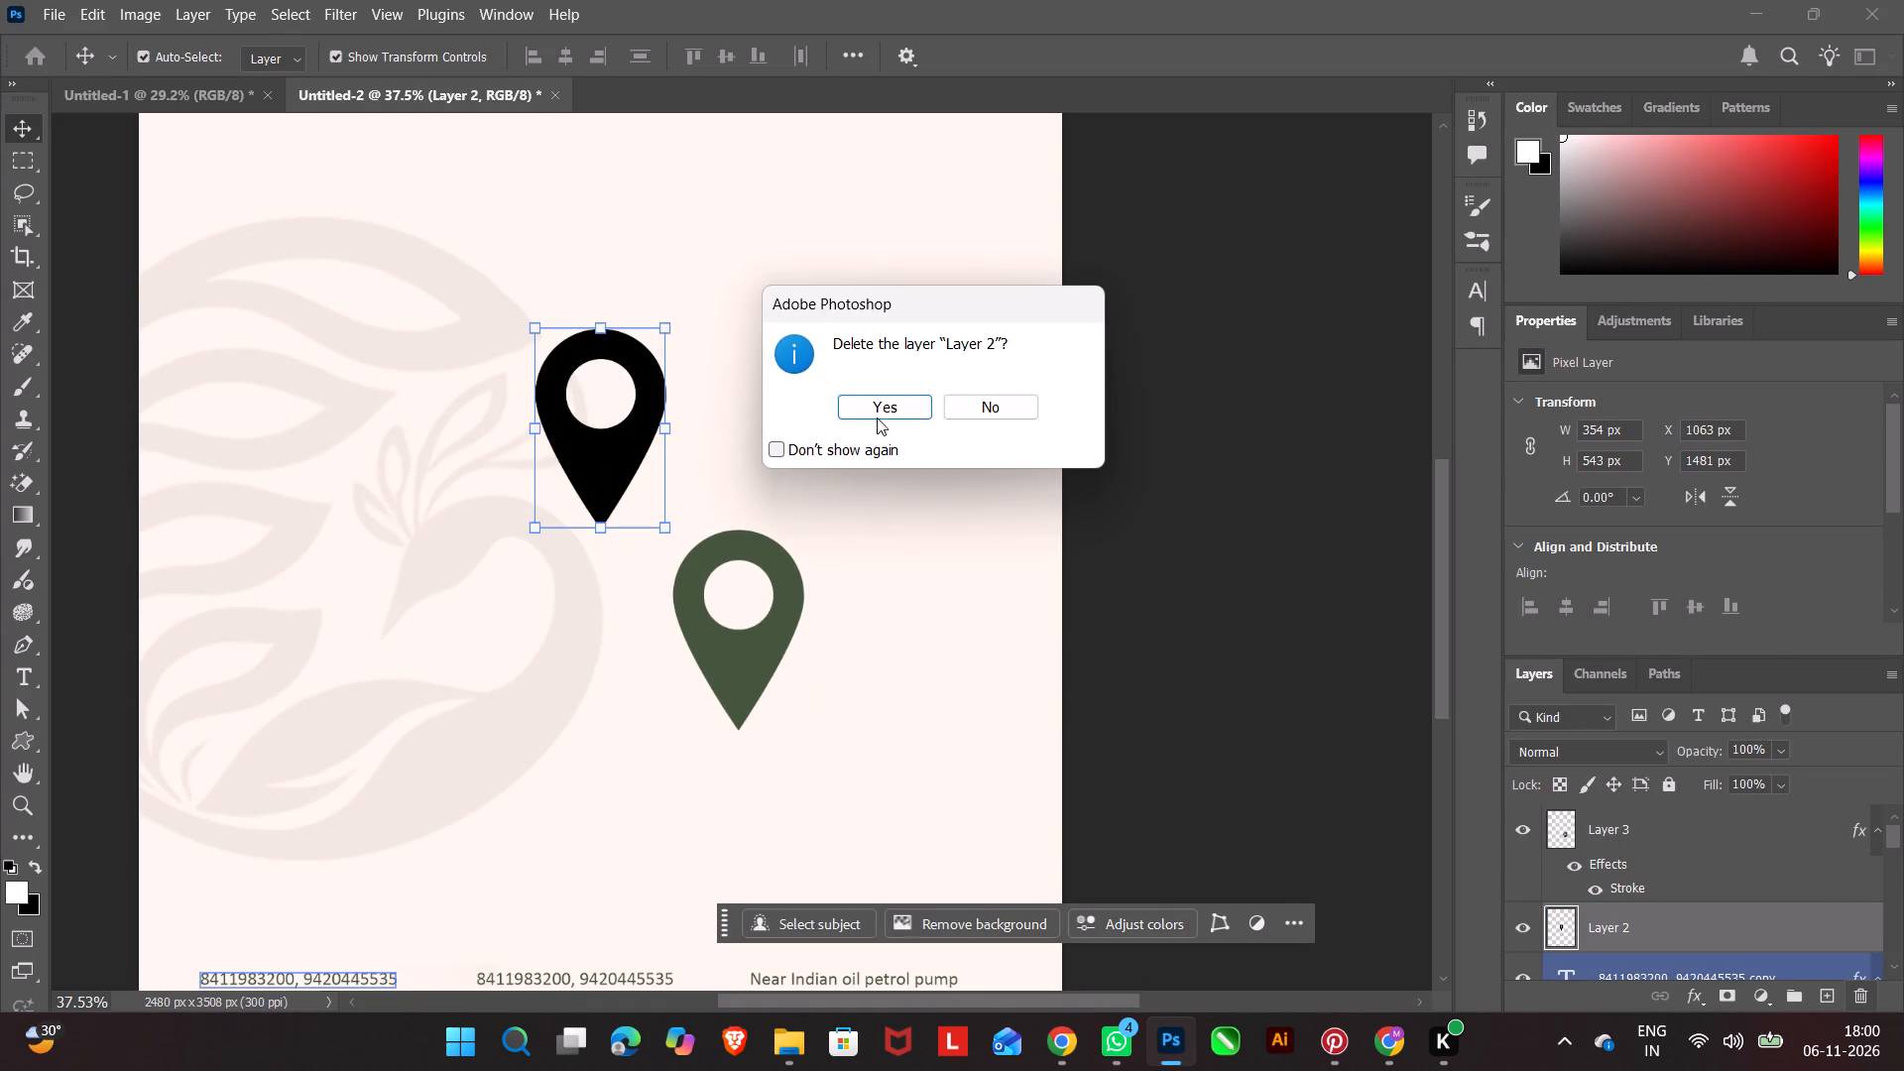
left_click(905, 396)
Move the green location pin down beside the footer's address text, to about X 1391, Y 2722 px.
left_click_drag(741, 643, 786, 739)
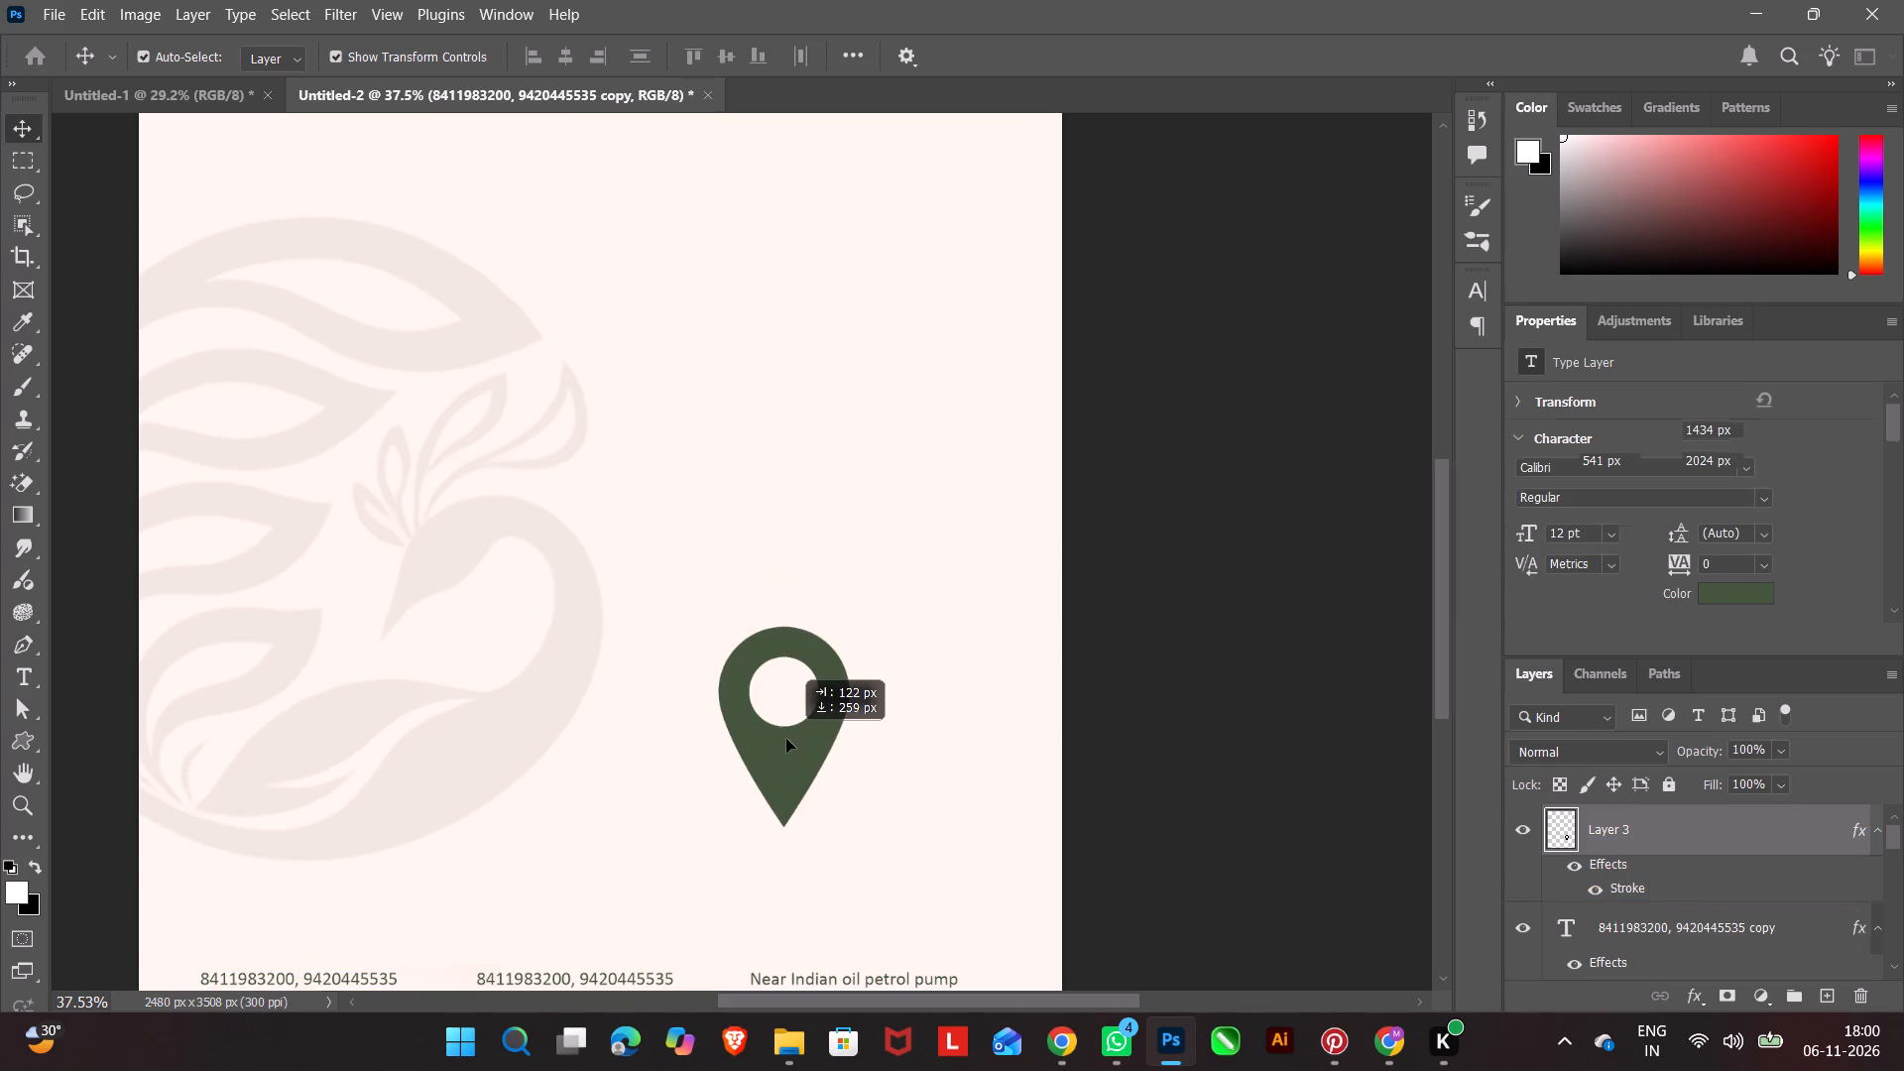
left_click_drag(786, 739, 740, 981)
scroll(786, 739, "down", 5)
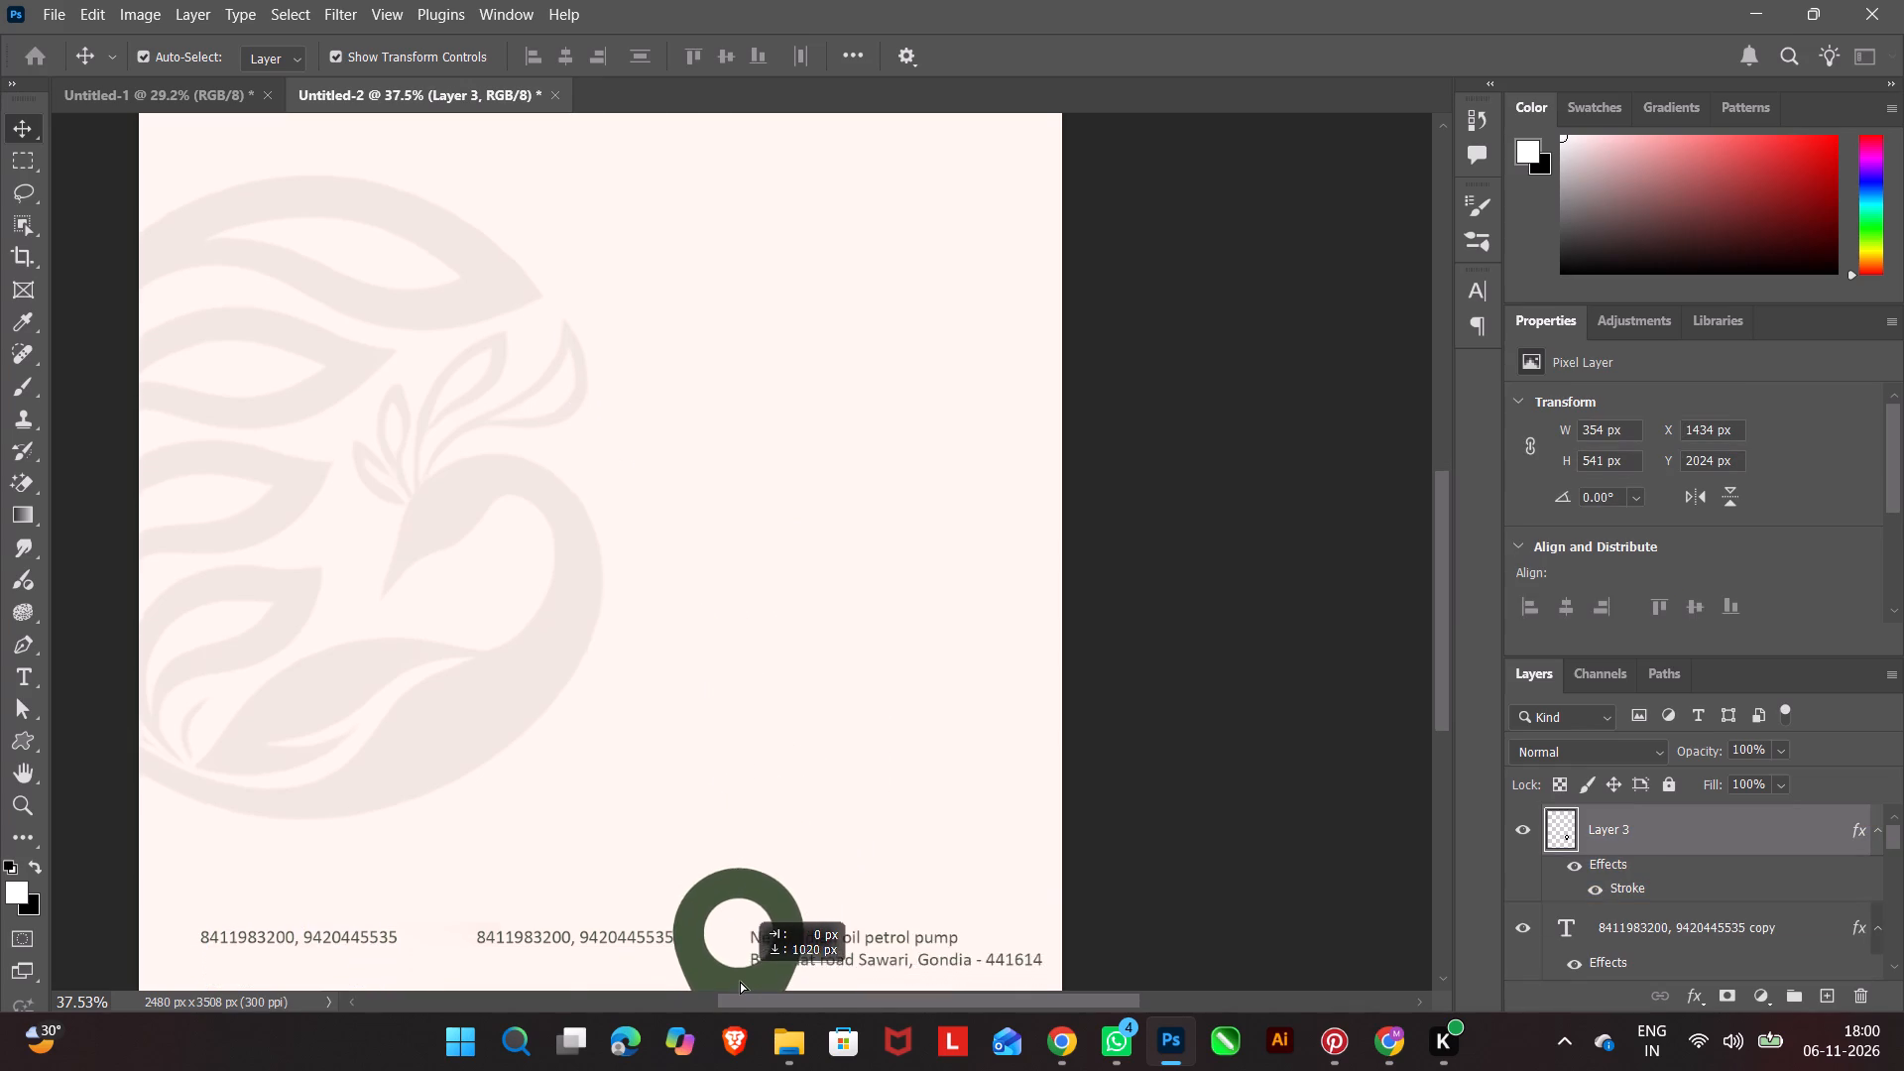
left_click_drag(740, 981, 719, 824)
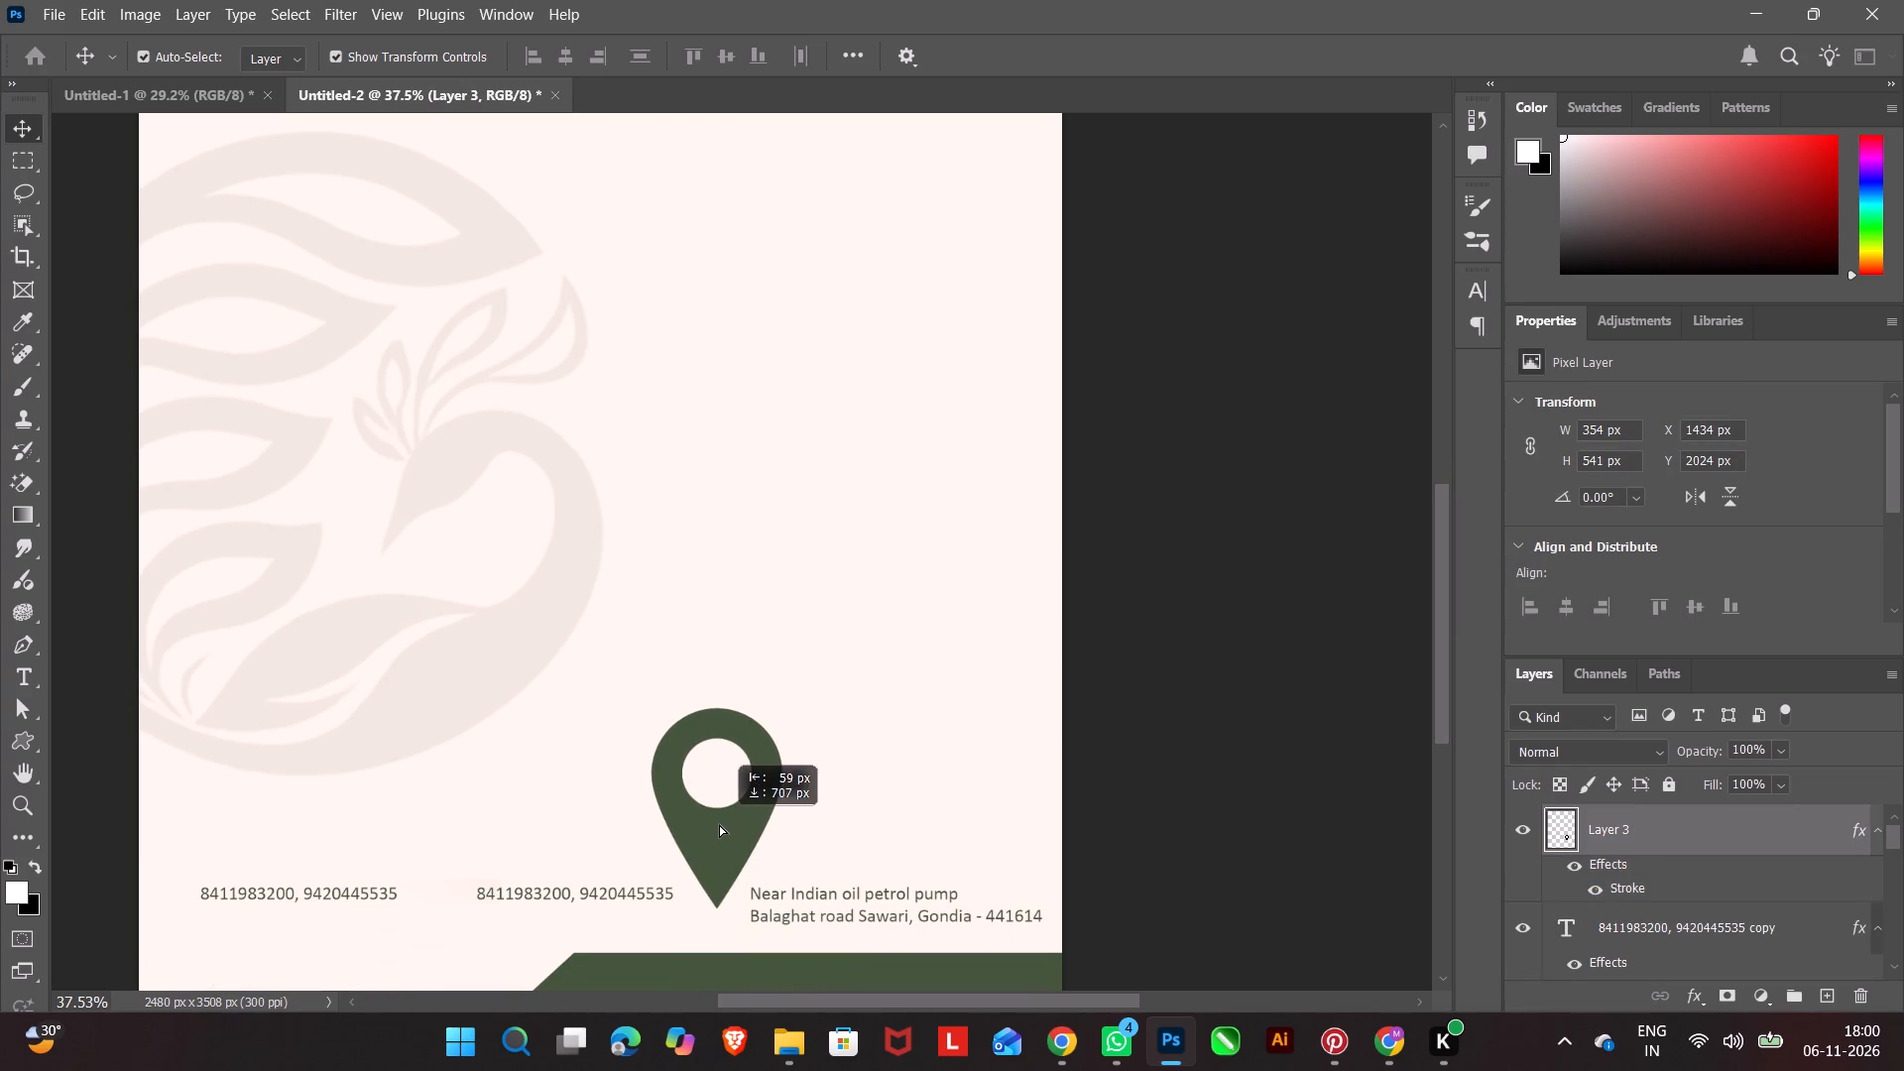
left_click_drag(719, 824, 732, 817)
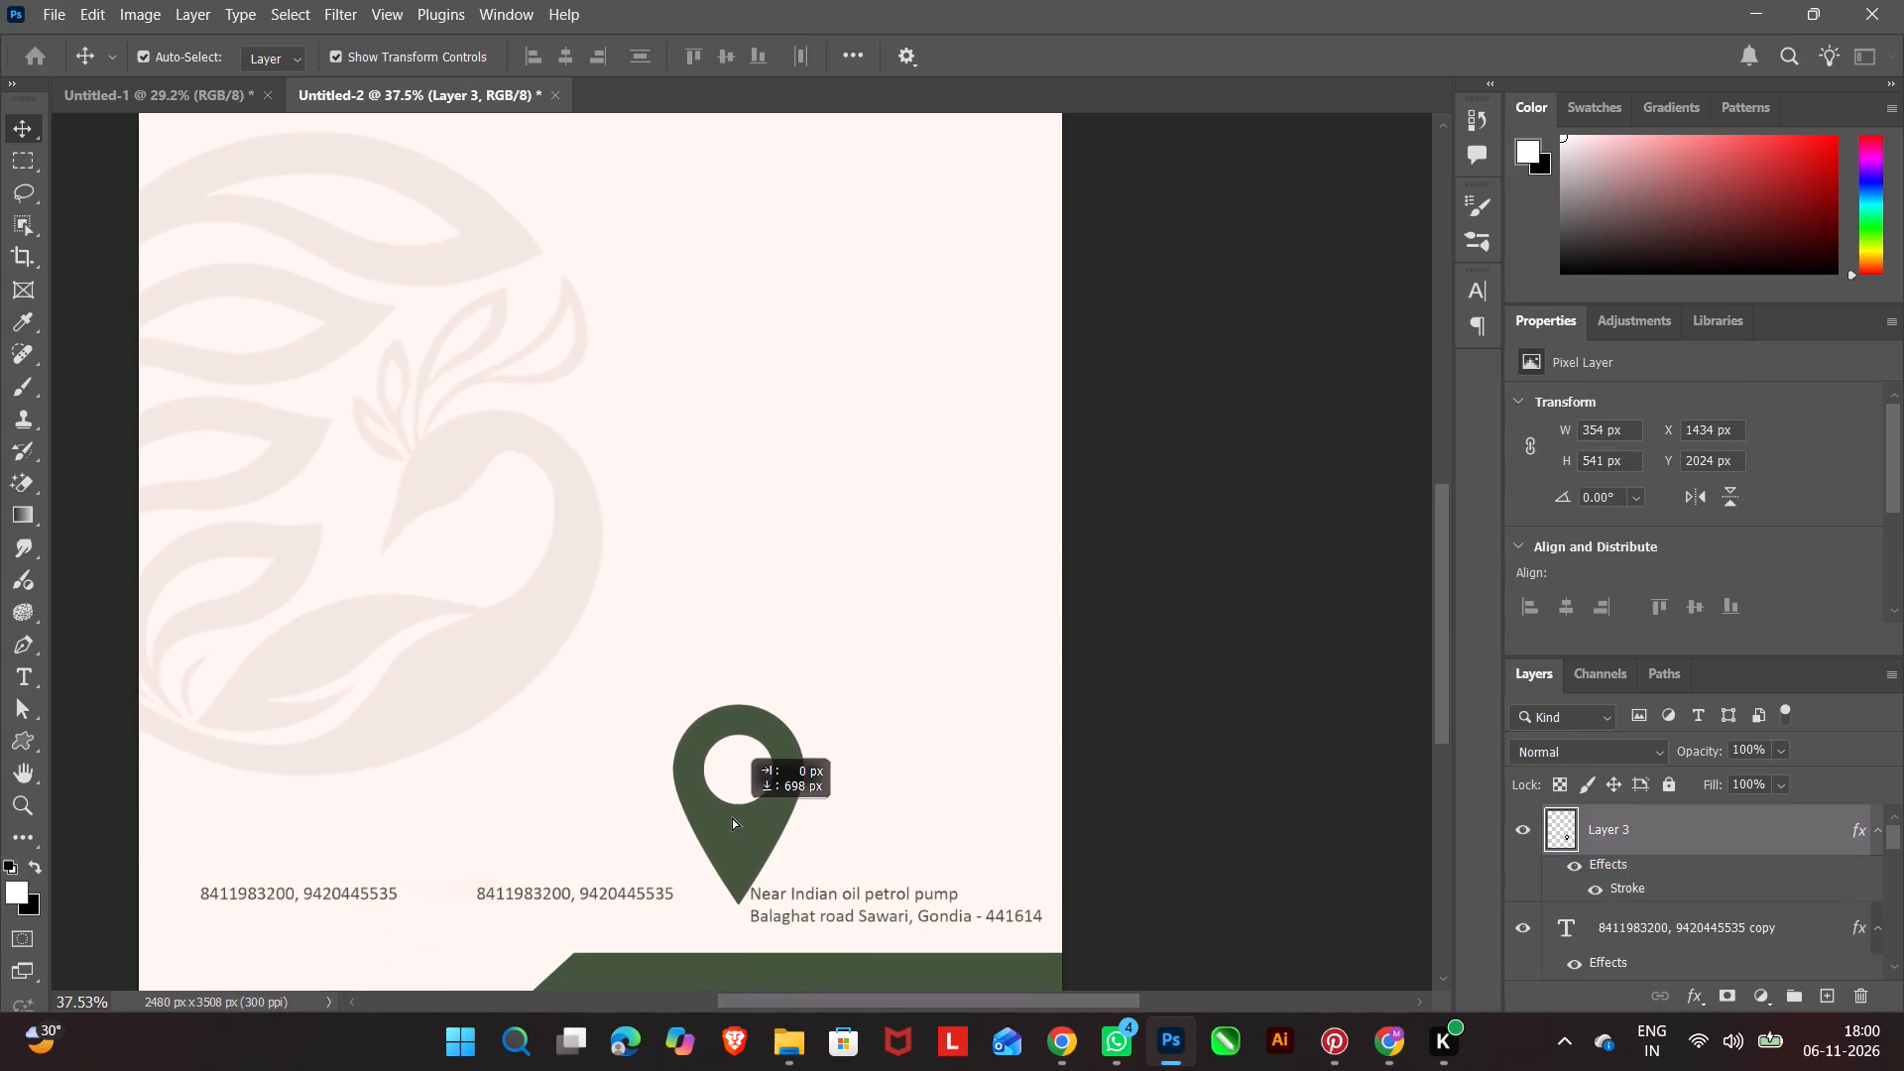
left_click_drag(732, 817, 725, 817)
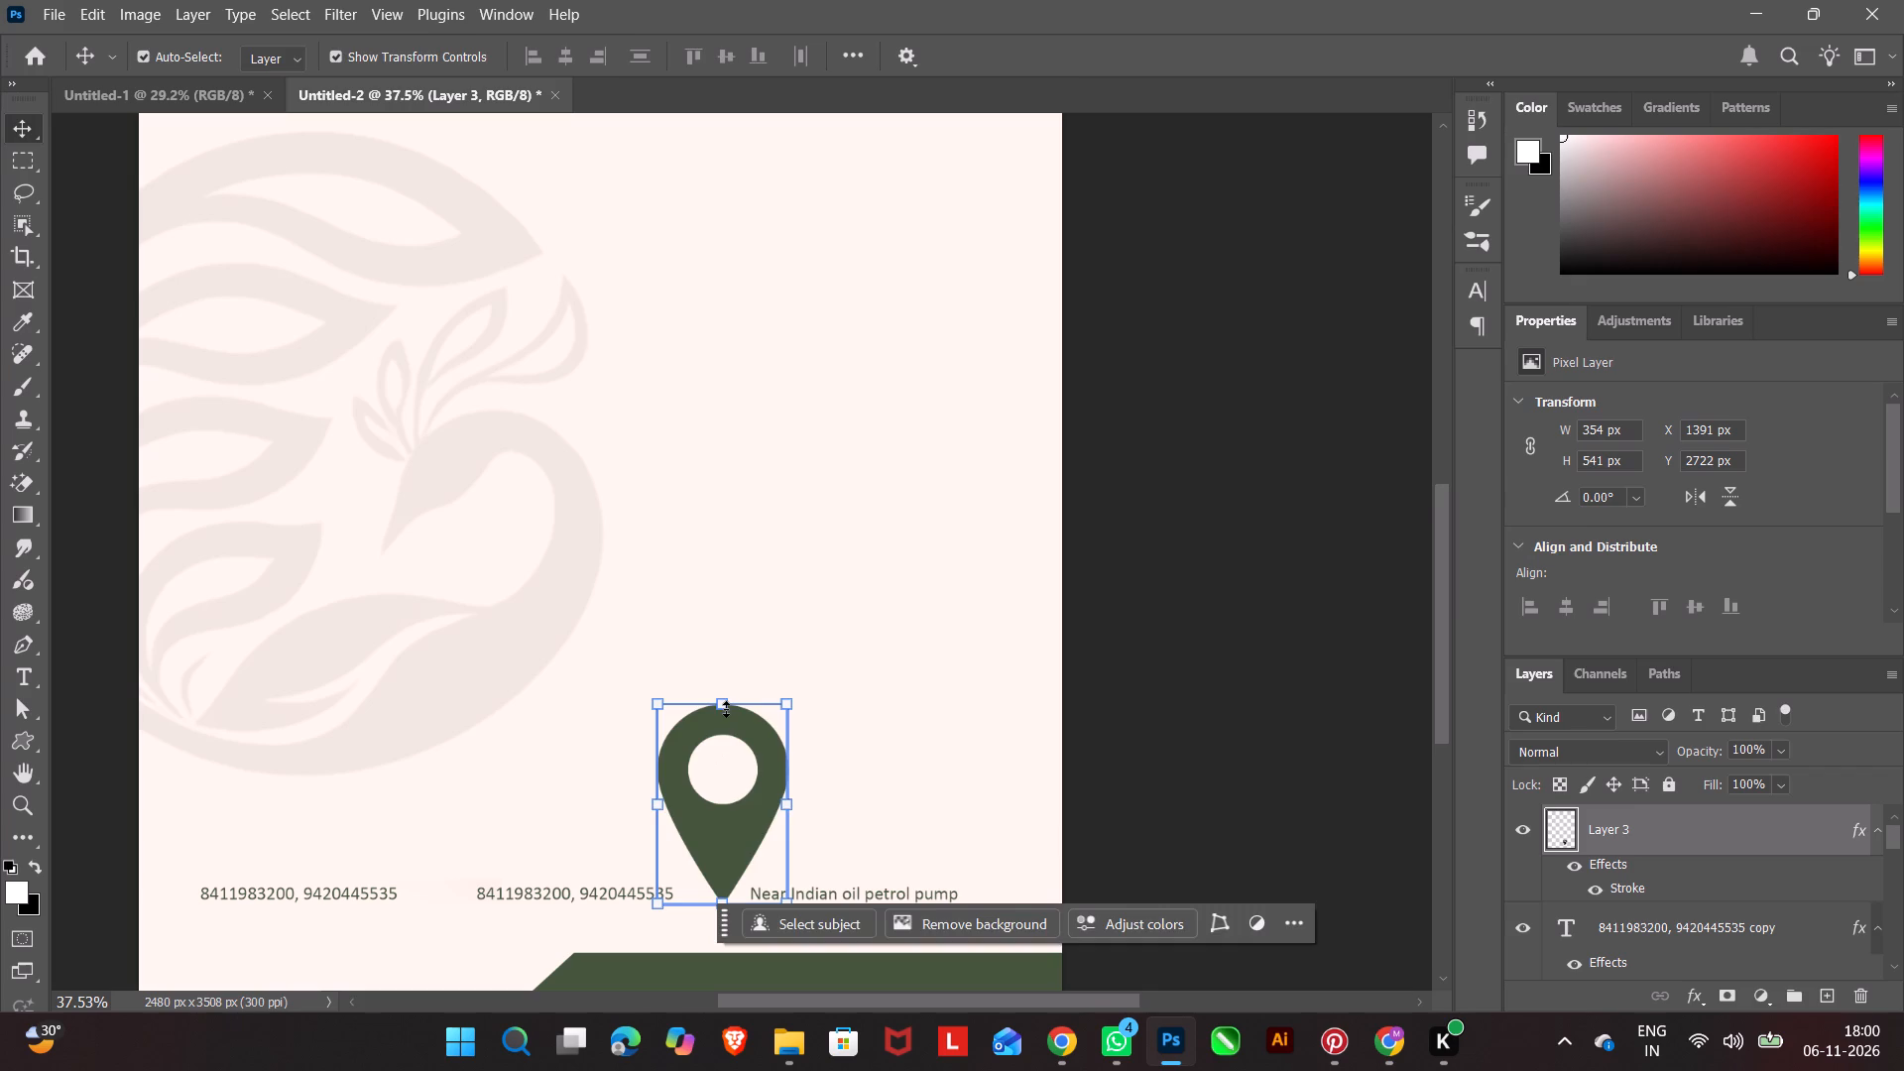
Scale the green pin down to about 34 × 51 px so it fits just before the first address line.
left_click_drag(725, 706, 721, 886)
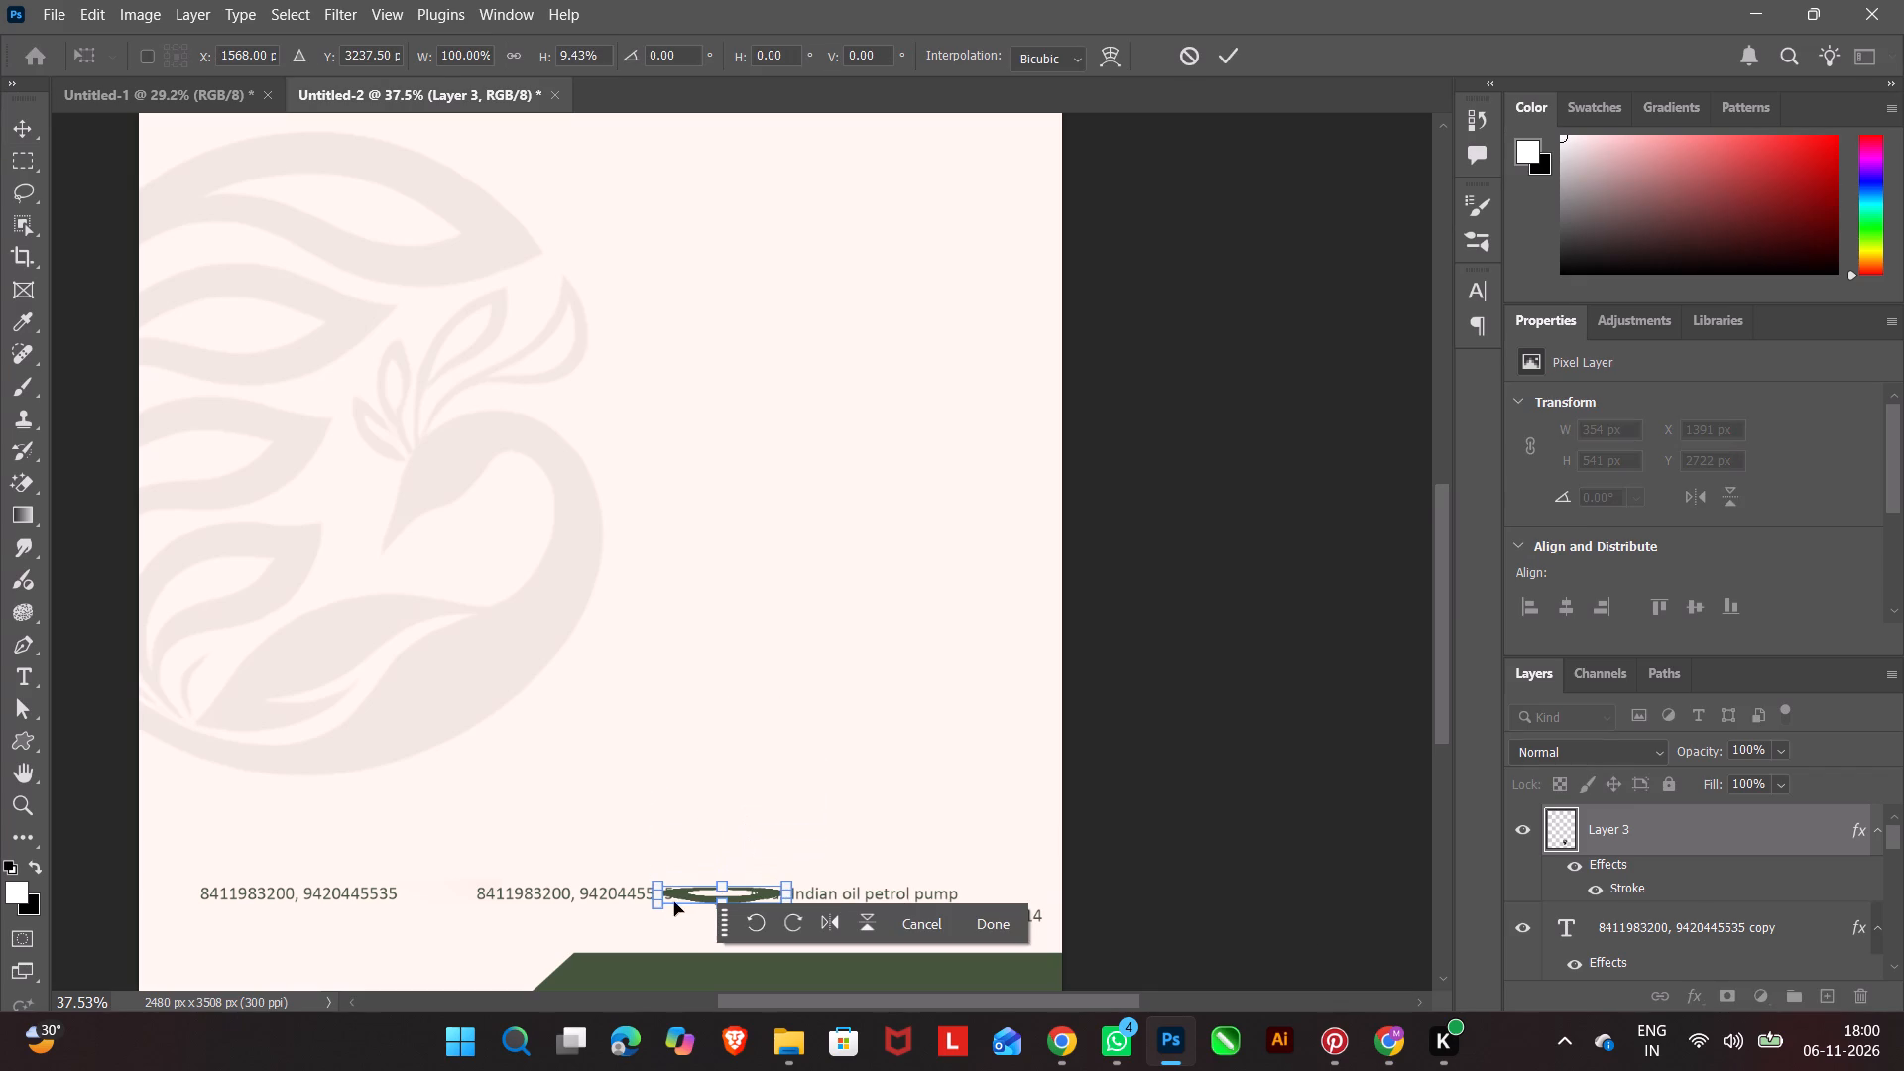
left_click_drag(663, 894, 715, 900)
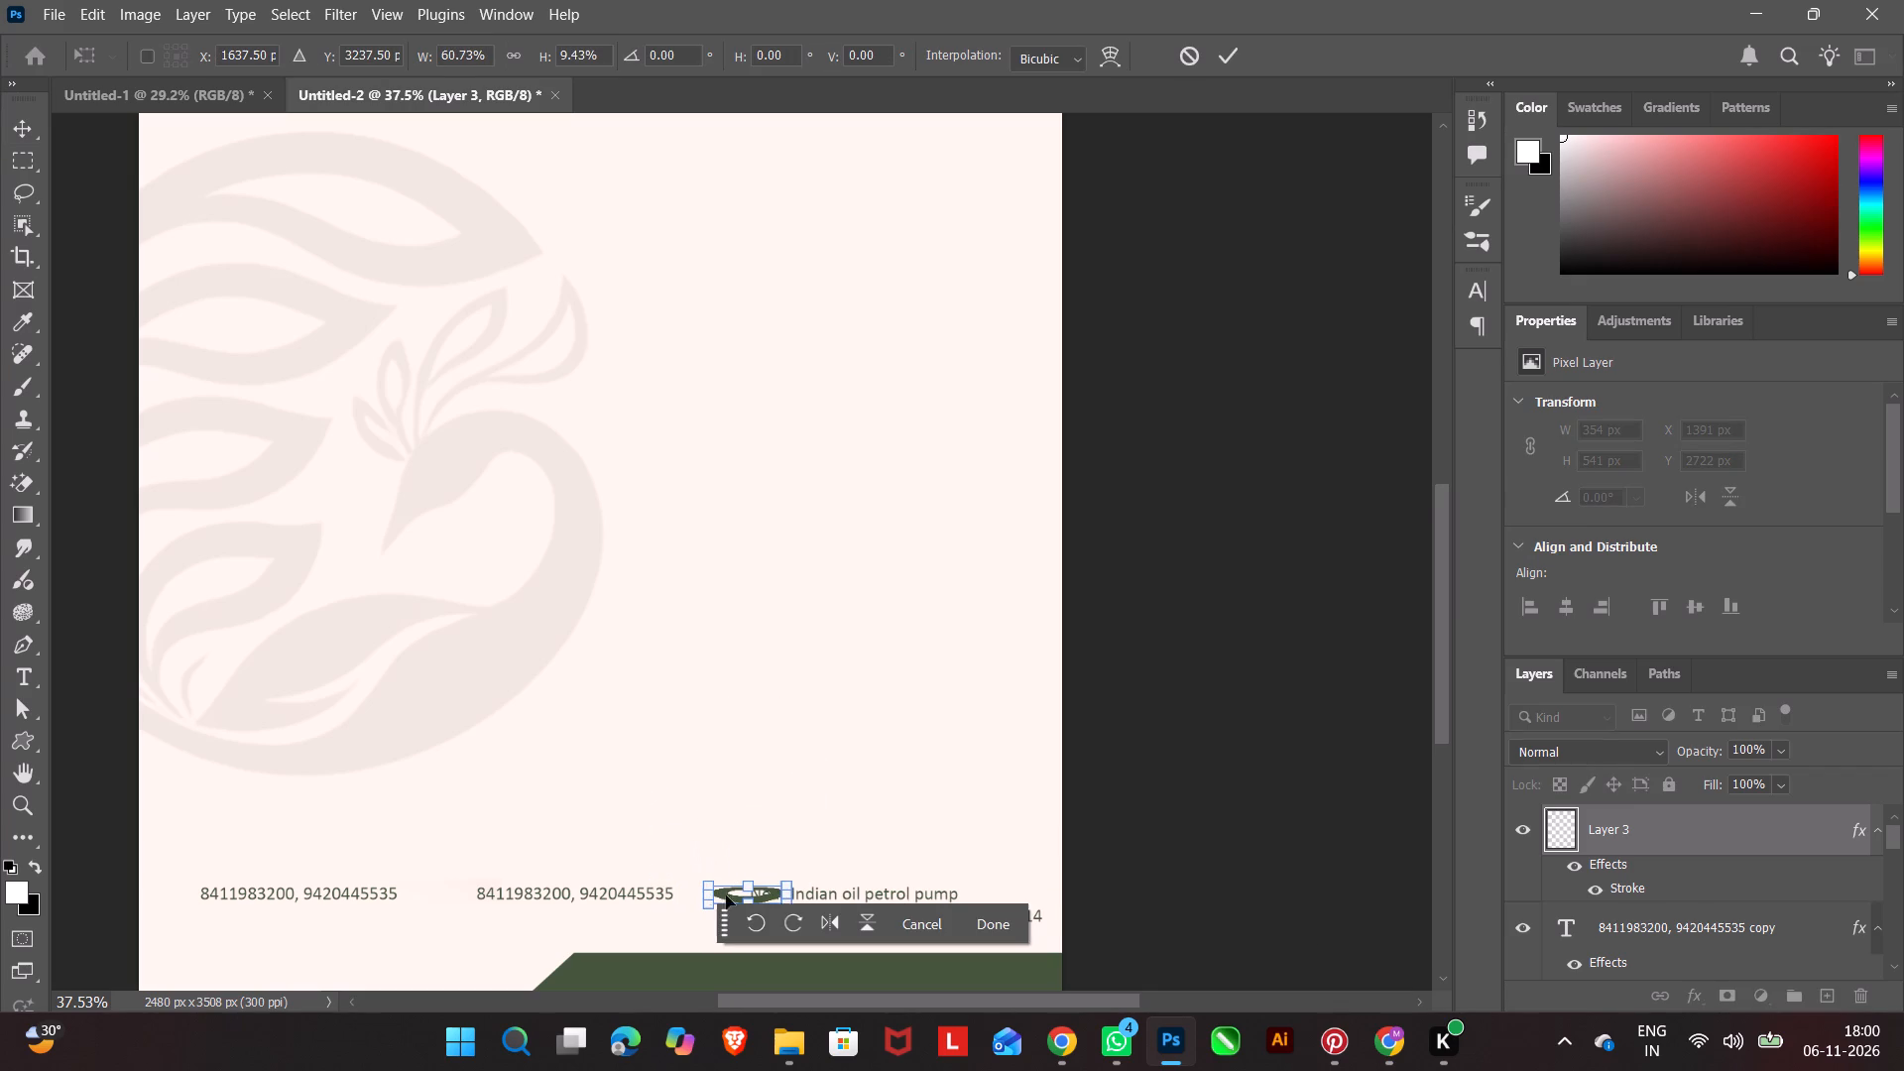
left_click_drag(789, 896, 739, 896)
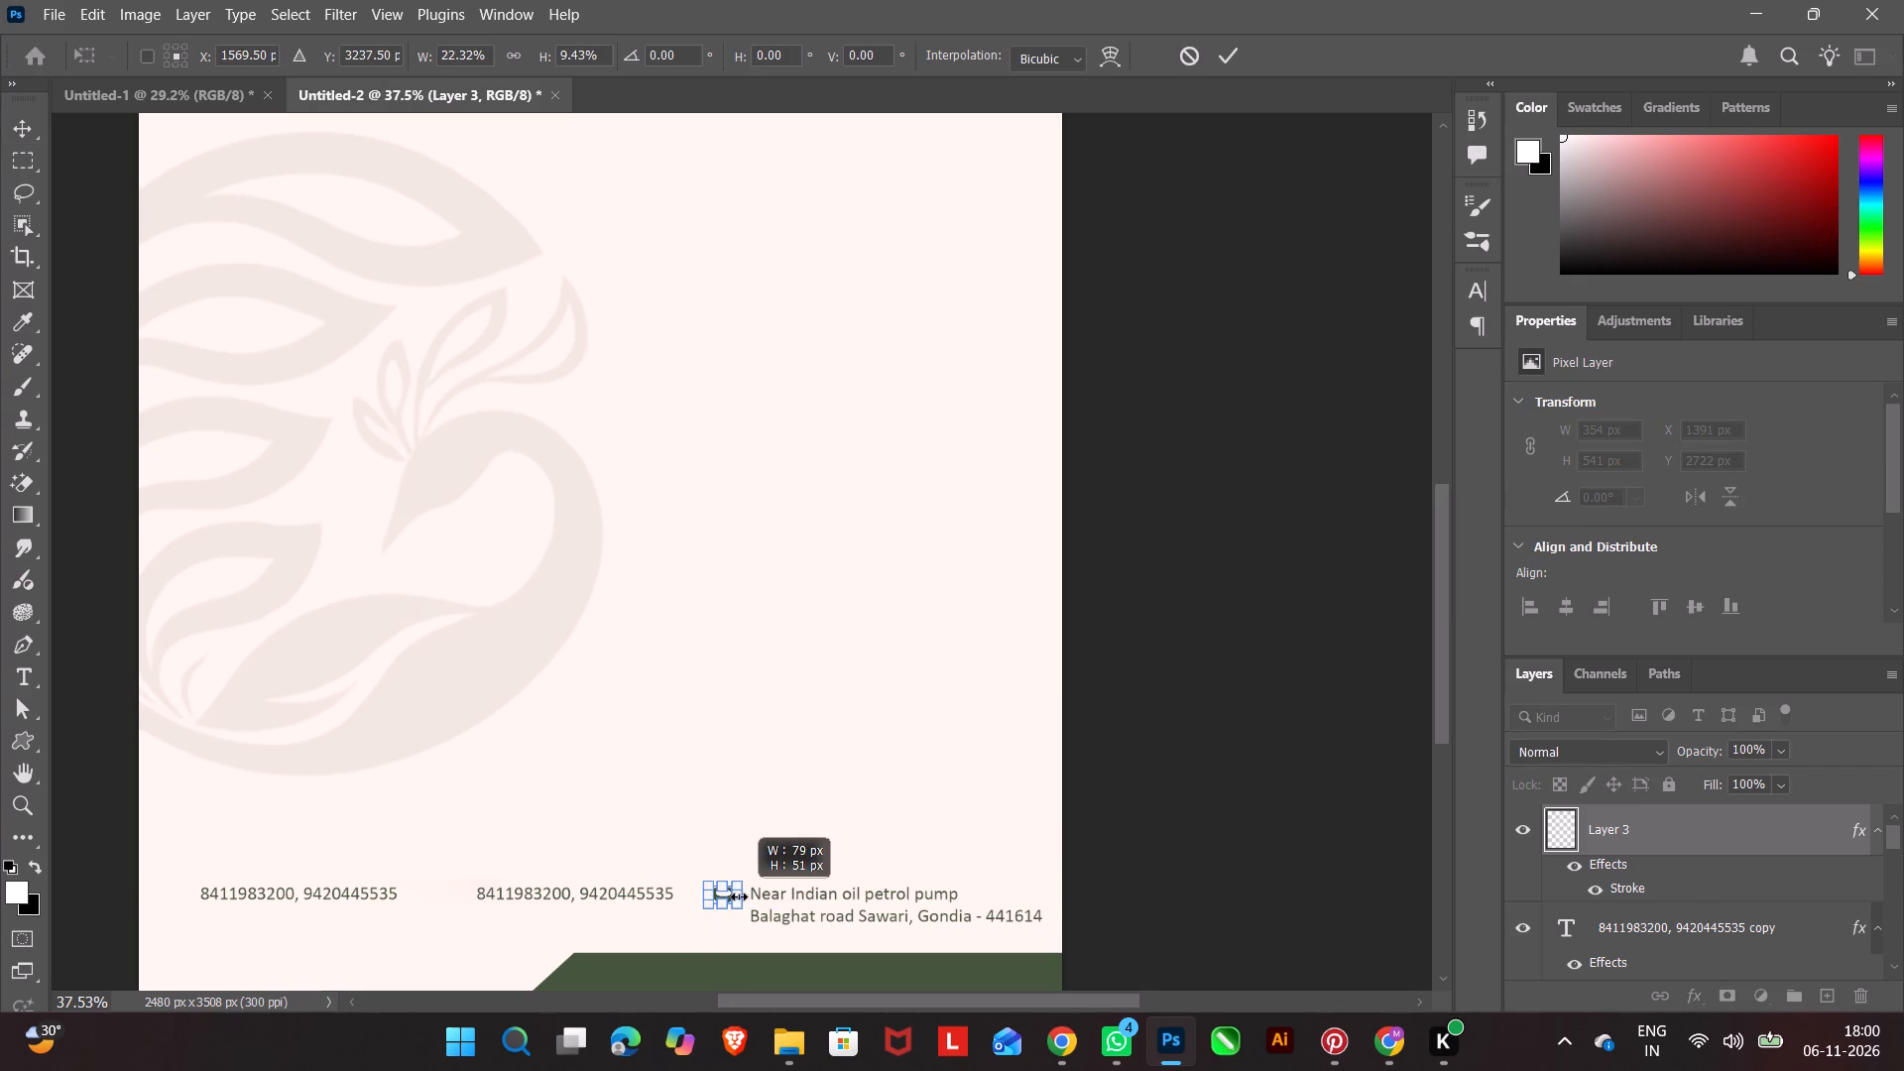
left_click_drag(739, 896, 739, 901)
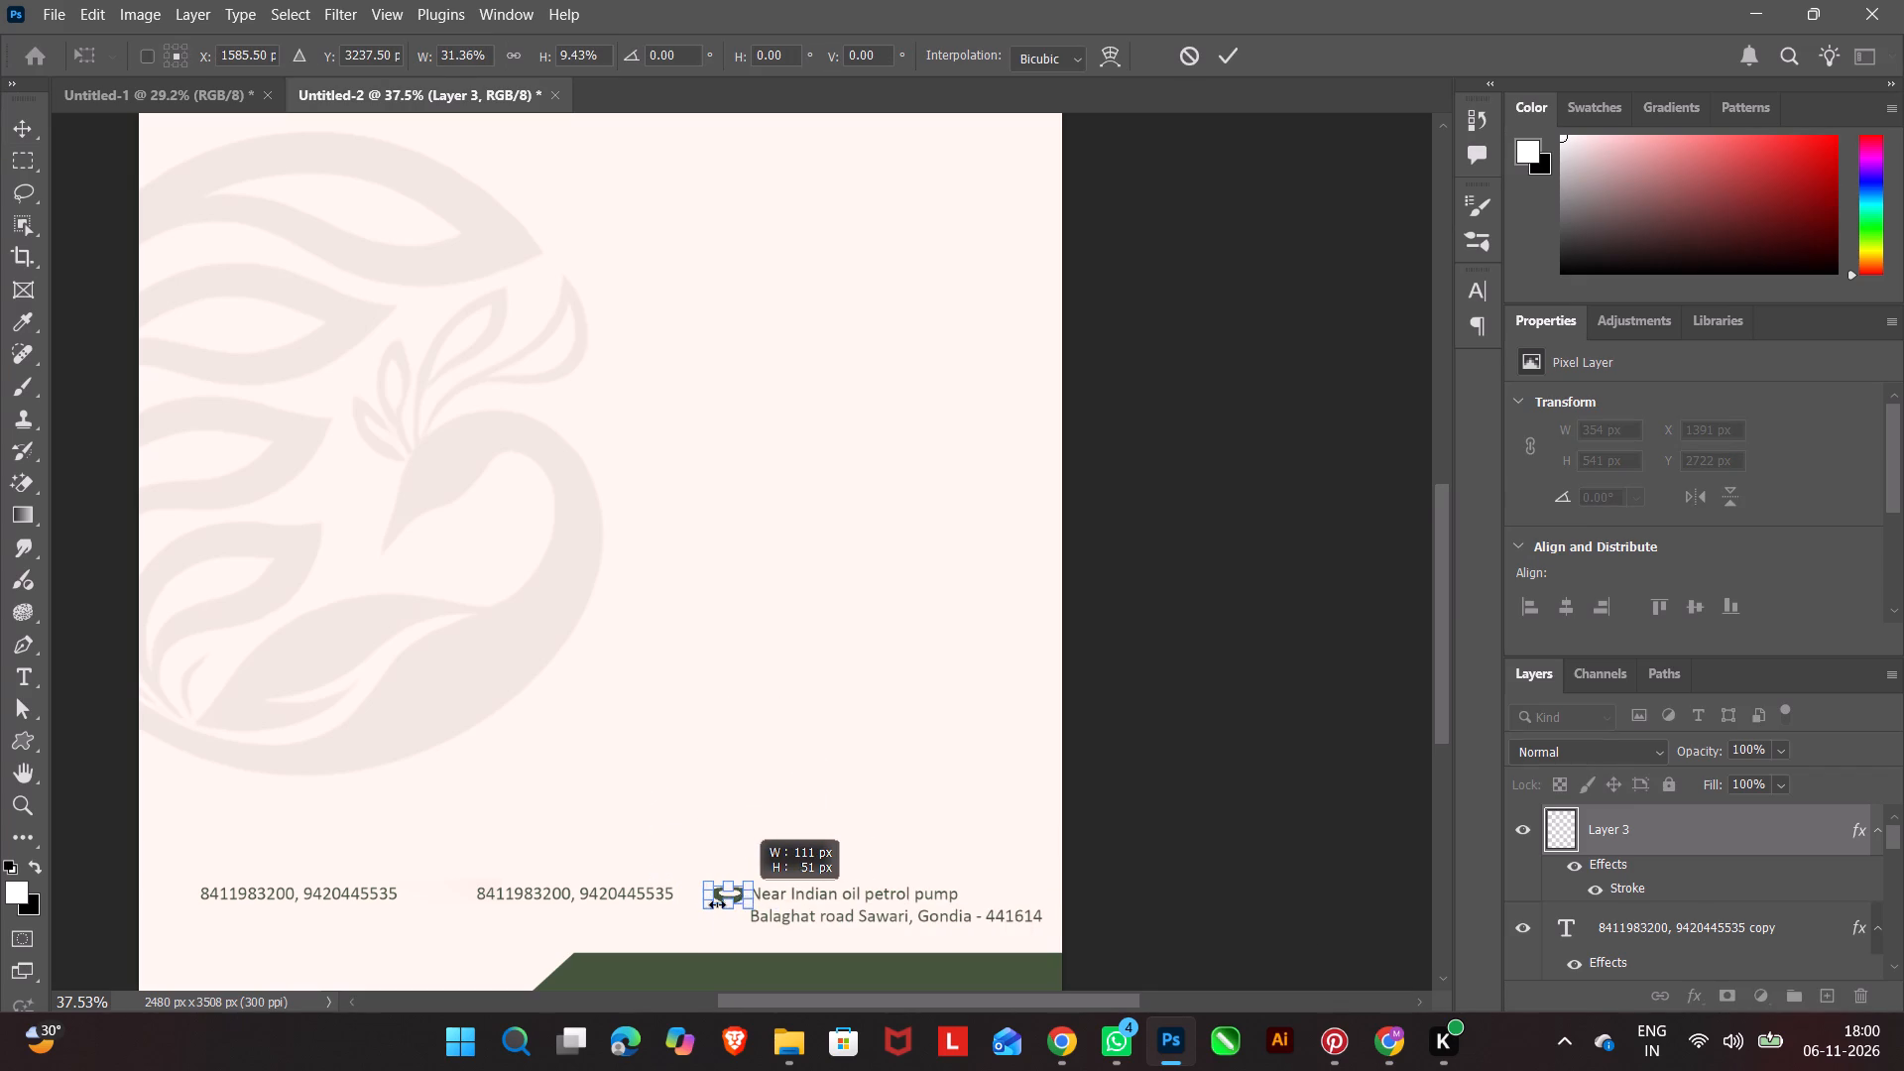
left_click_drag(707, 899, 724, 898)
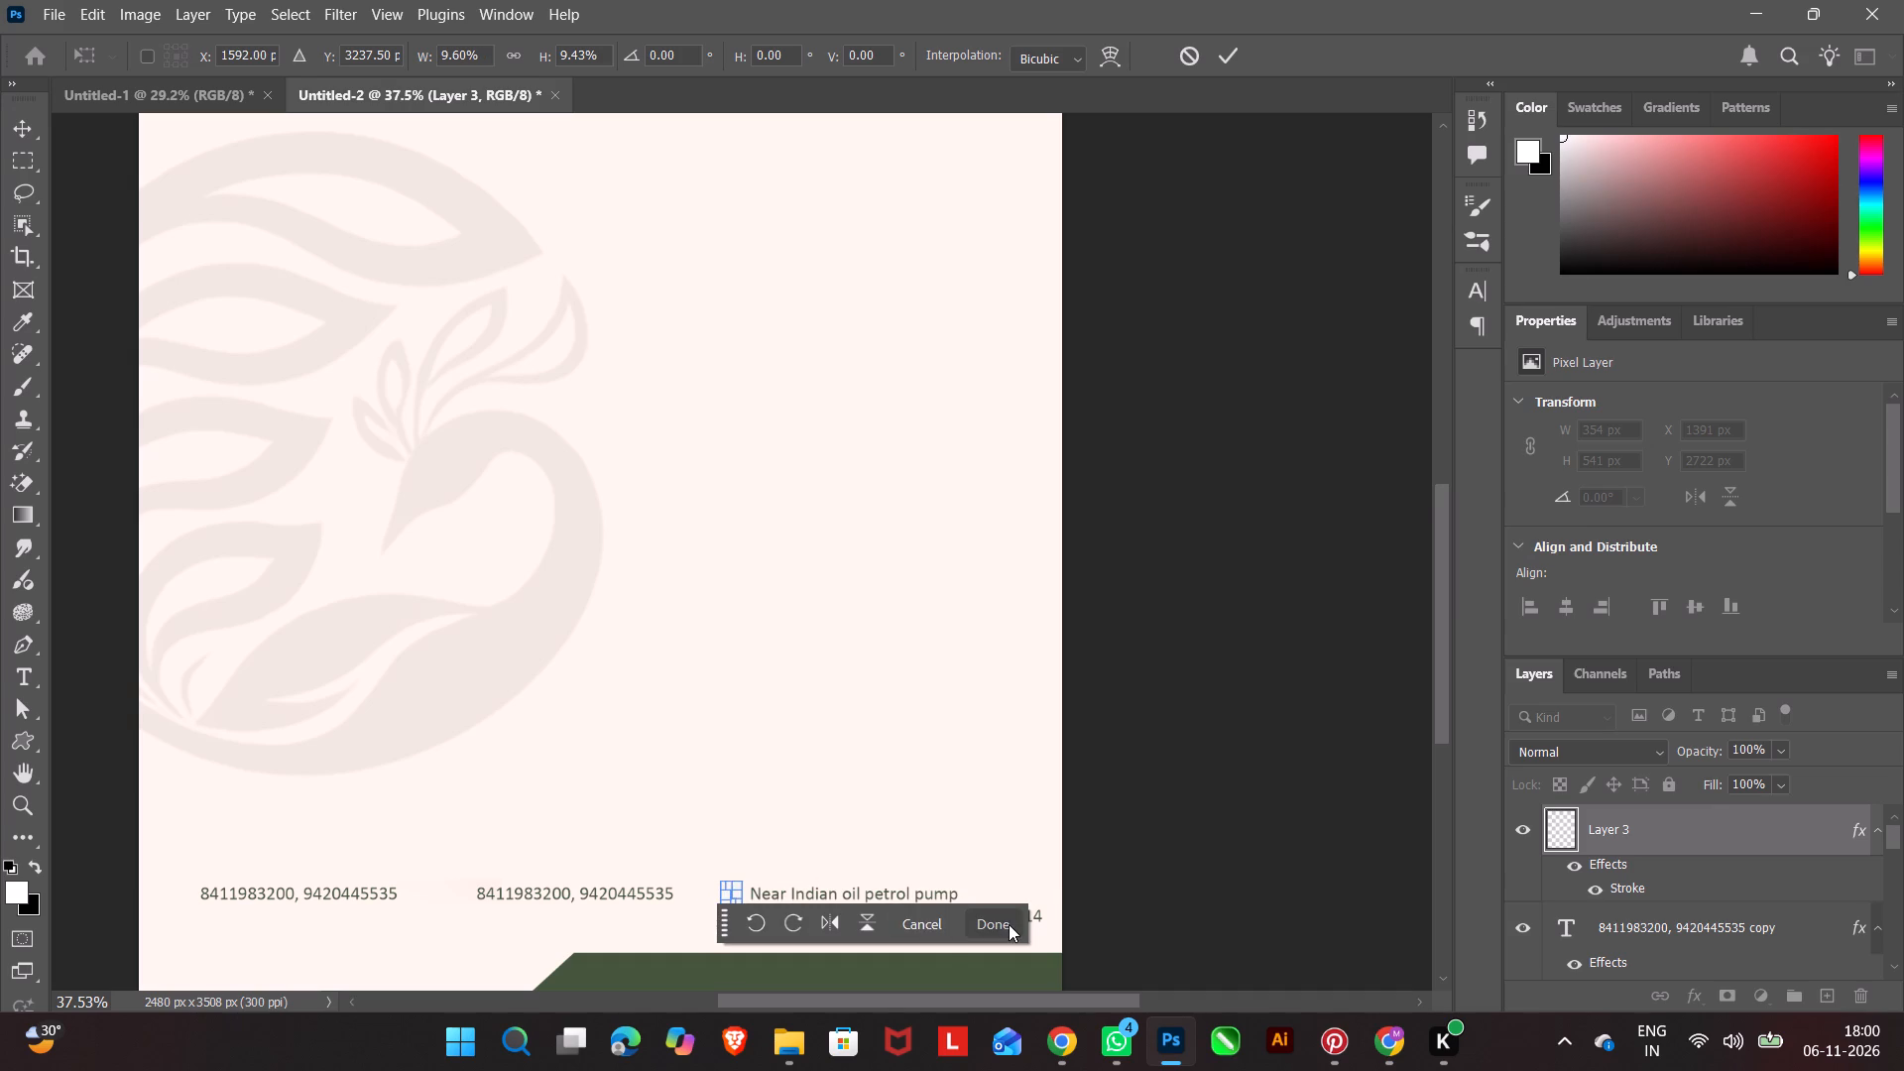
left_click(1009, 924)
left_click(1103, 813)
Nudge the small green pin closer to the address text, to about X 1583, Y 3209 px.
scroll(691, 836, "up", 6, "alt")
scroll(760, 922, "up", 4, "alt")
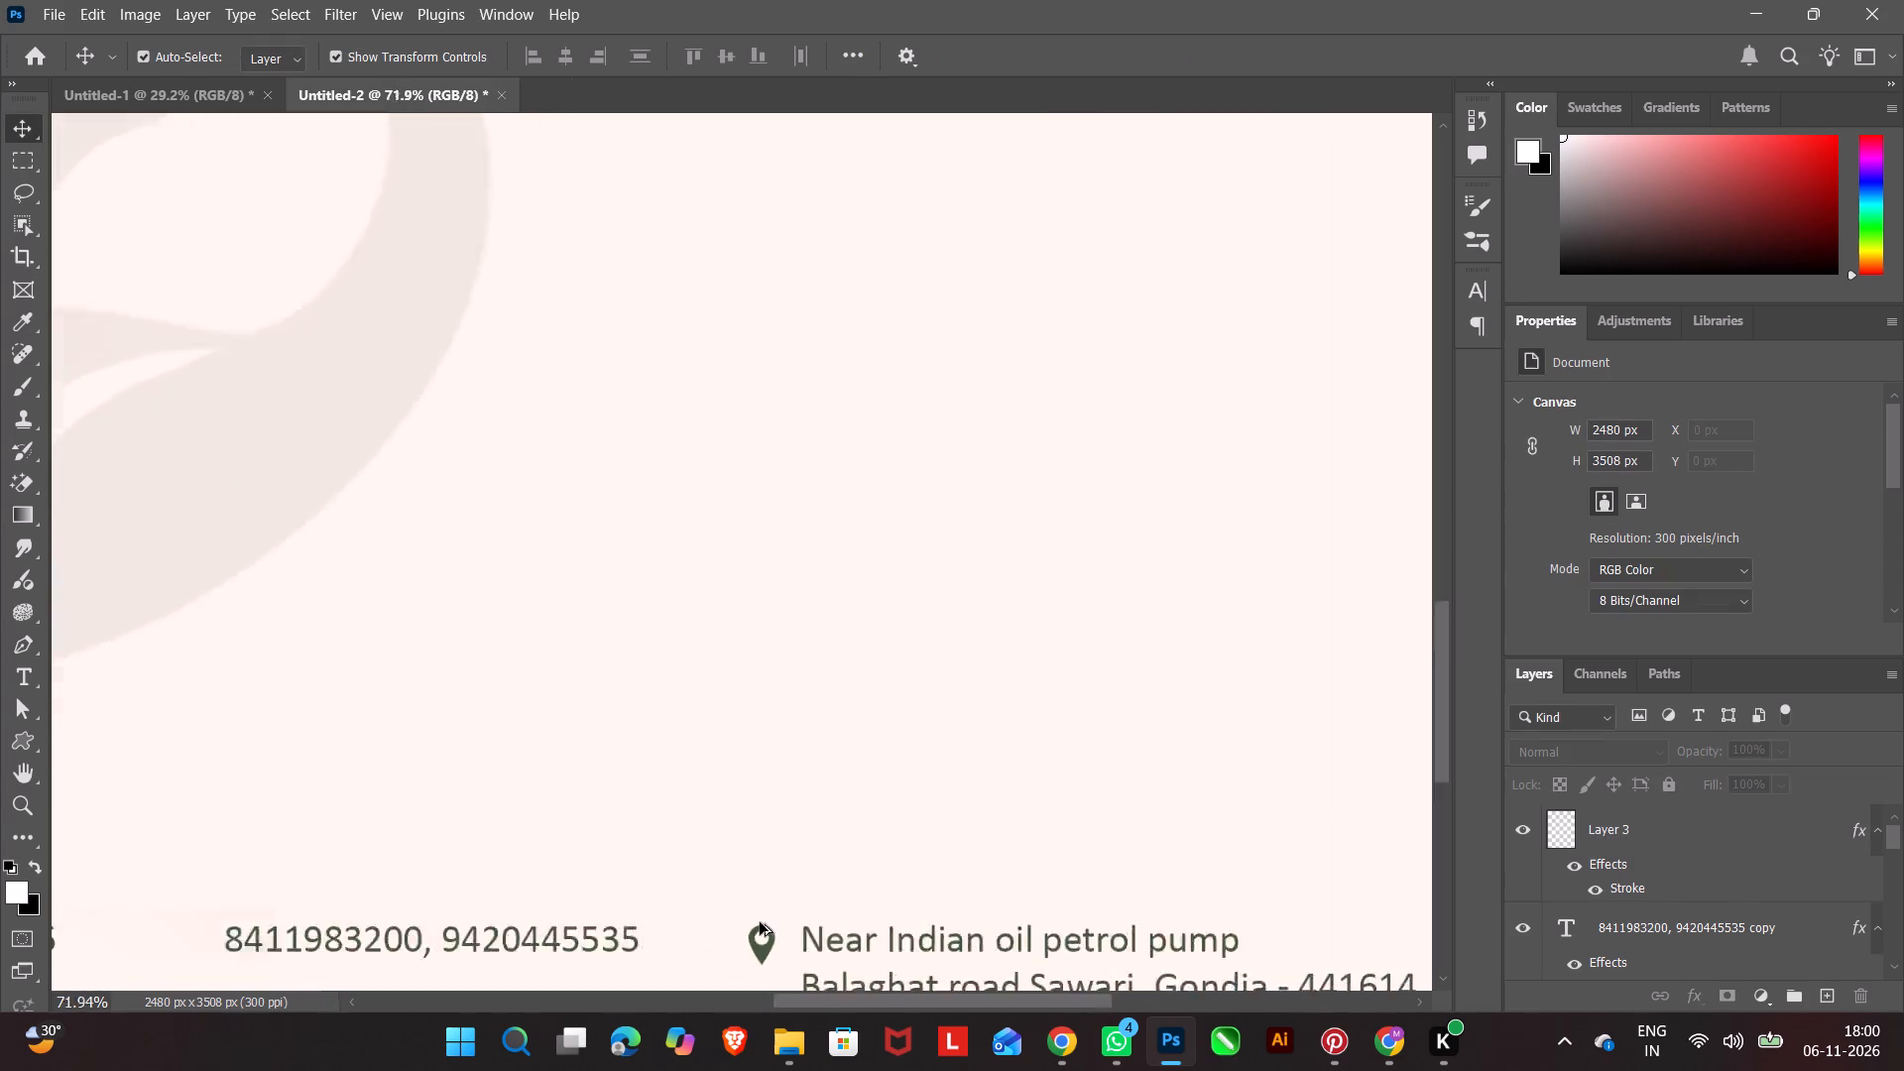
scroll(760, 922, "up", 2, "alt")
scroll(801, 862, "down", 12)
left_click_drag(767, 718, 781, 712)
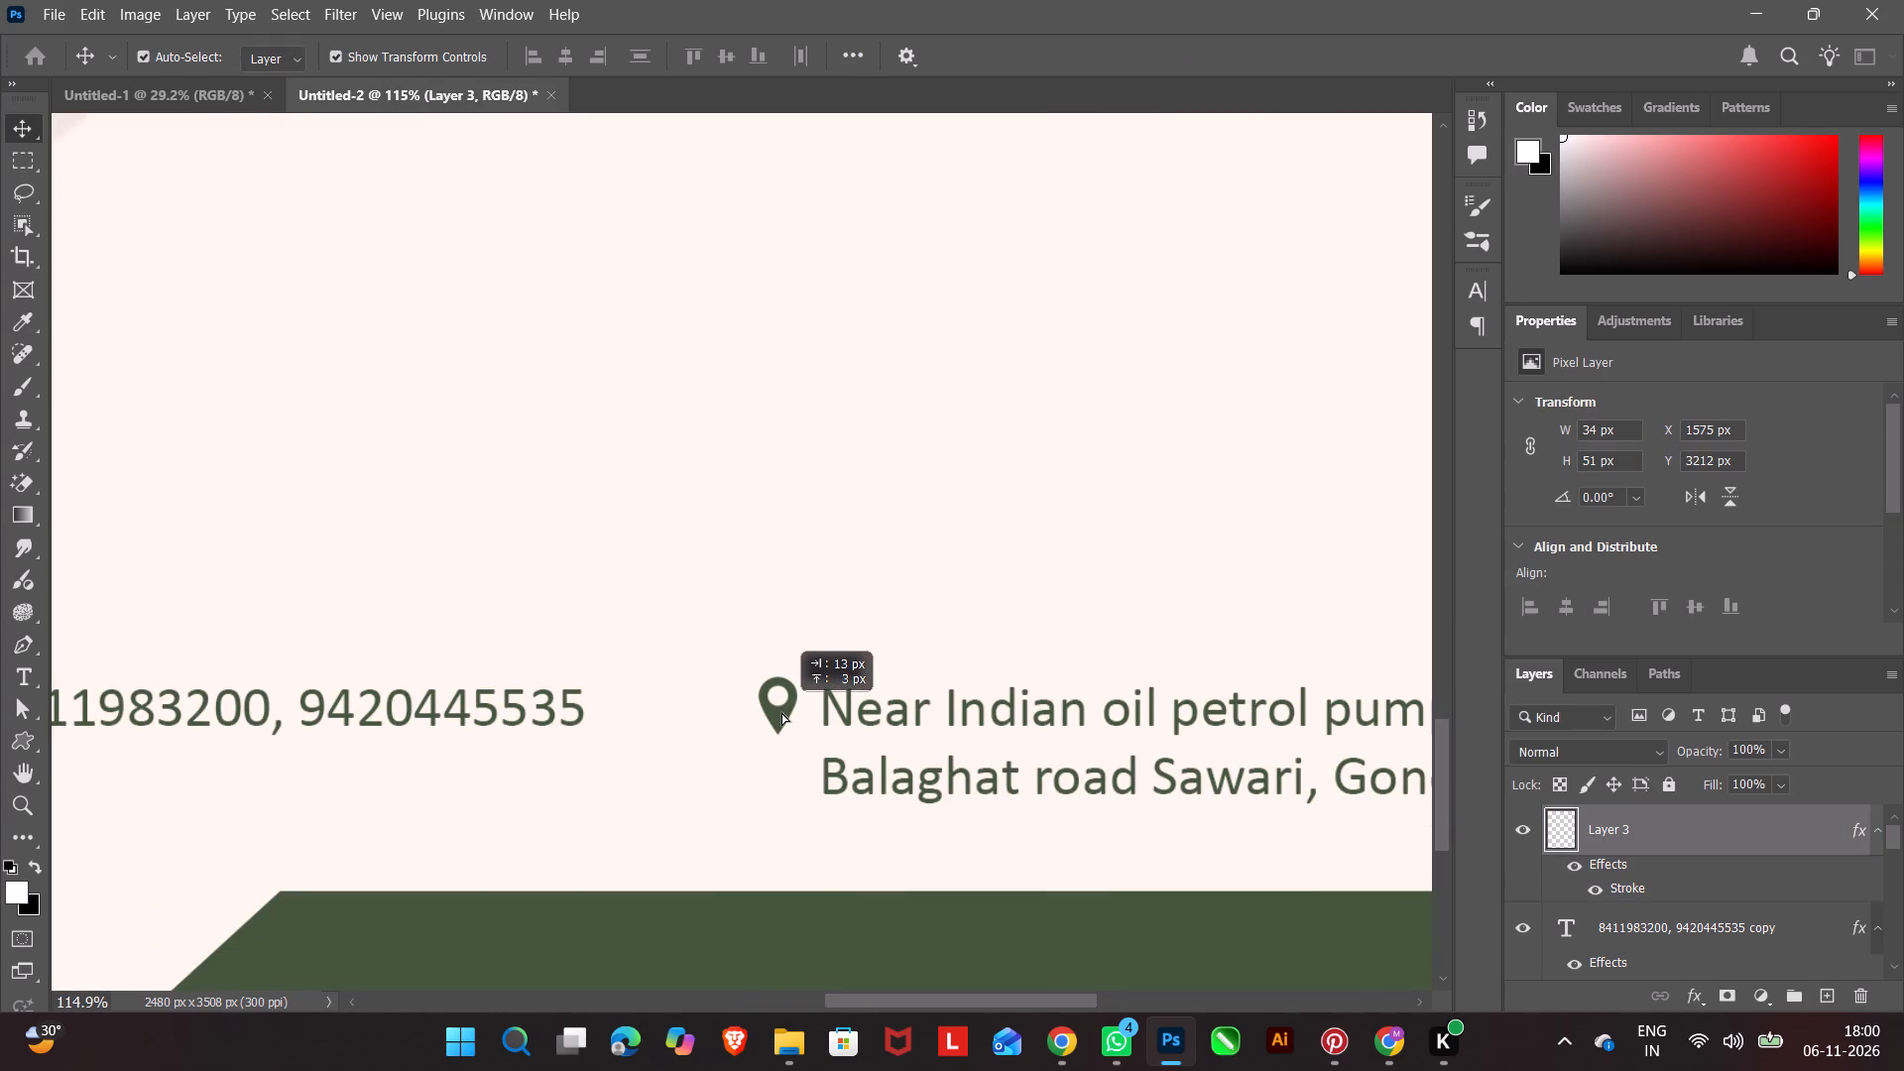
left_click_drag(781, 712, 775, 714)
left_click(1058, 855)
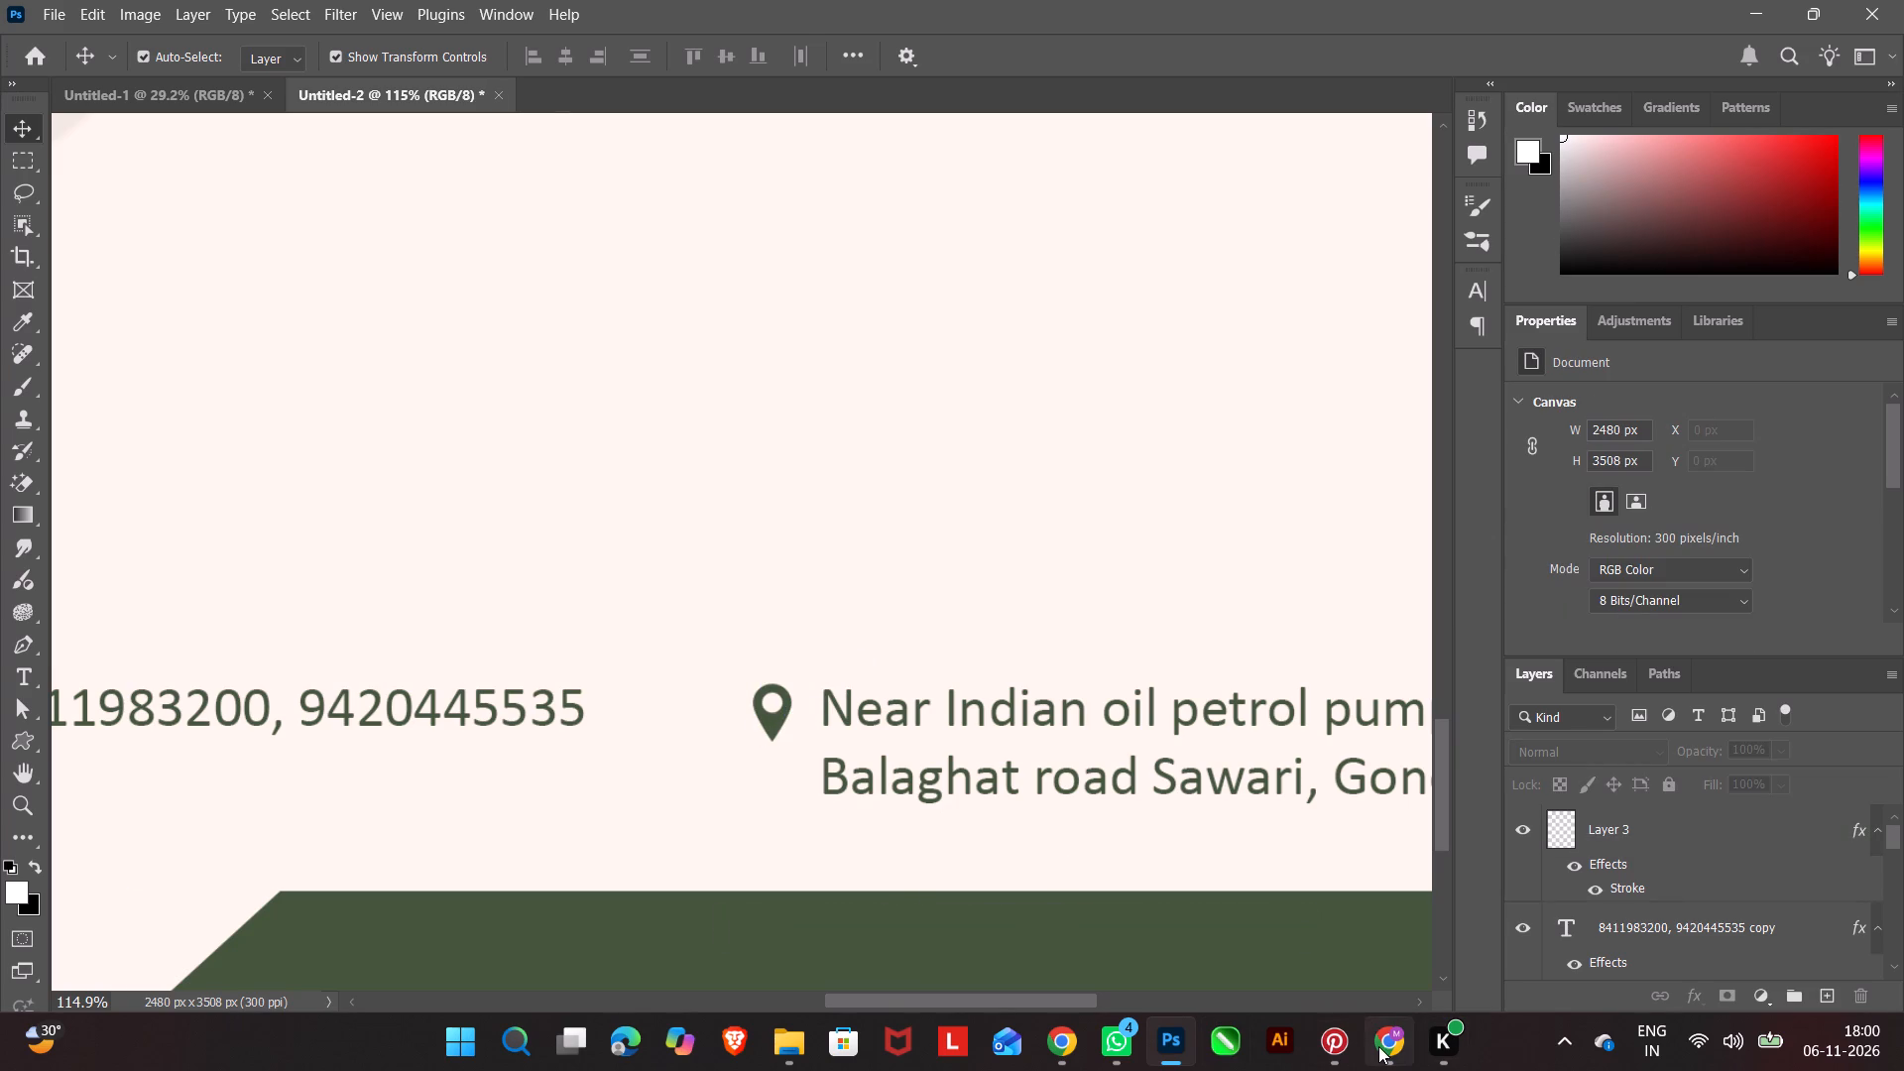
Switch to Pinterest, find the TELEFONE ICON pin with a white handset in a black circle, and copy its image.
left_click(1338, 1042)
scroll(1304, 515, "down", 6)
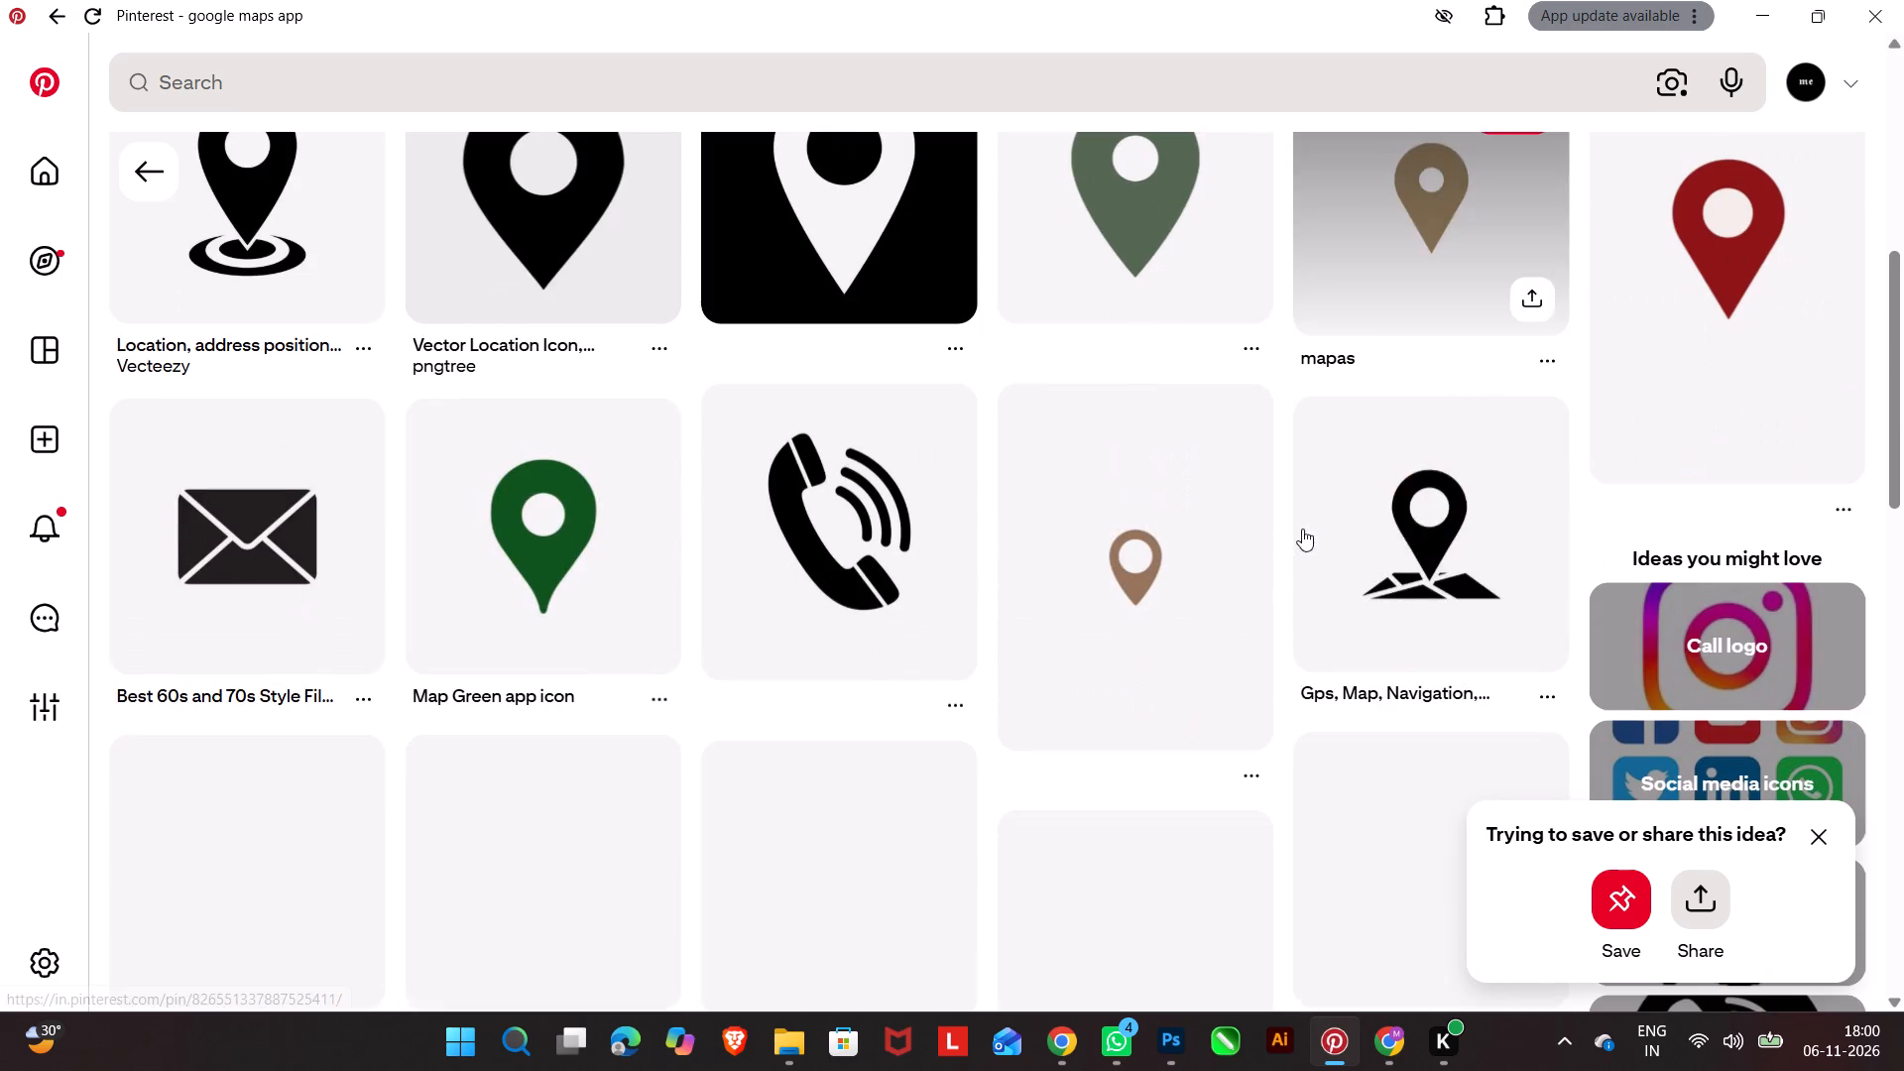
left_click(815, 595)
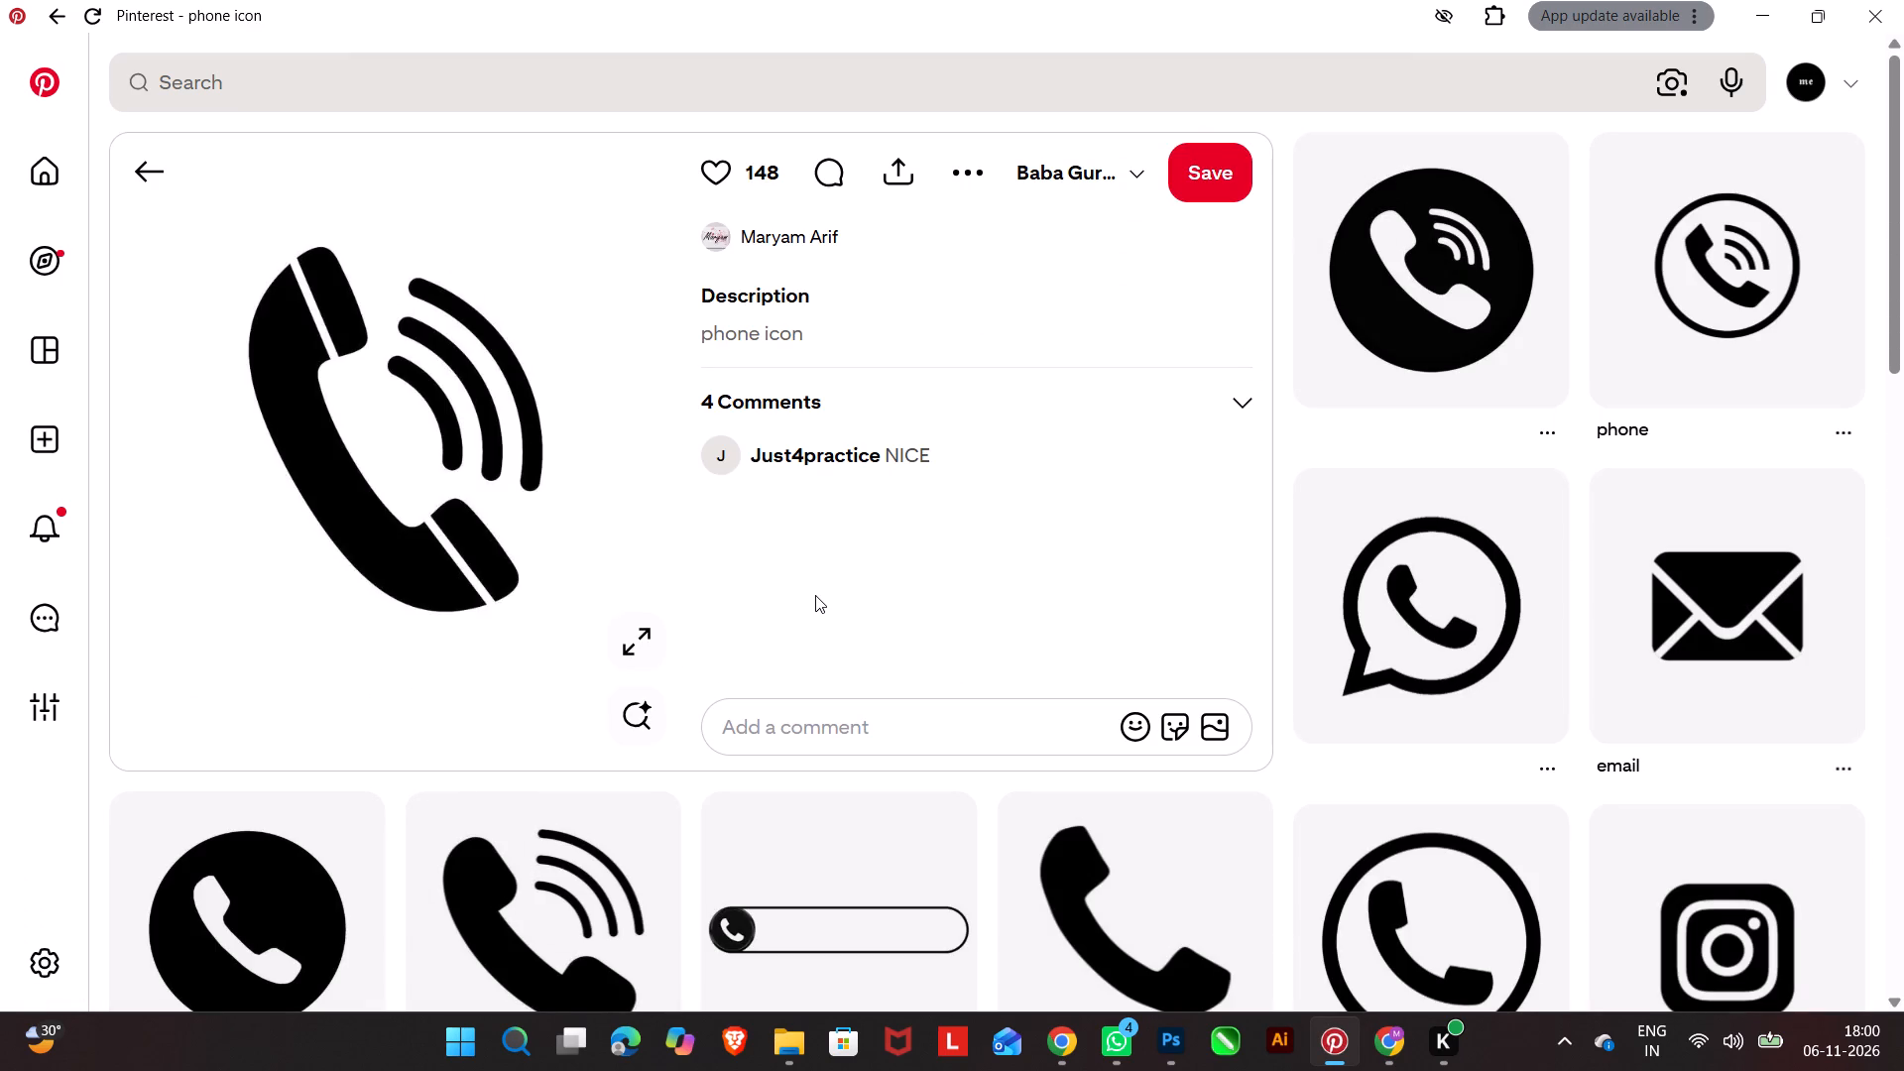
scroll(926, 565, "down", 3)
left_click(304, 618)
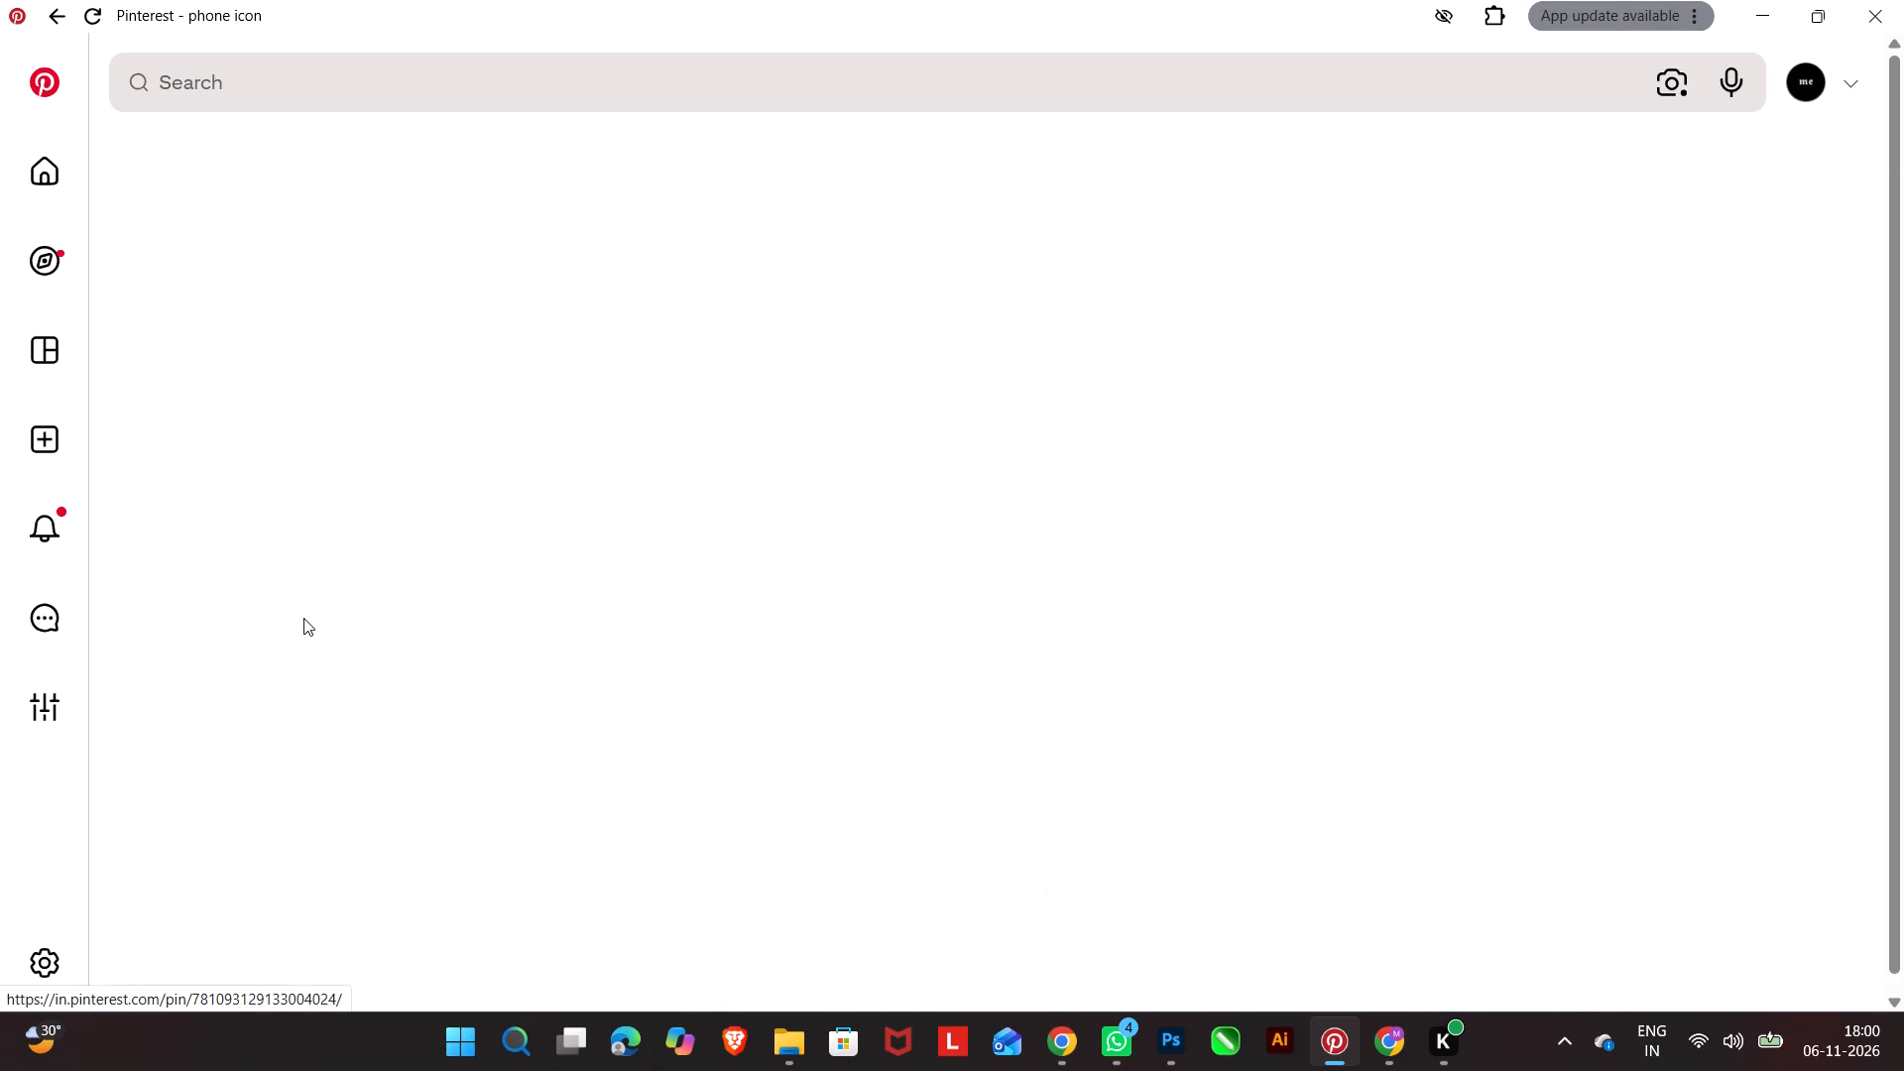
right_click(396, 480)
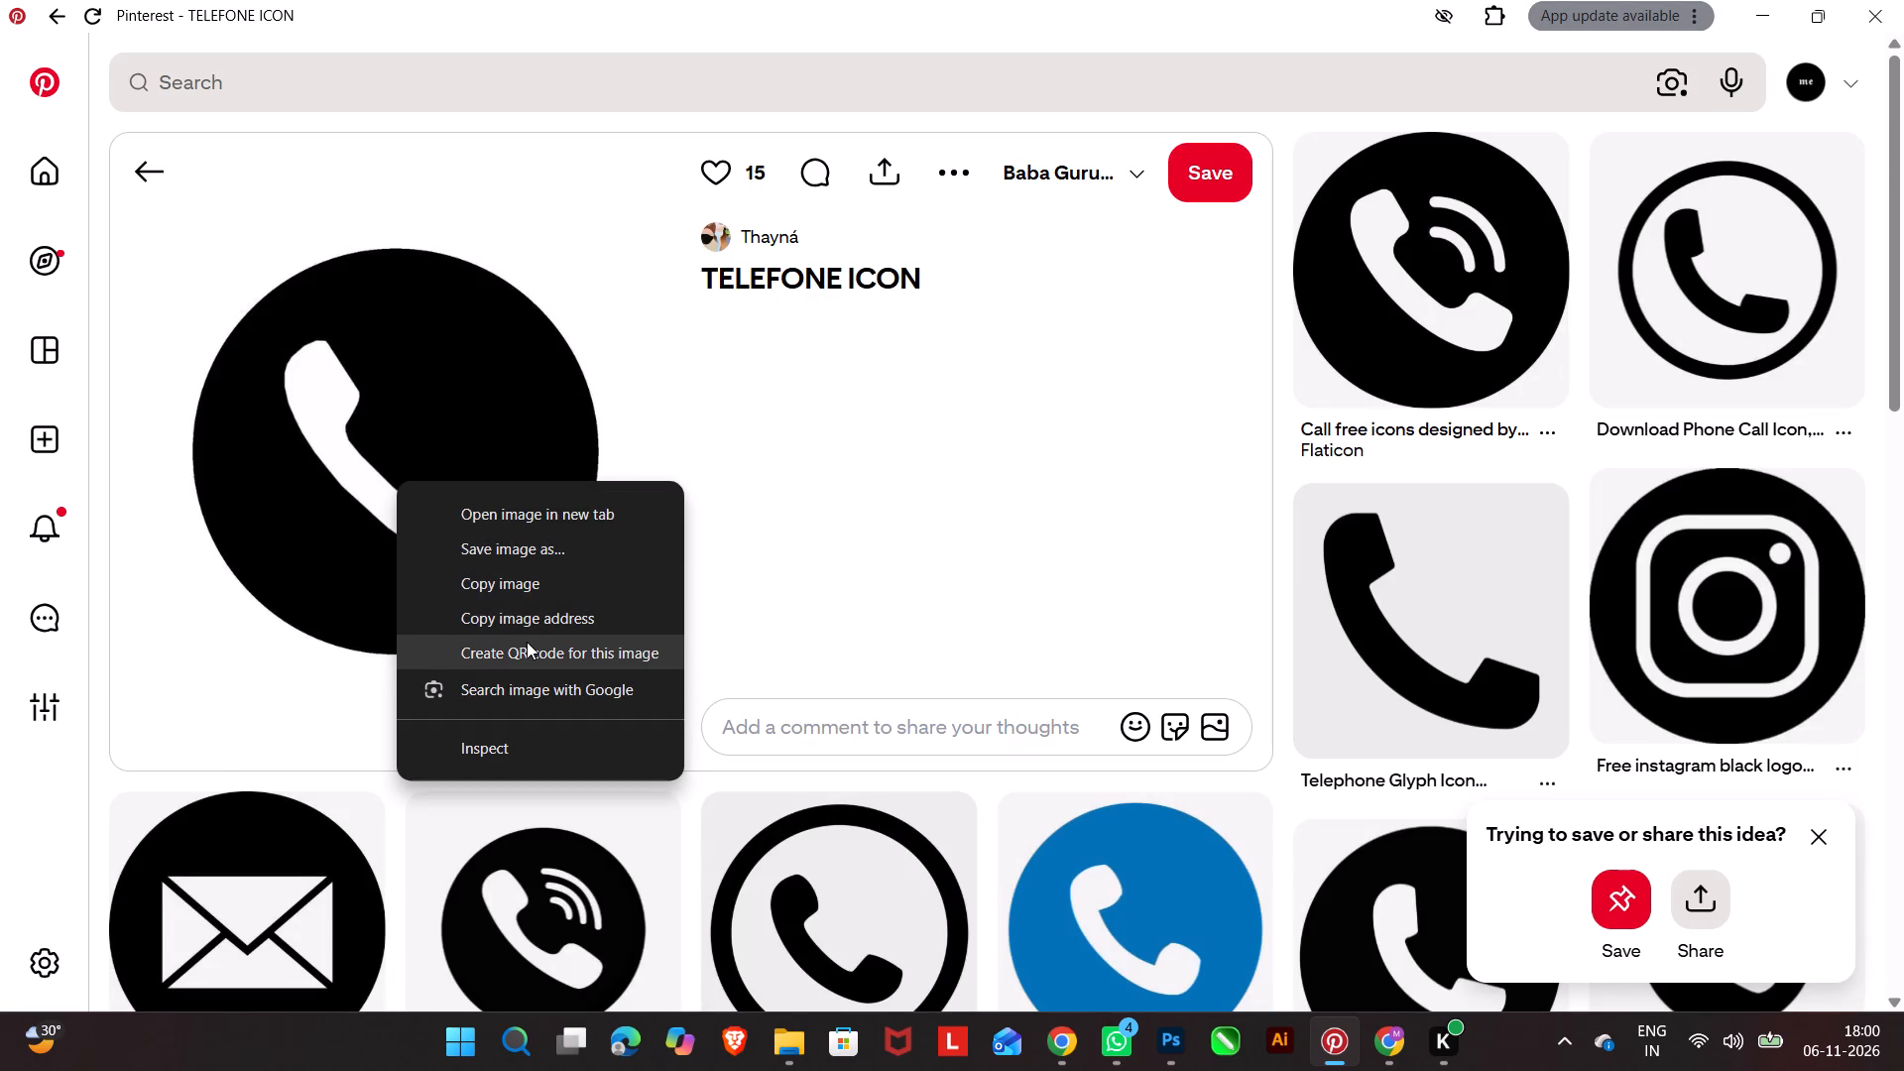
left_click(508, 584)
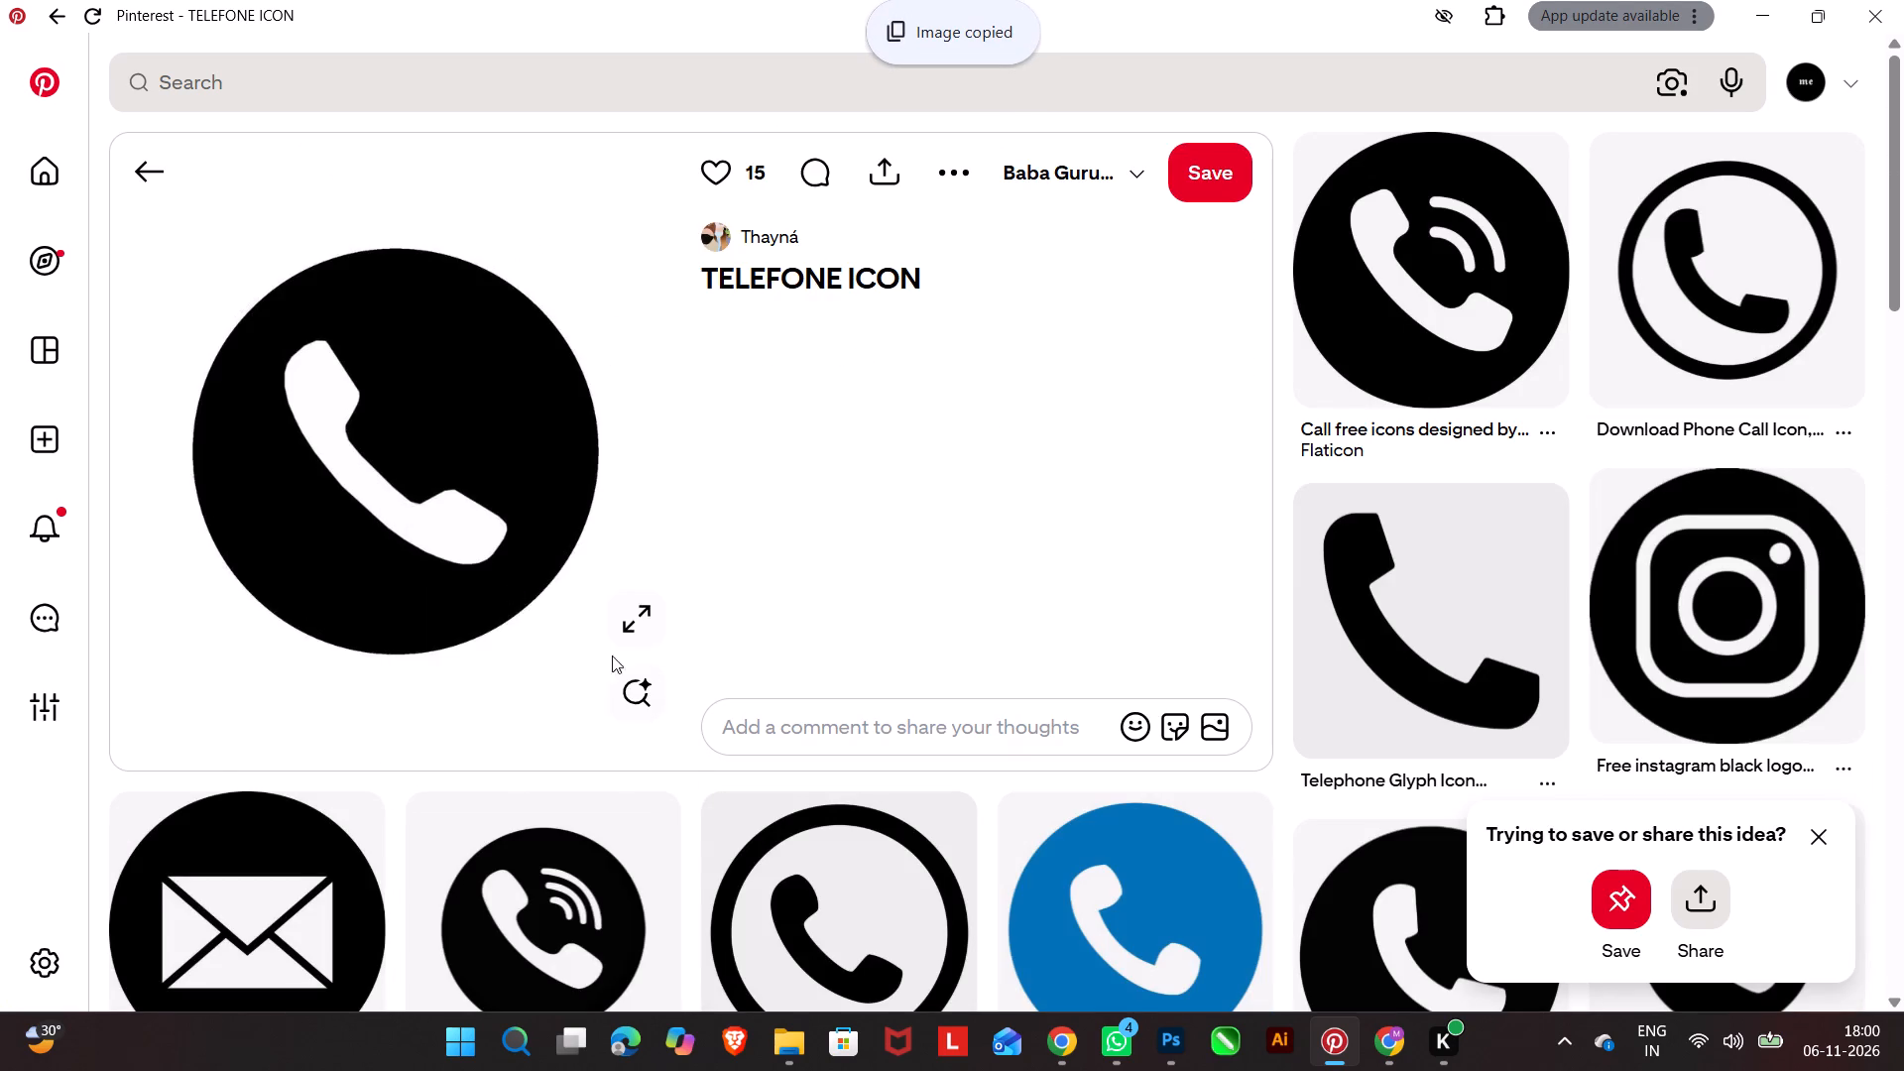
Return to Photoshop and paste the copied phone icon into the letterhead document.
left_click(1344, 1040)
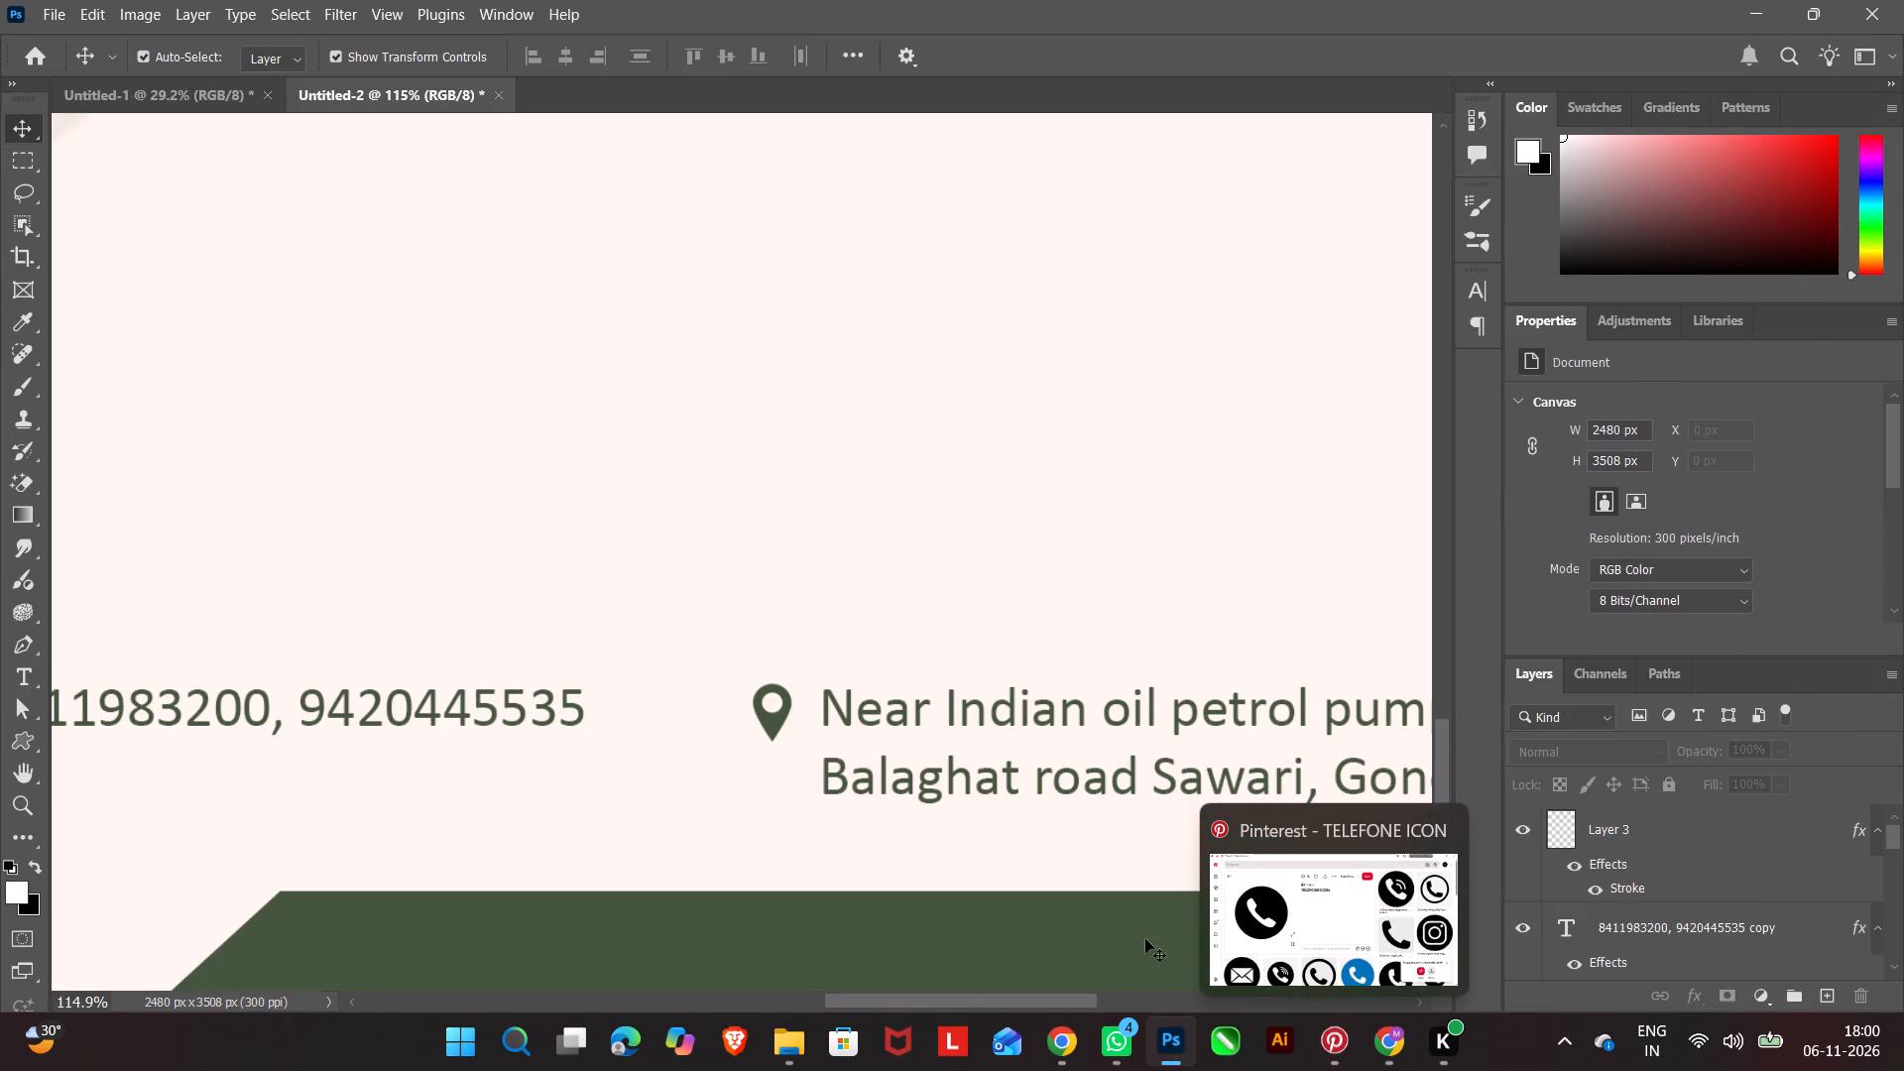
left_click(838, 574)
key("ctrl+v")
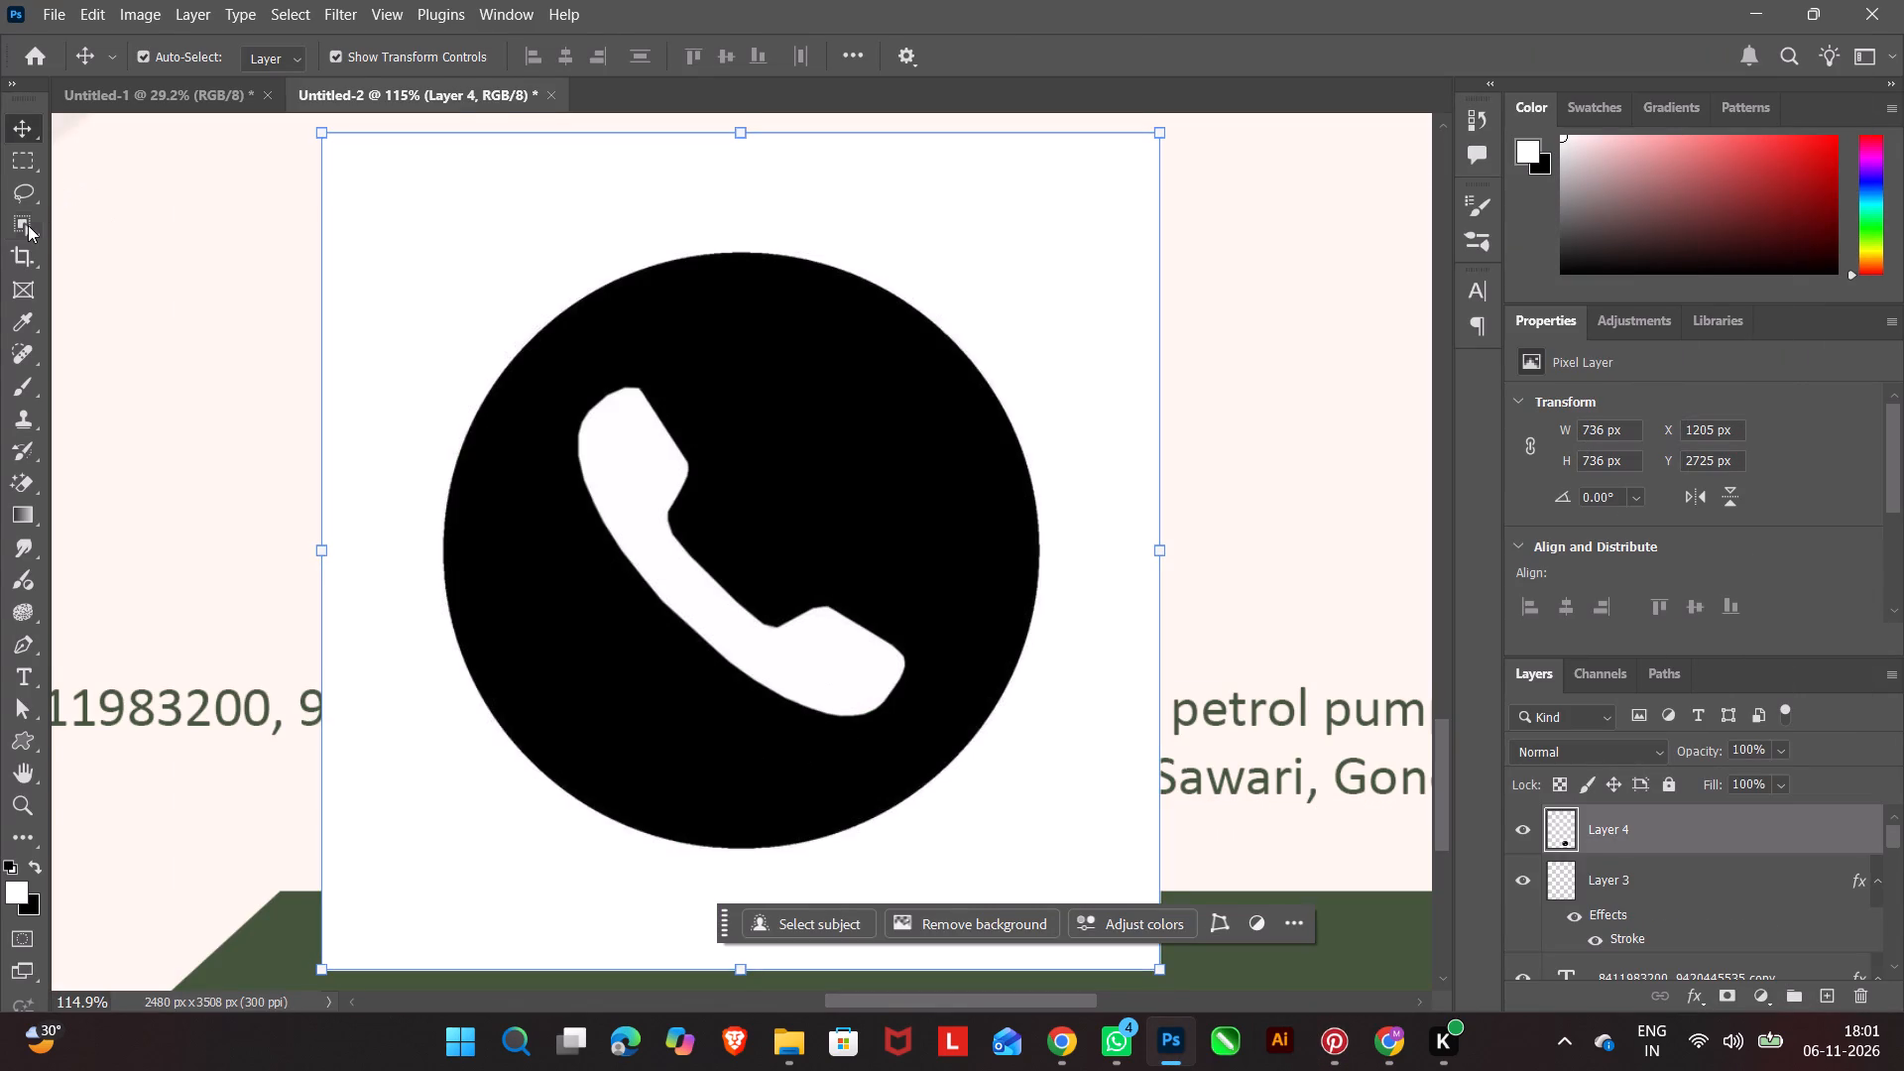
Select the black phone circle with the Object Selection tool and copy it onto its own layer.
left_click(28, 225)
left_click(551, 650)
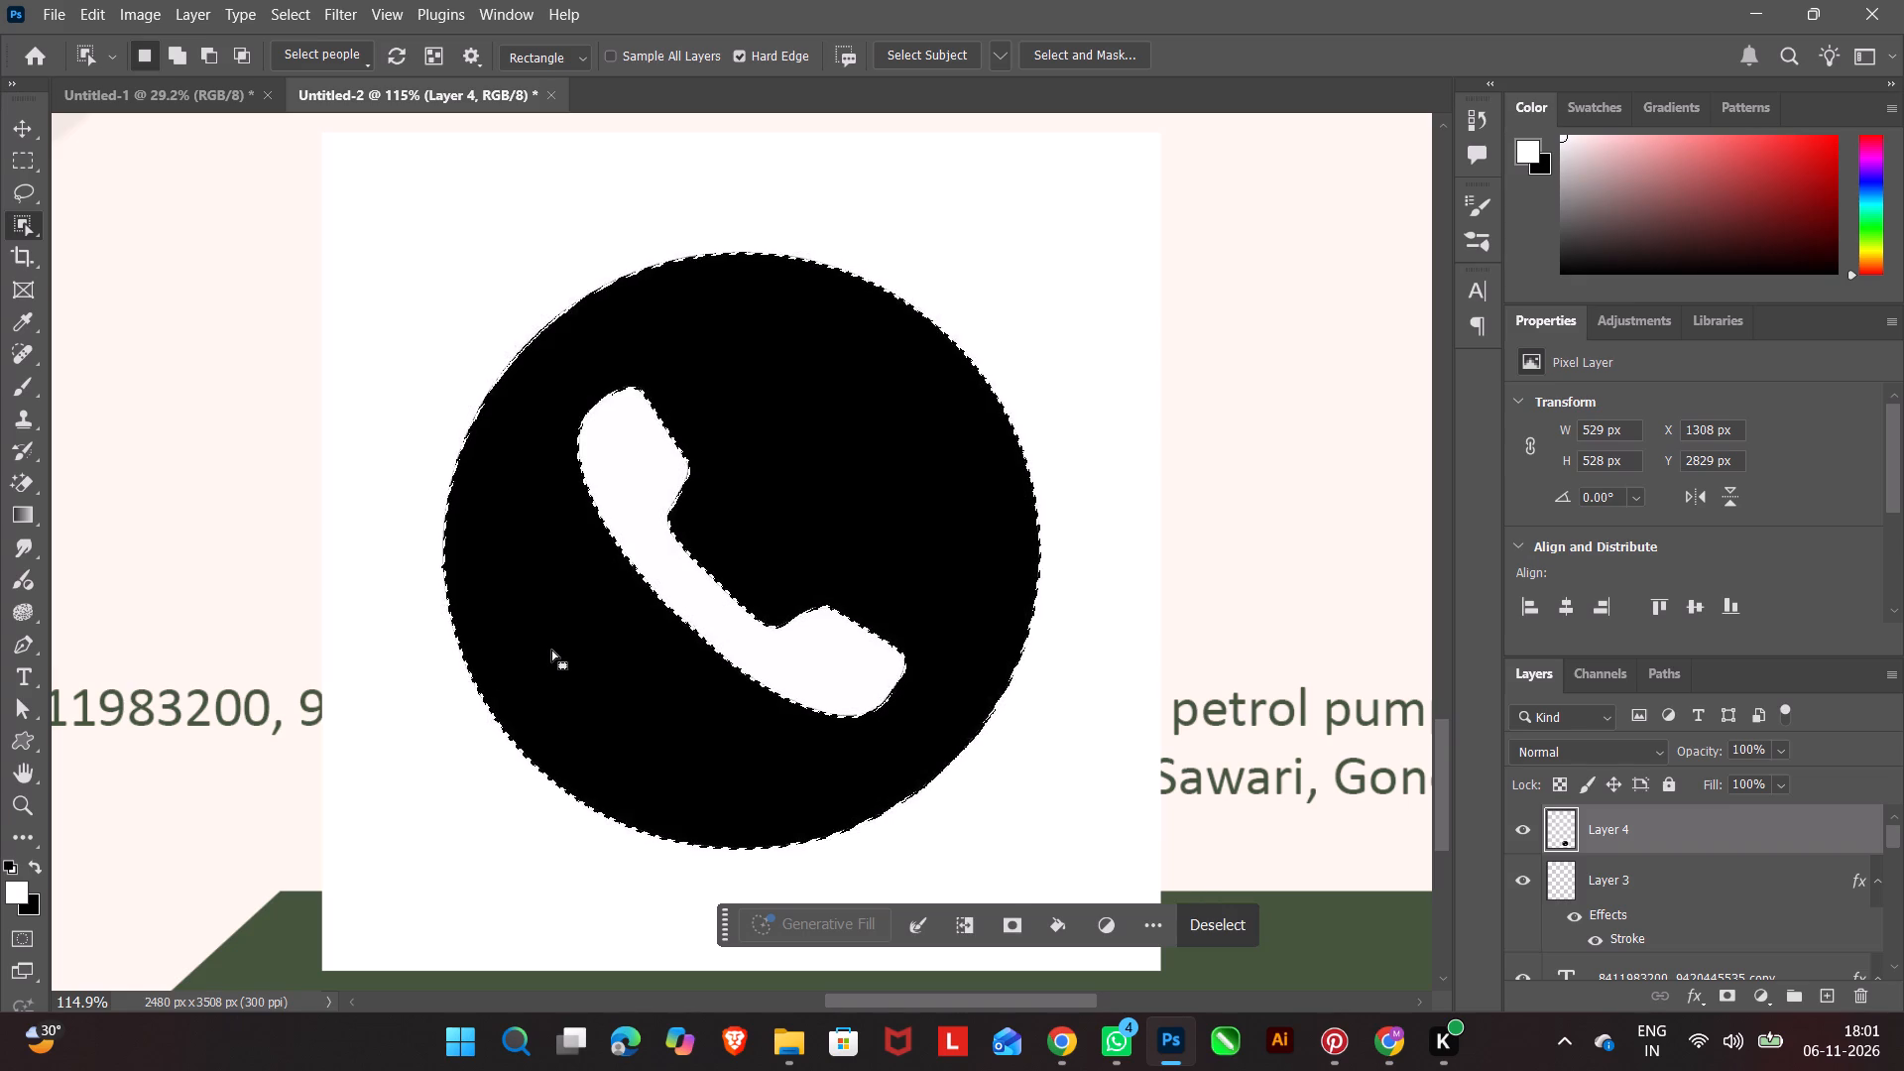
key("ctrl+j")
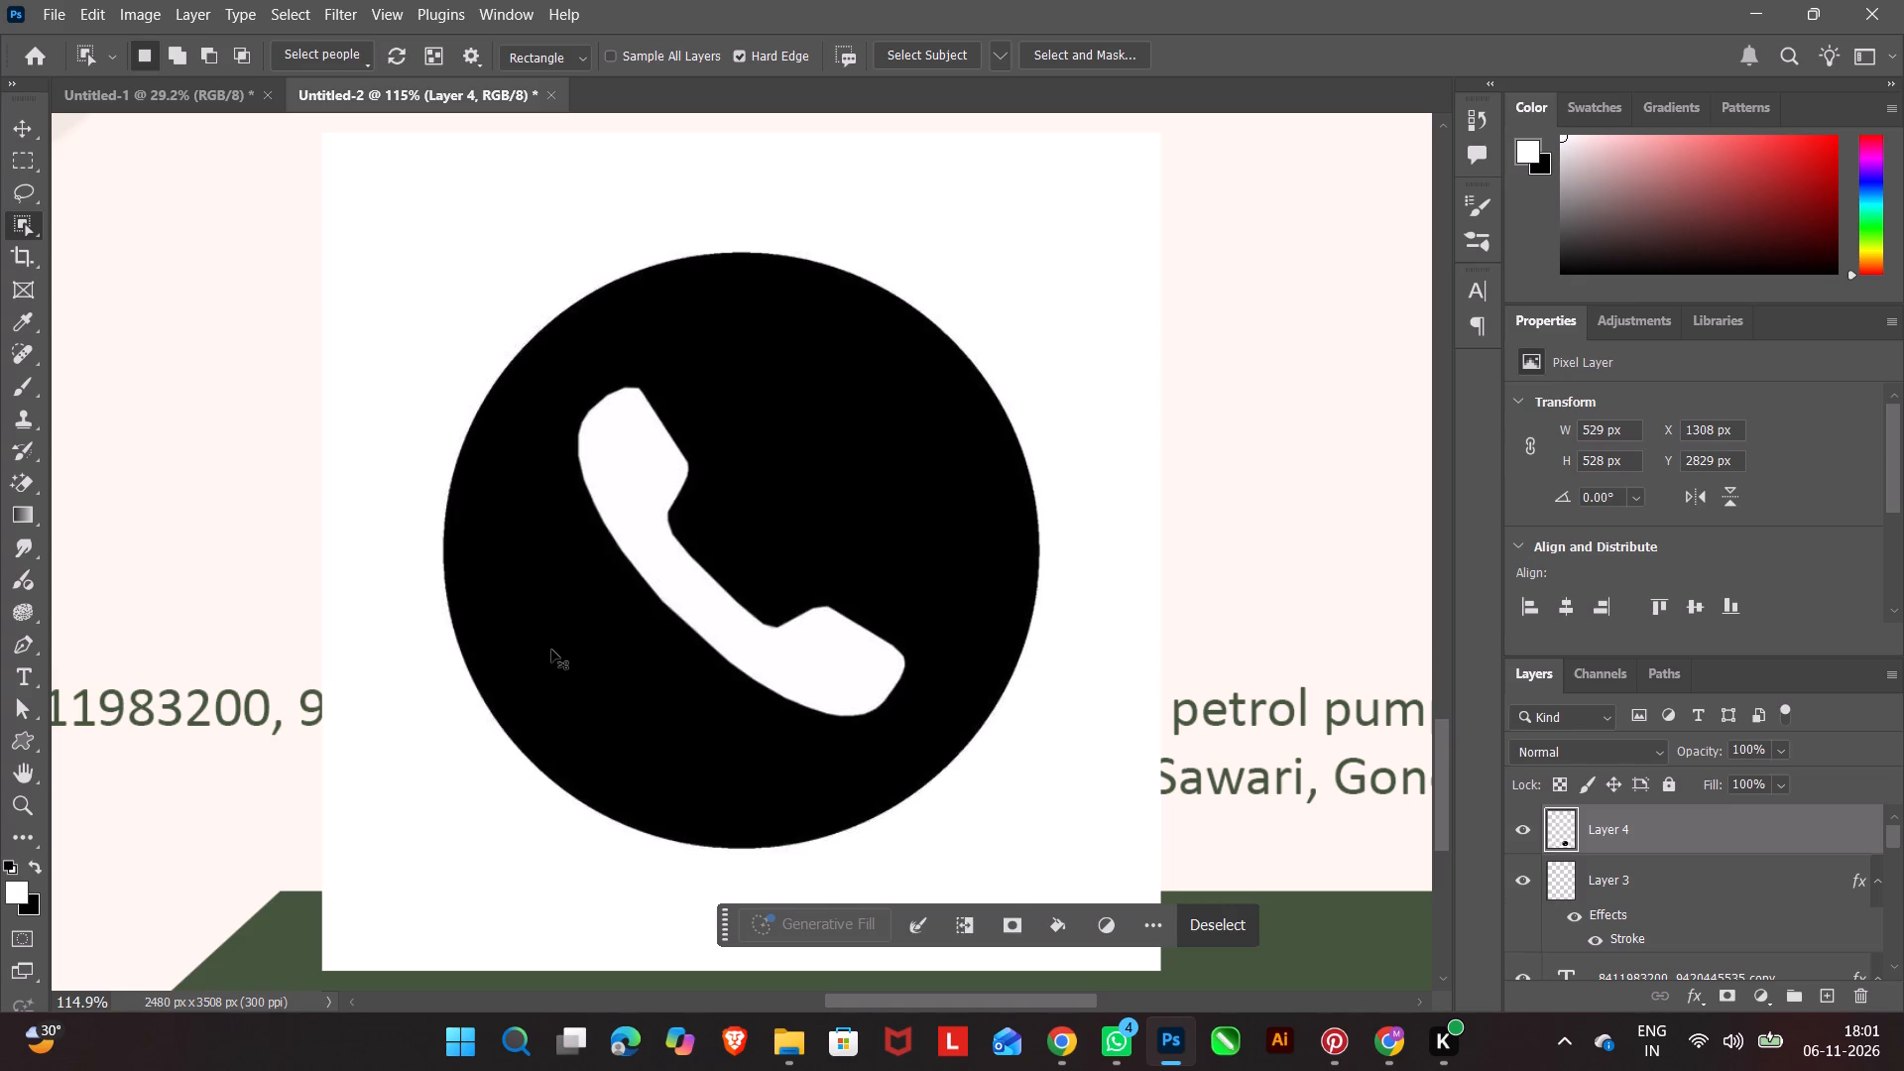
Delete the original pasted phone image layer with the white background.
left_click(18, 127)
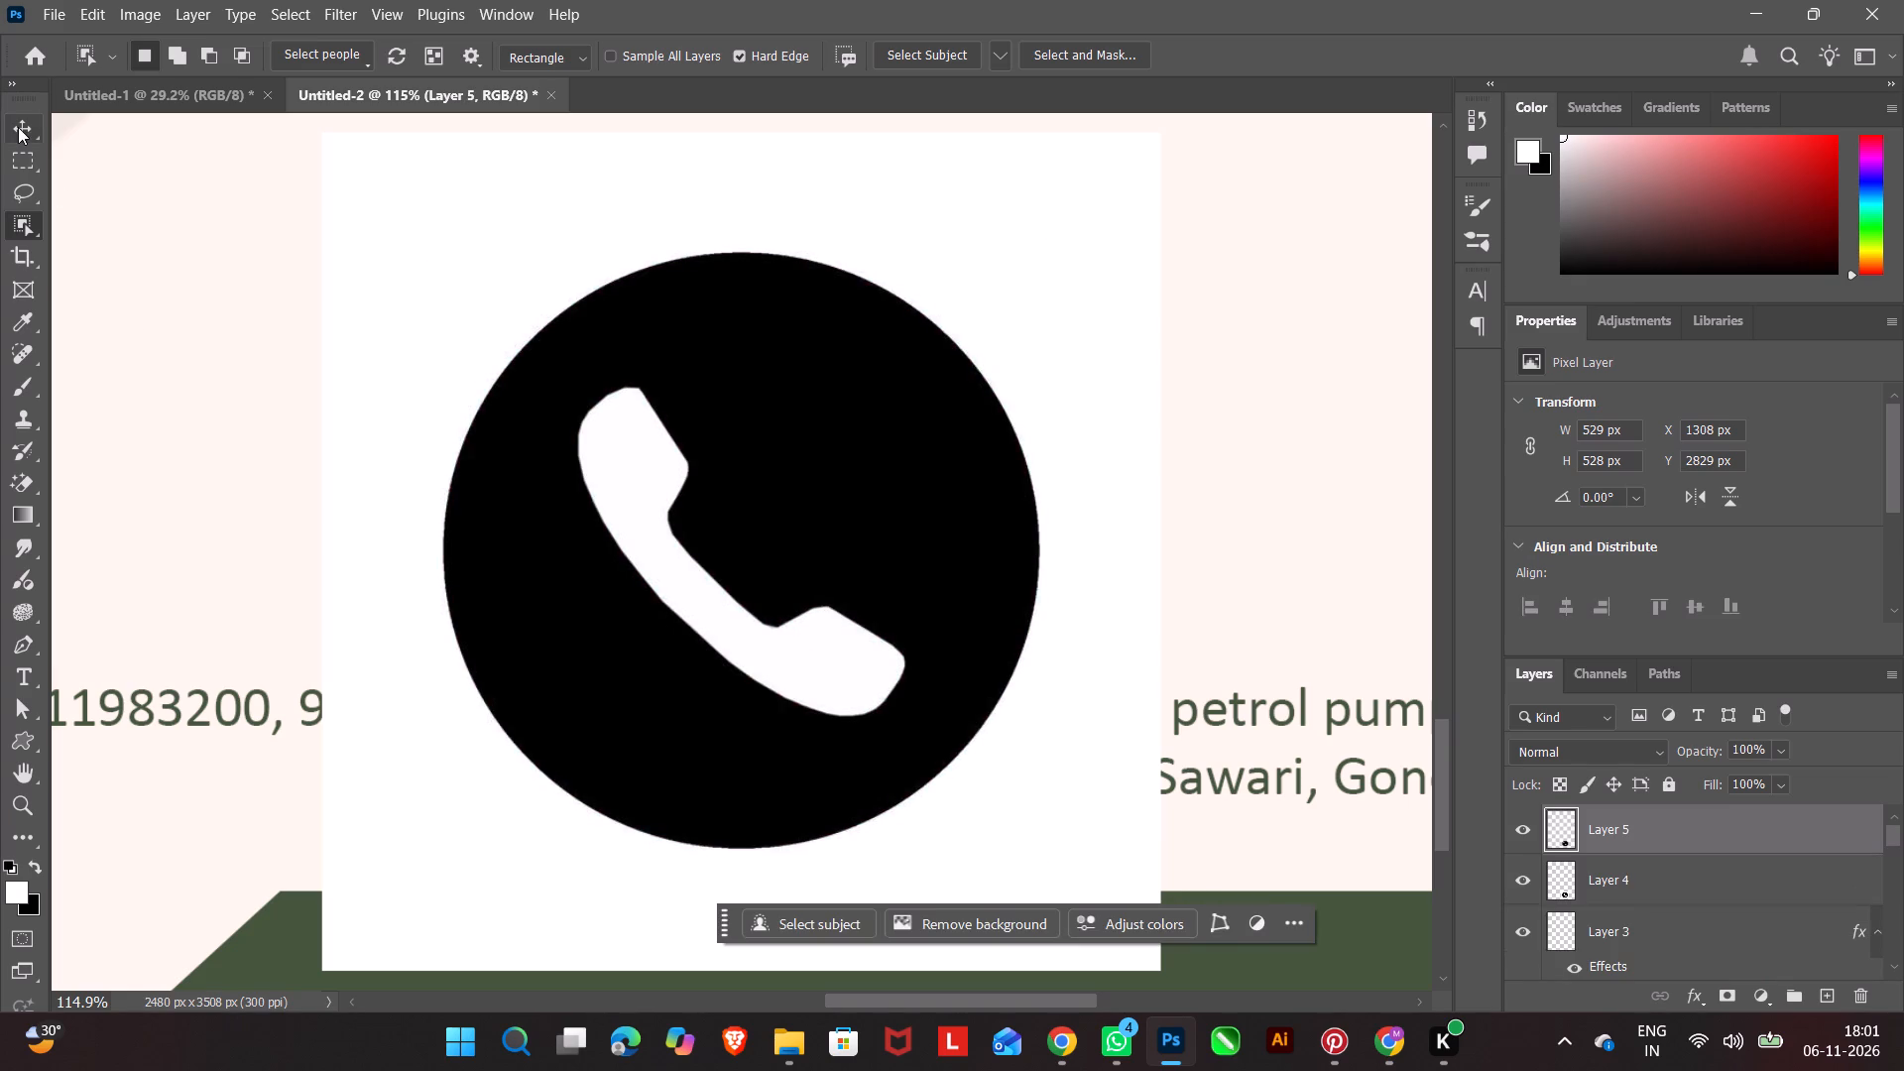
left_click(375, 220)
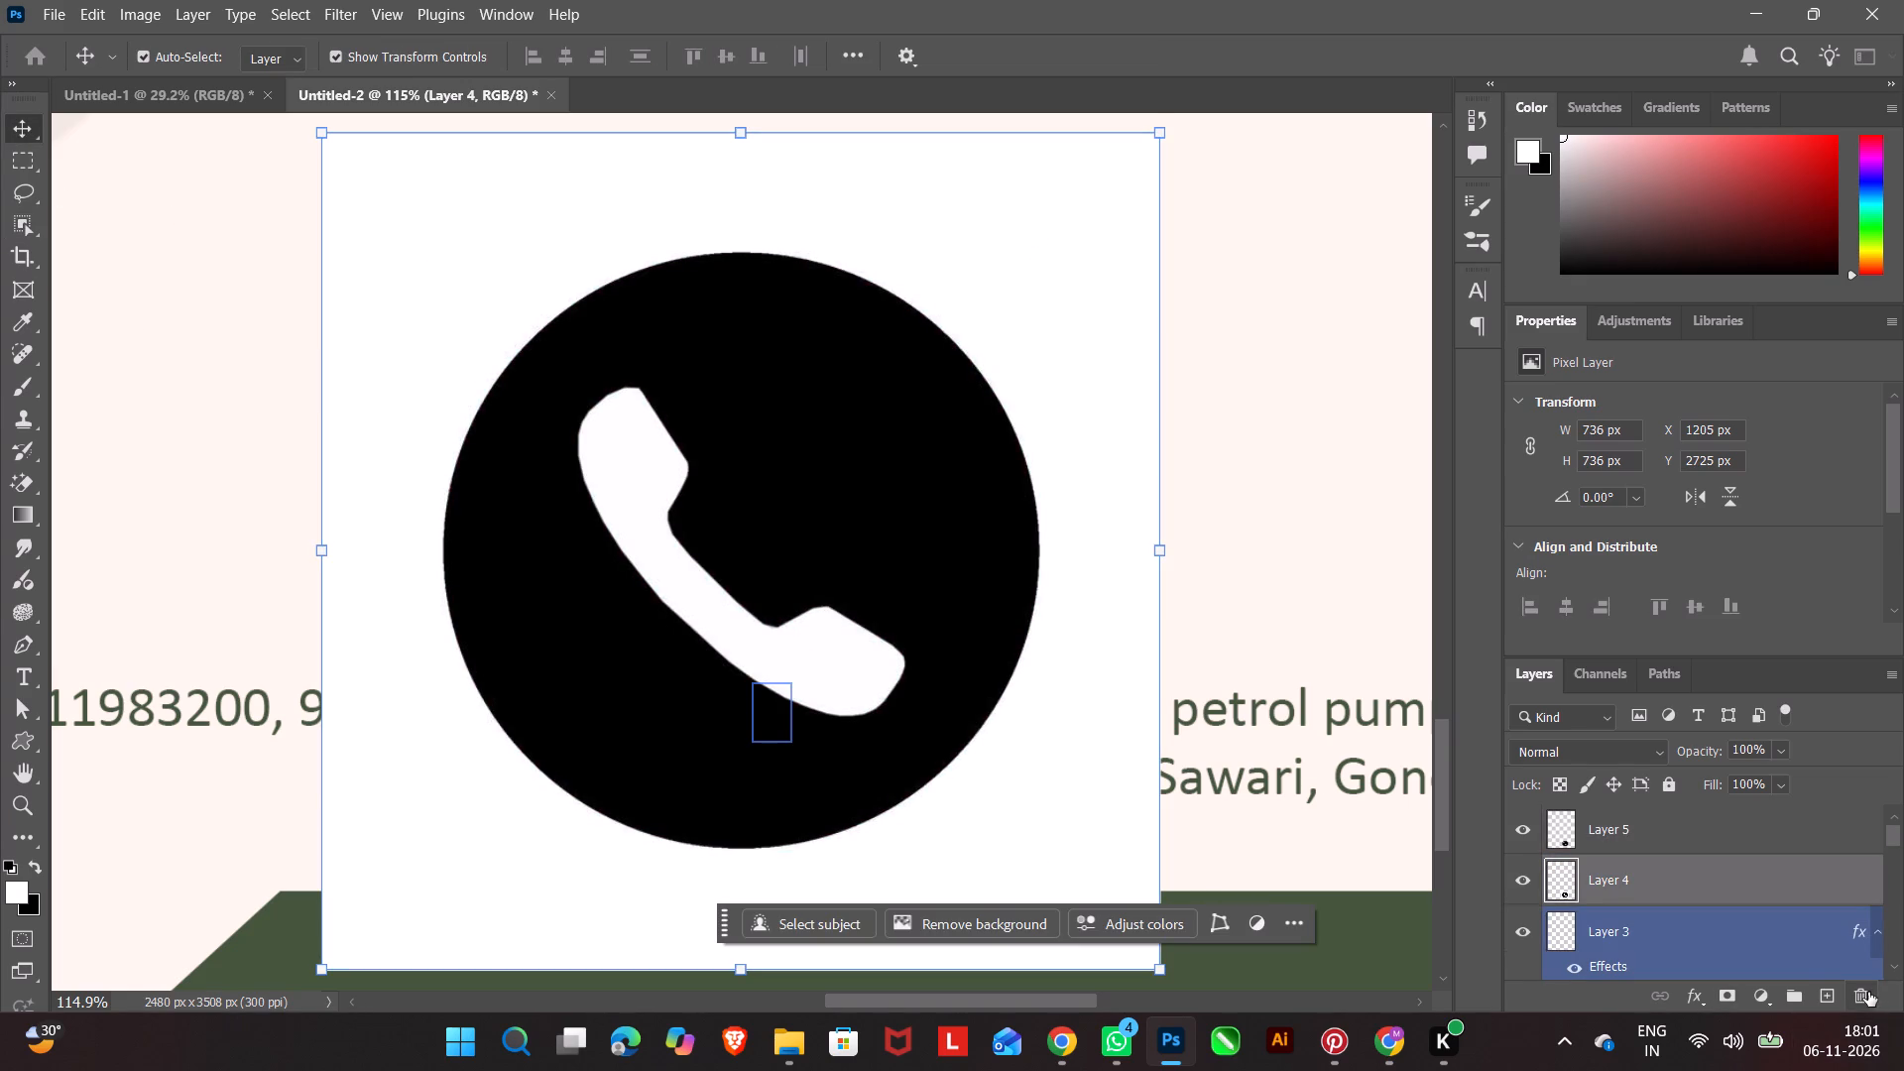
left_click(1868, 992)
left_click(877, 406)
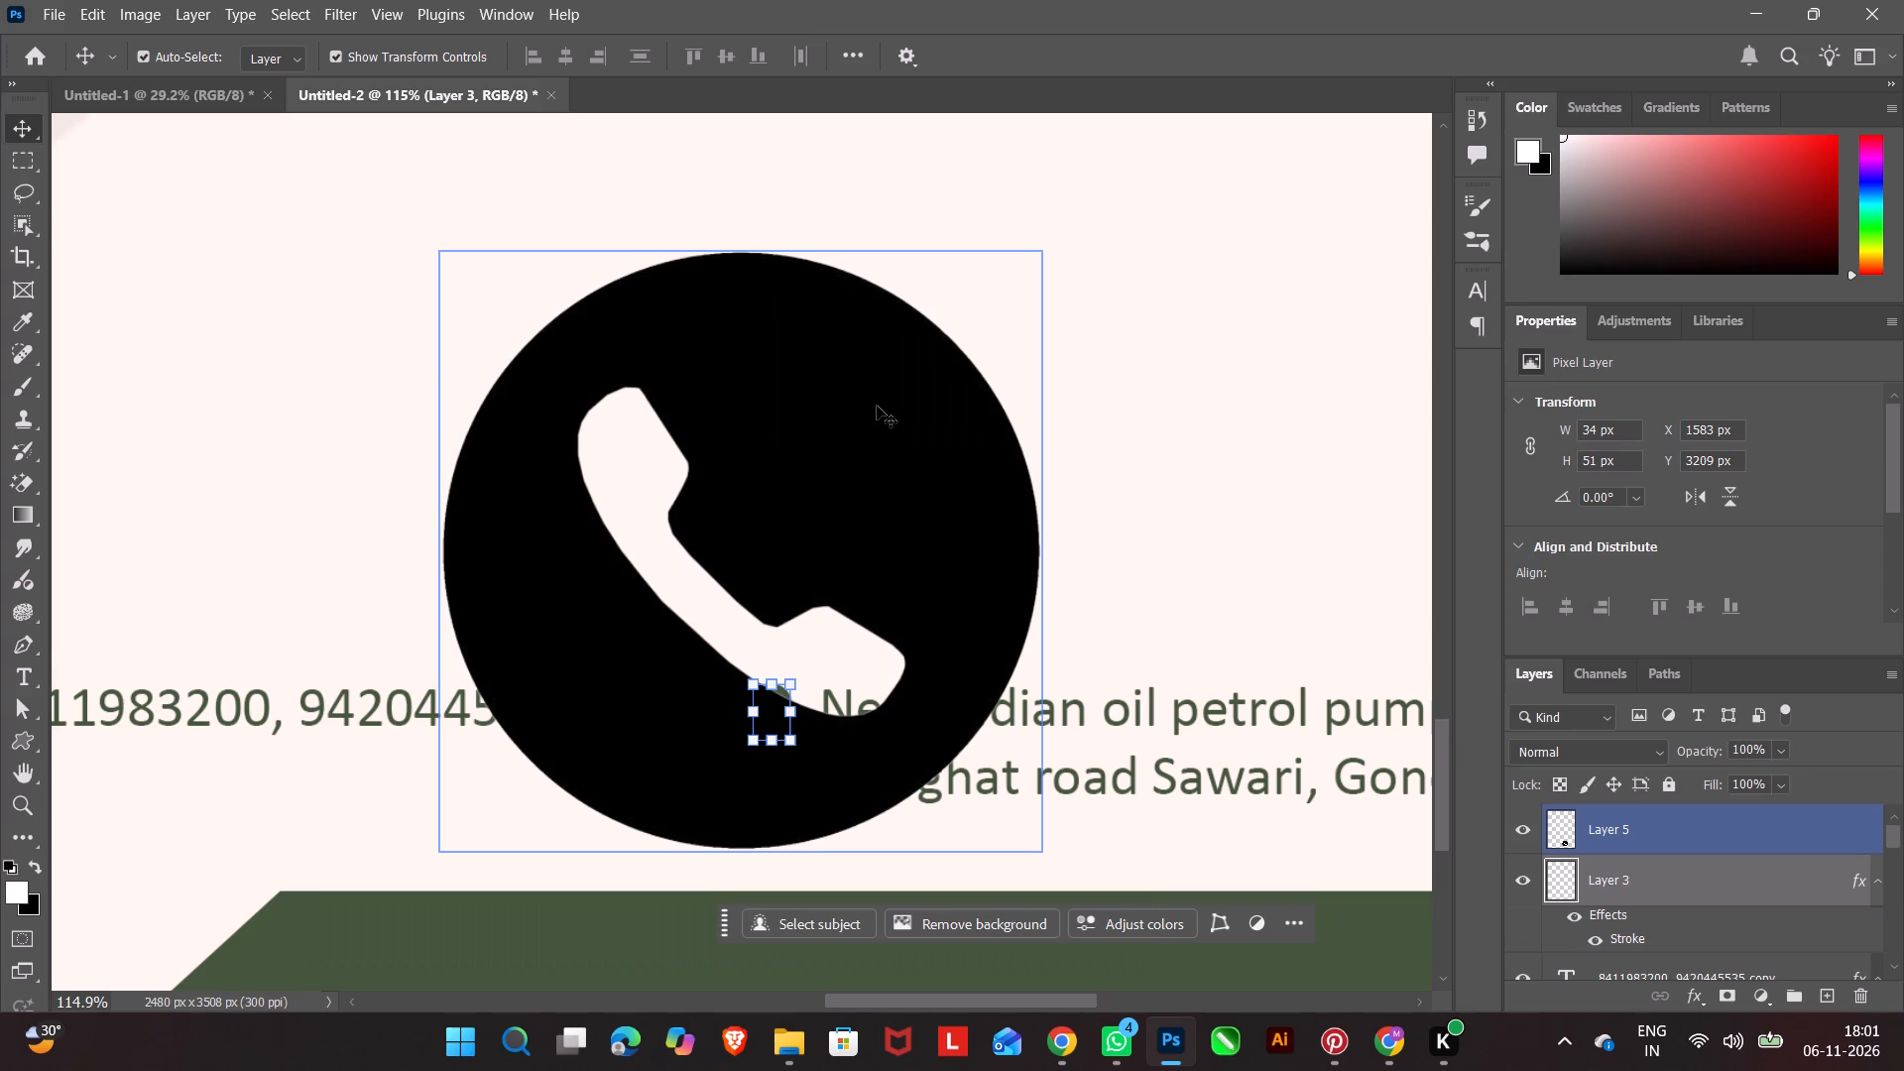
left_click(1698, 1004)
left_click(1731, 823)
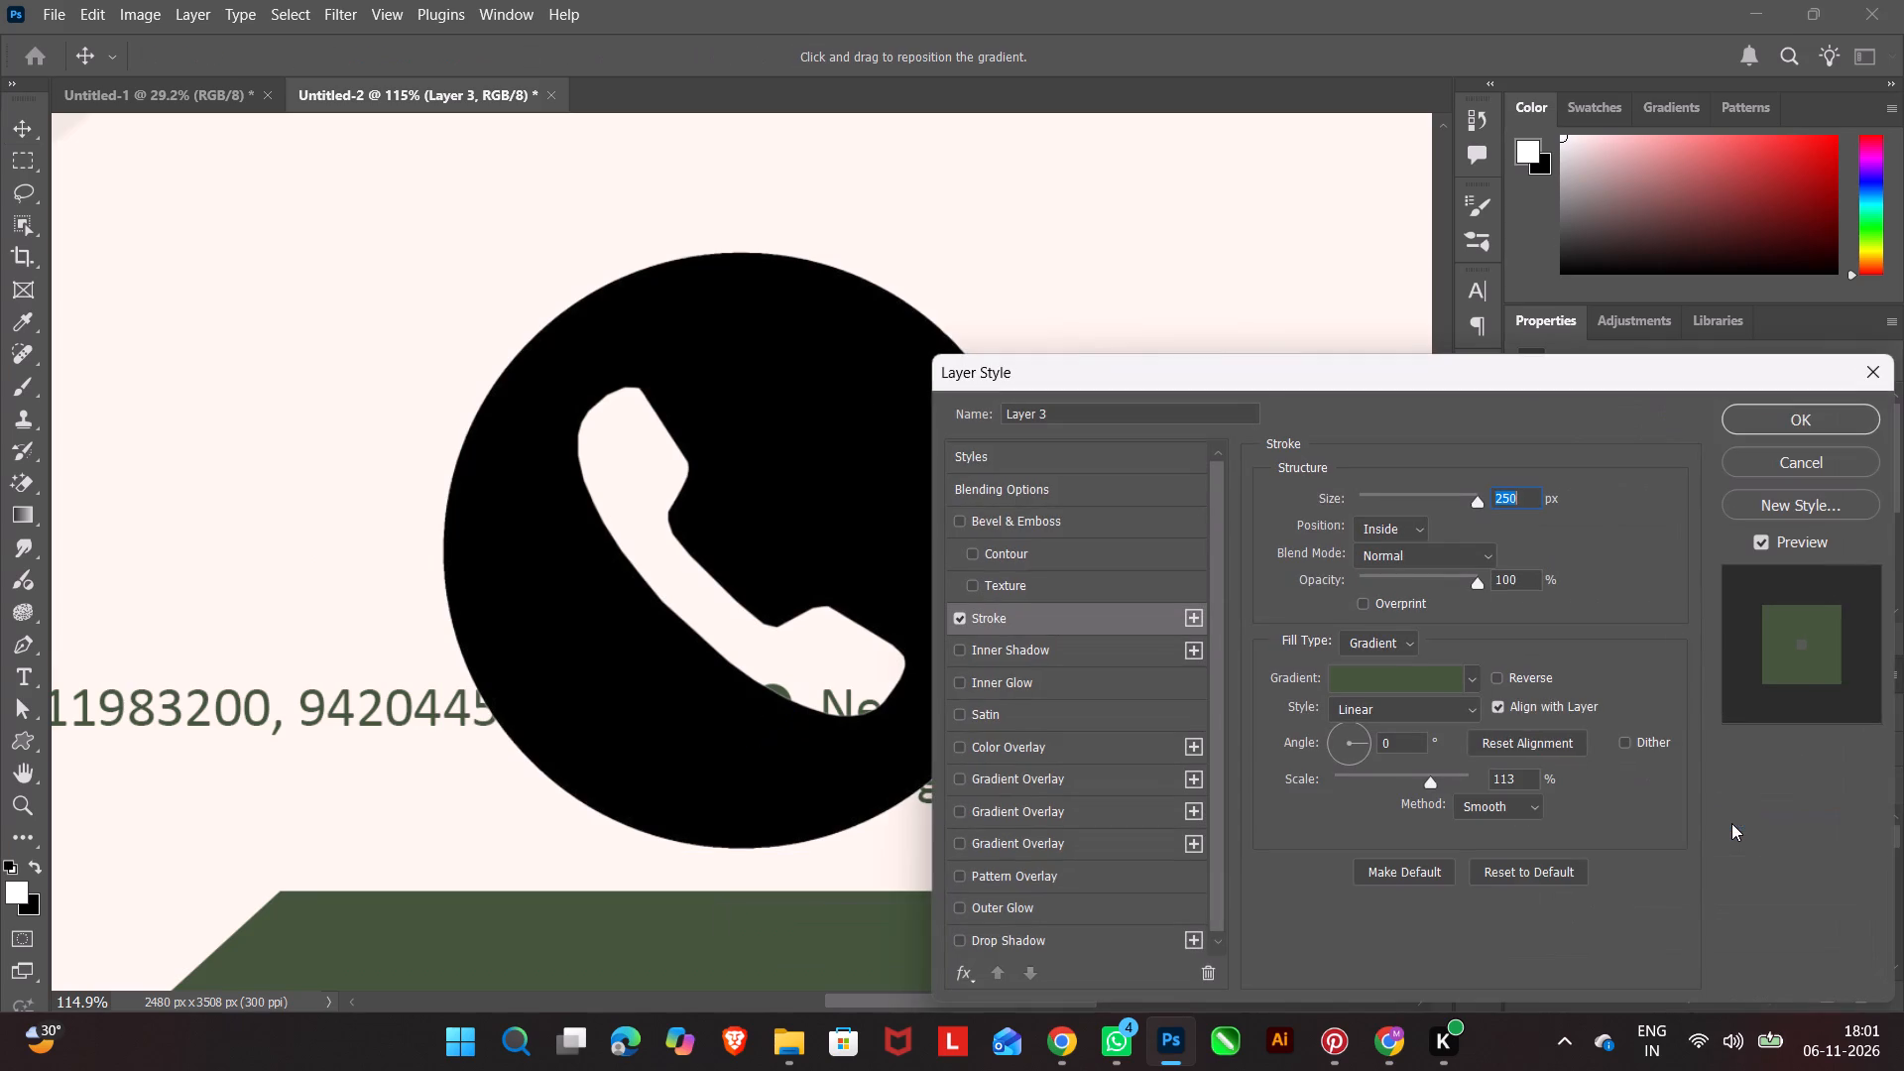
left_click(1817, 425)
Apply a Stroke effect with the dark green gradient to the black phone icon layer.
left_click(949, 410)
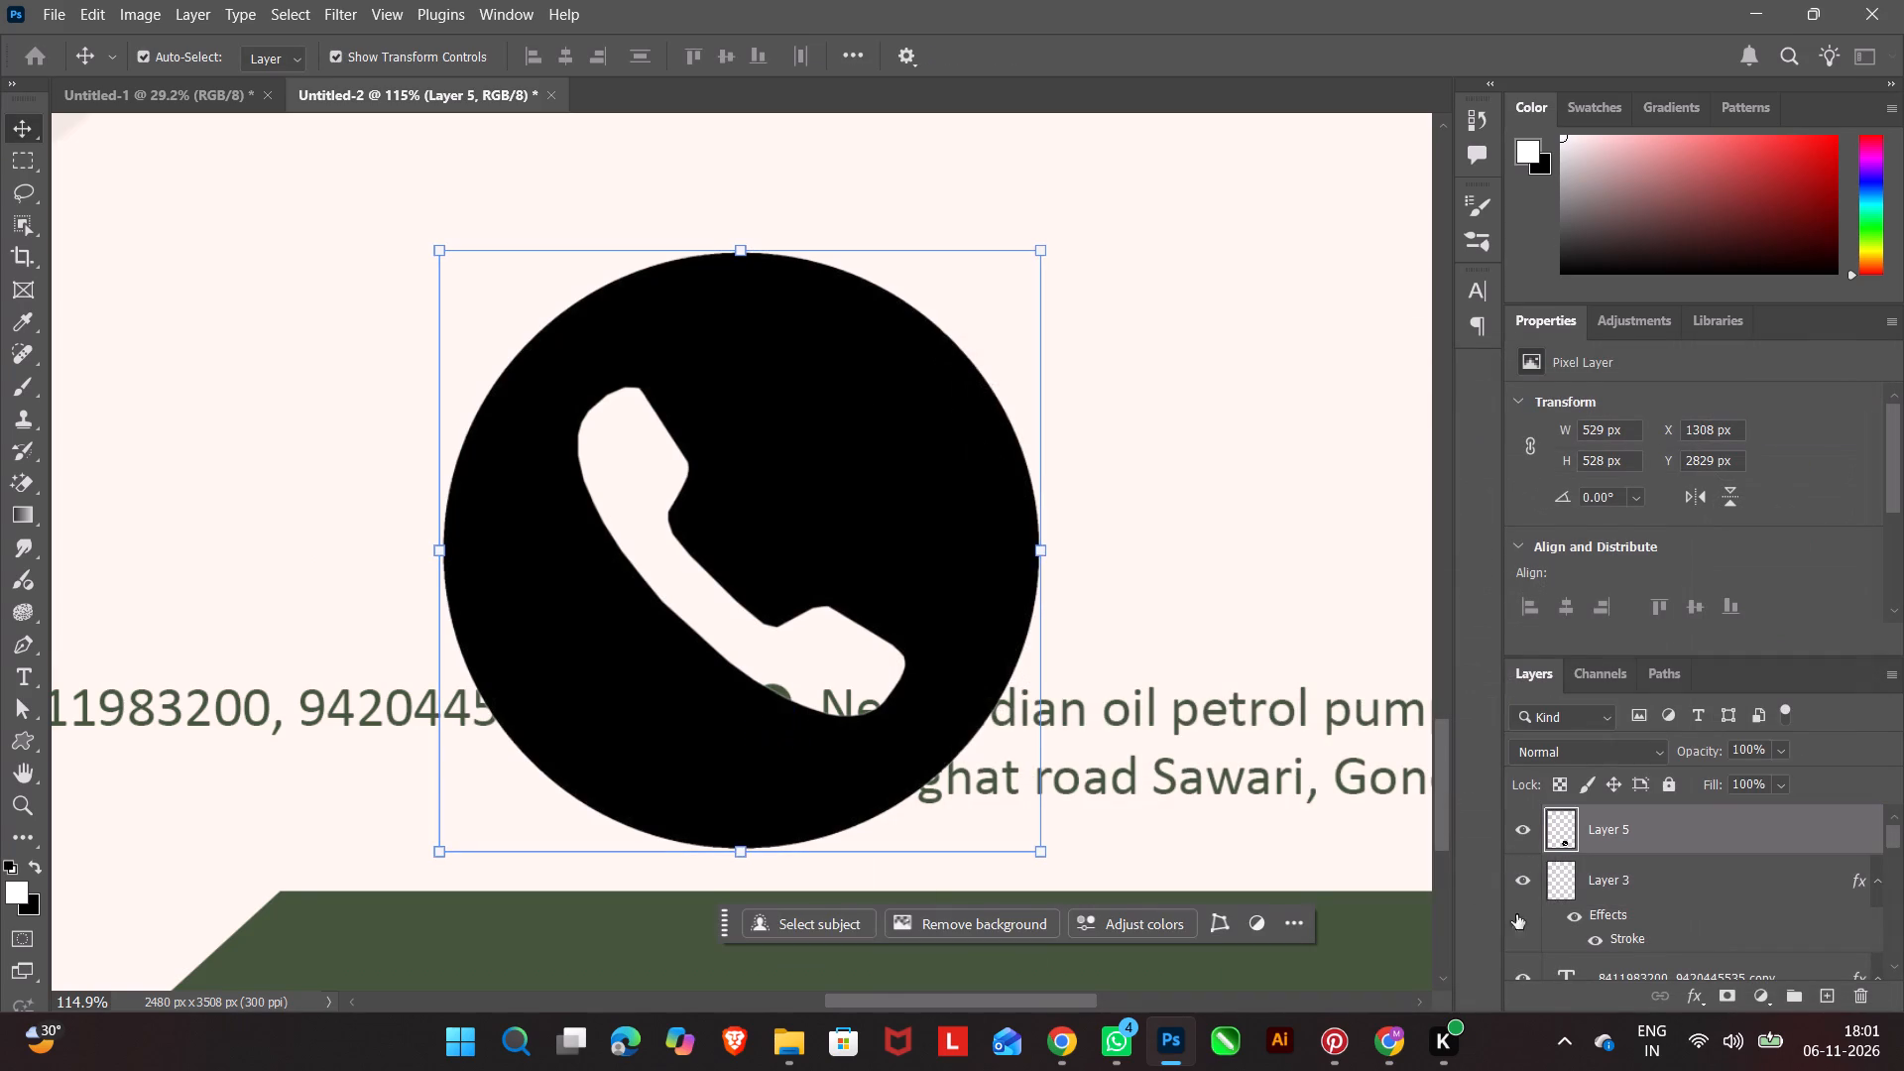
left_click(1689, 994)
left_click(1750, 810)
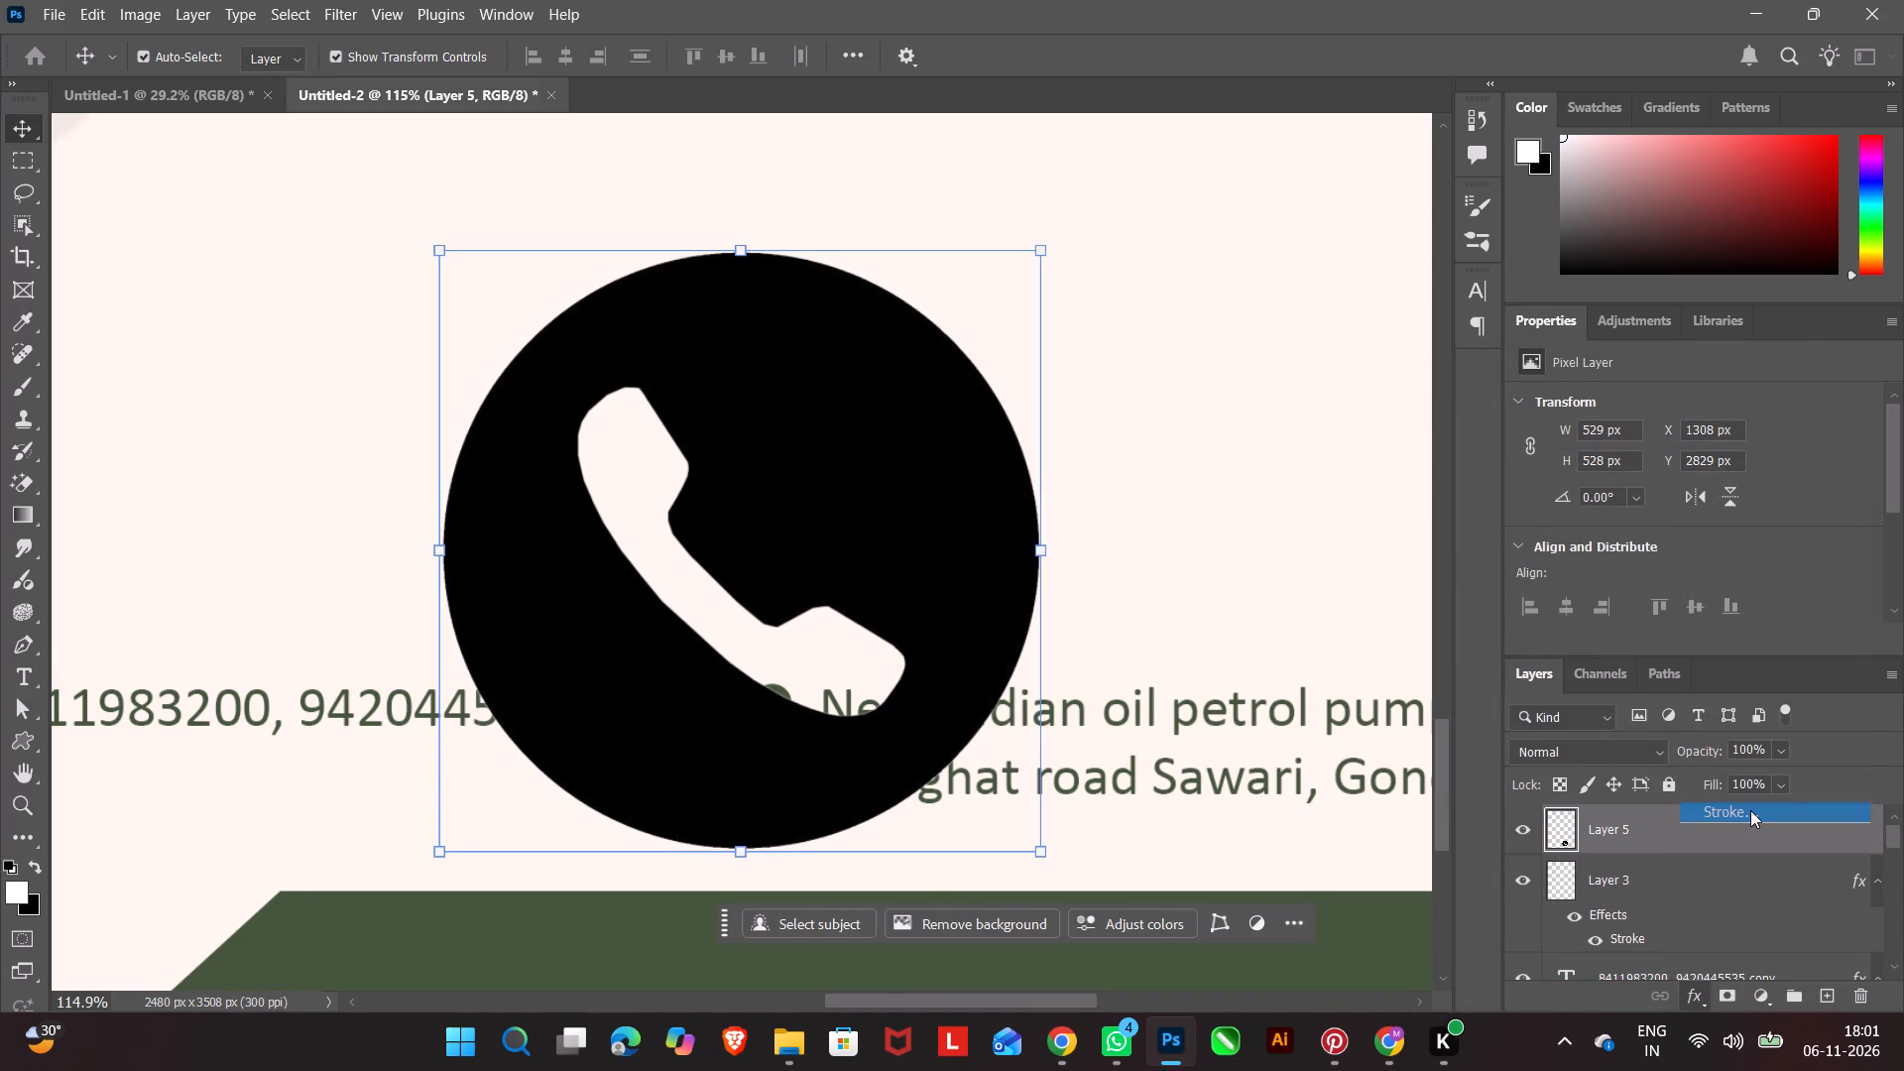
left_click(1838, 427)
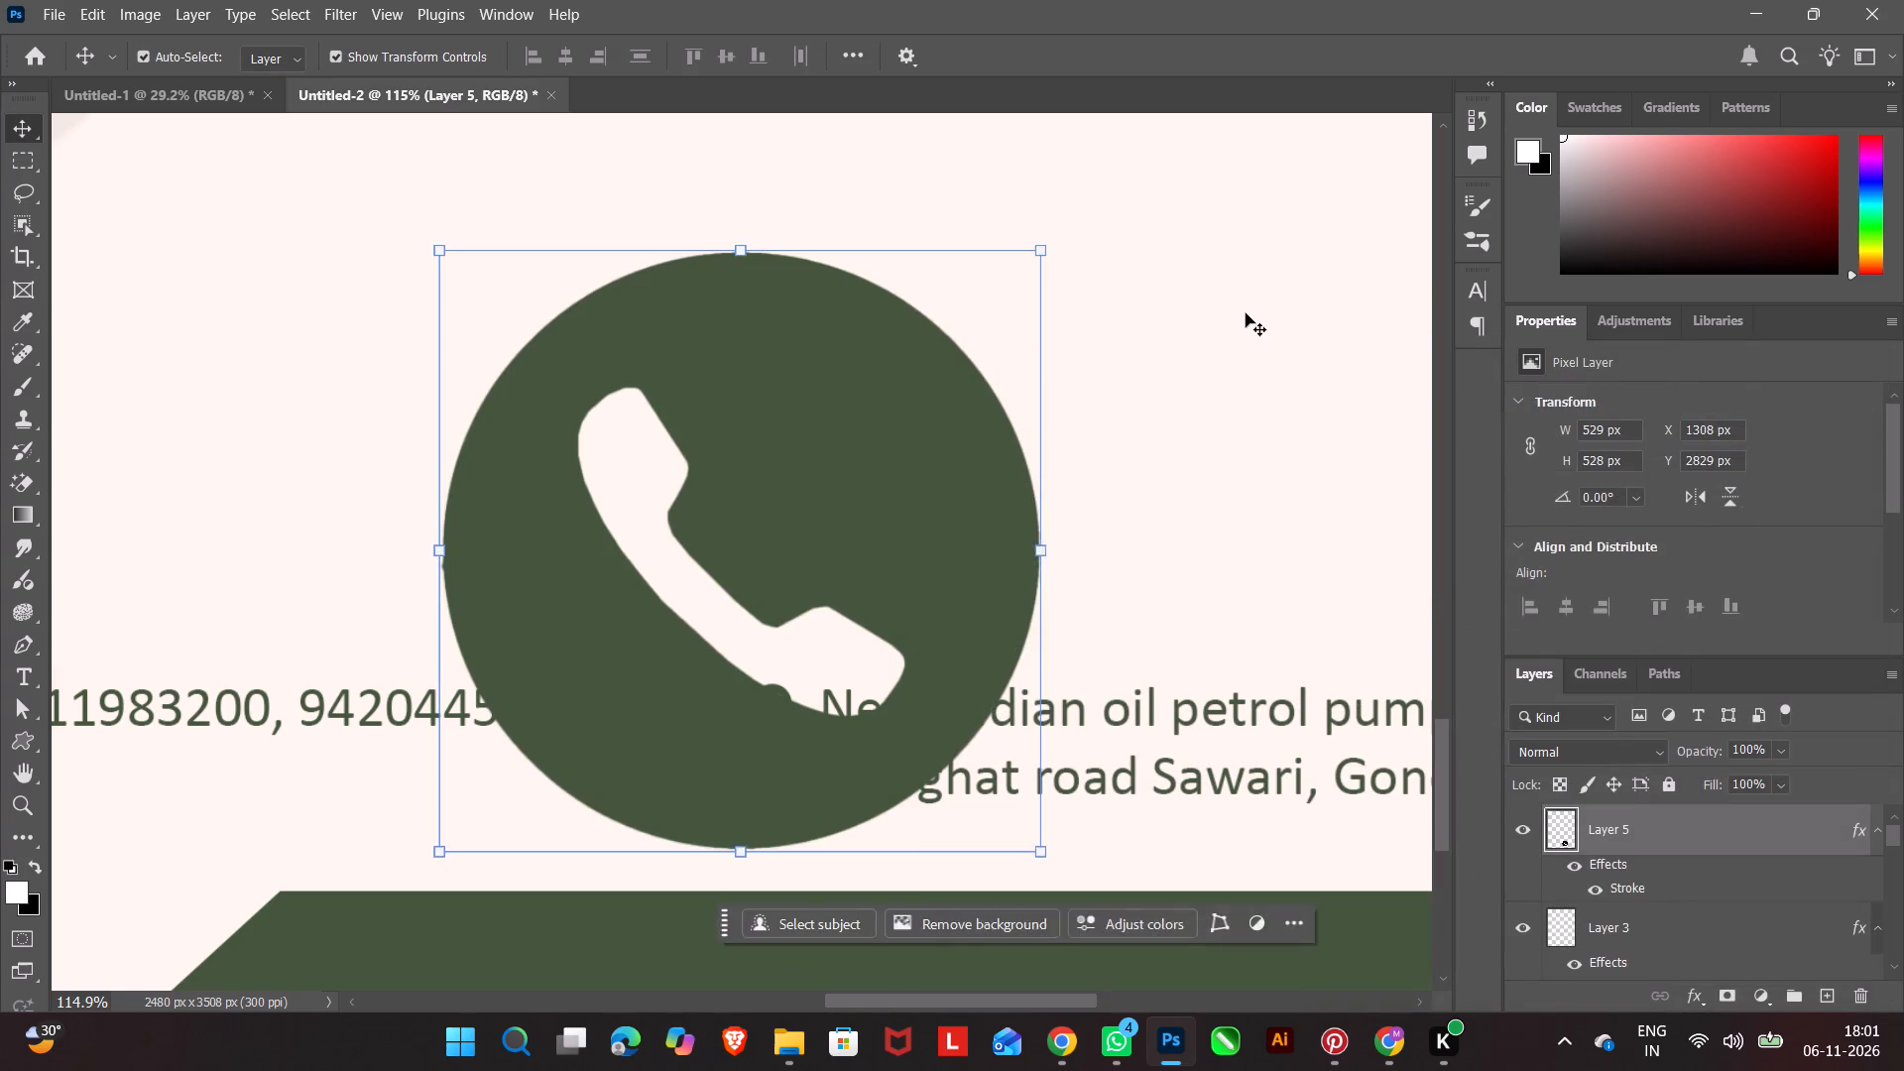
left_click(1246, 313)
Move the green phone icon up and away from the address text, to about X 1142, Y 2735 px.
left_click_drag(888, 507, 646, 409)
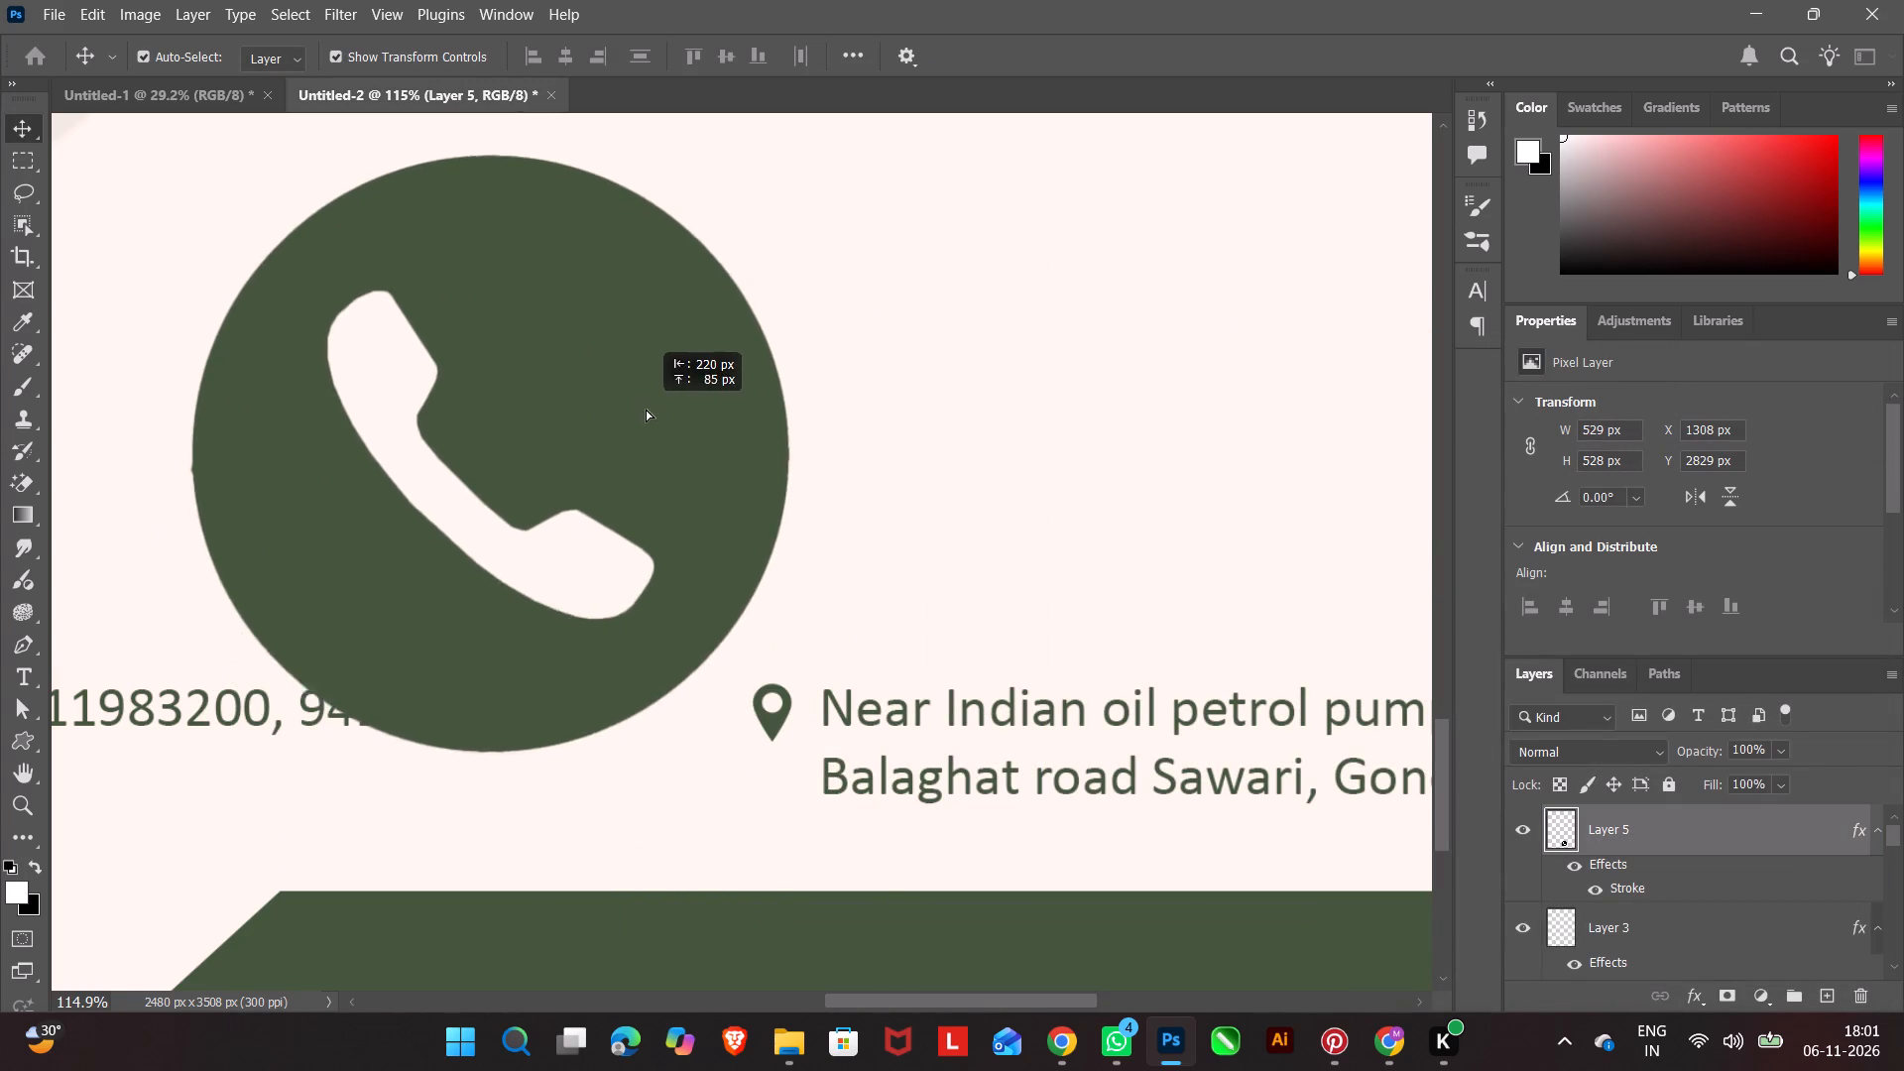
left_click_drag(646, 409, 696, 386)
left_click_drag(709, 469, 710, 483)
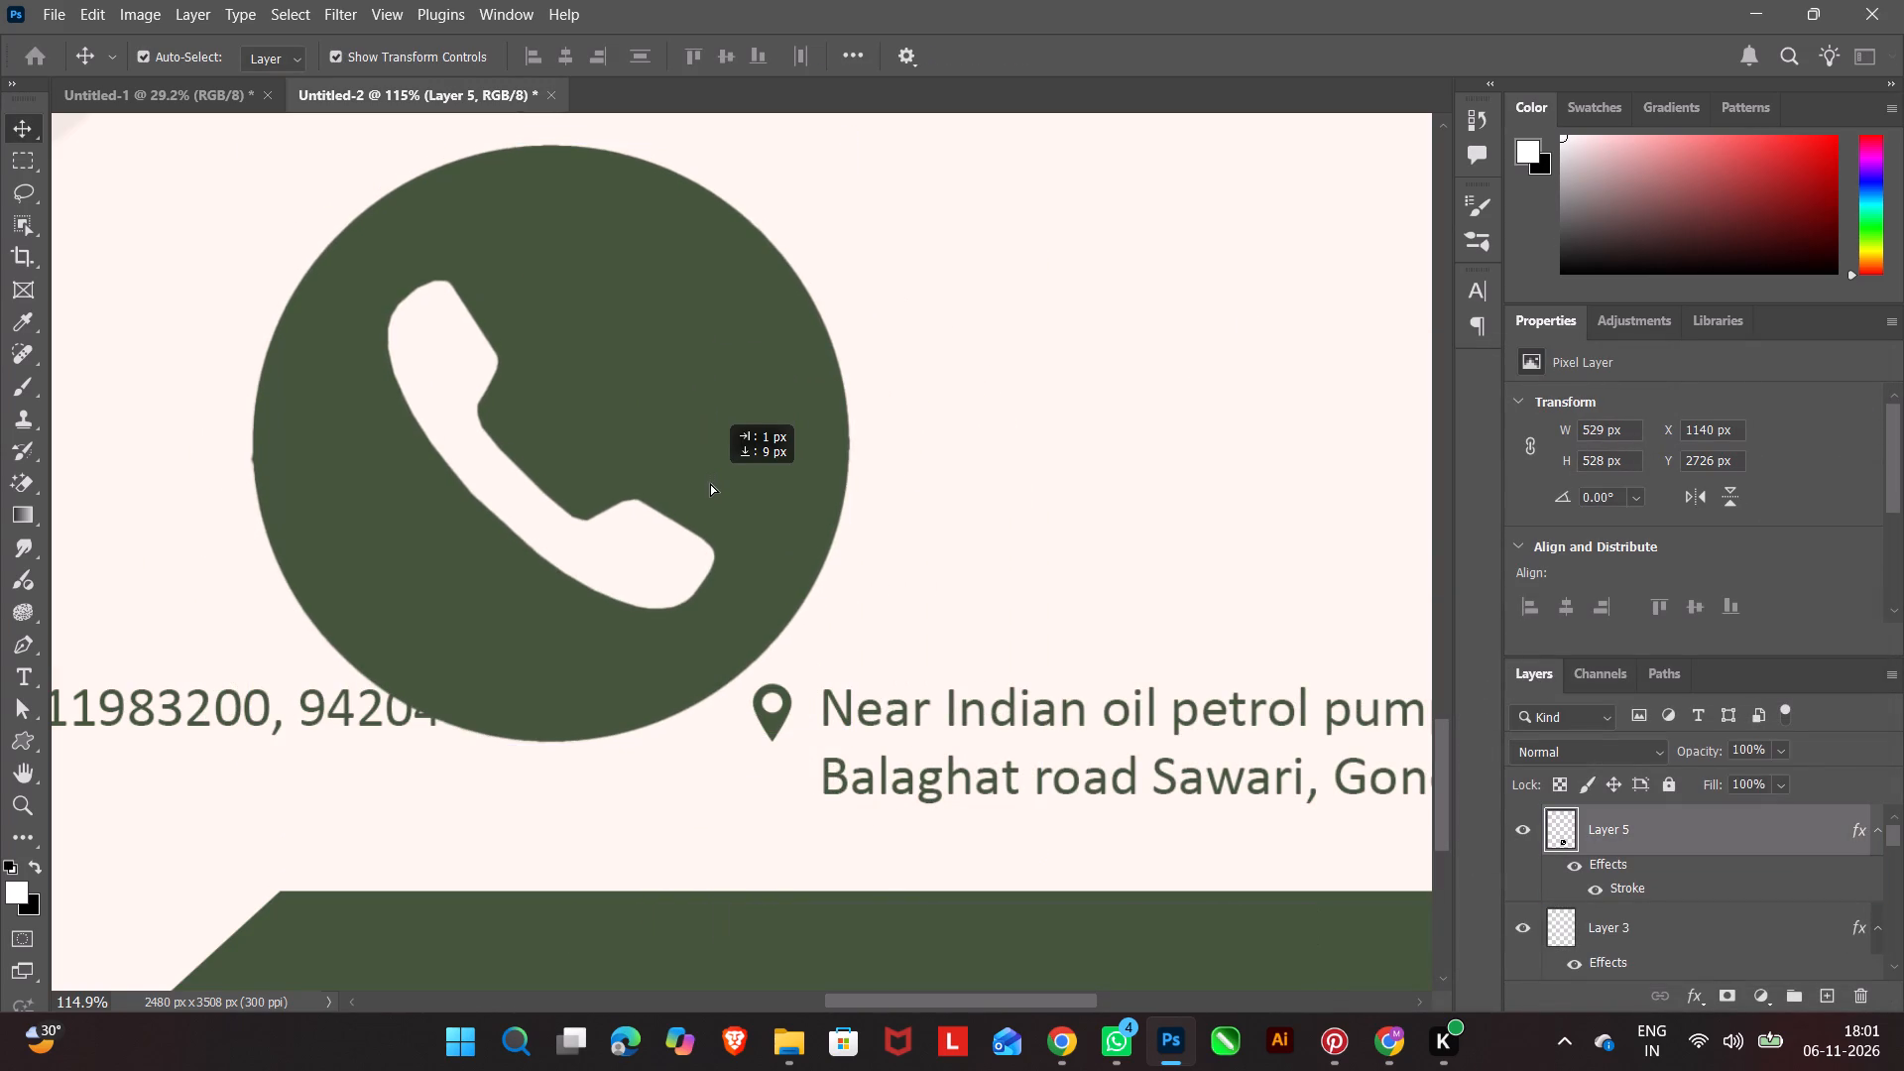
left_click_drag(710, 483, 712, 478)
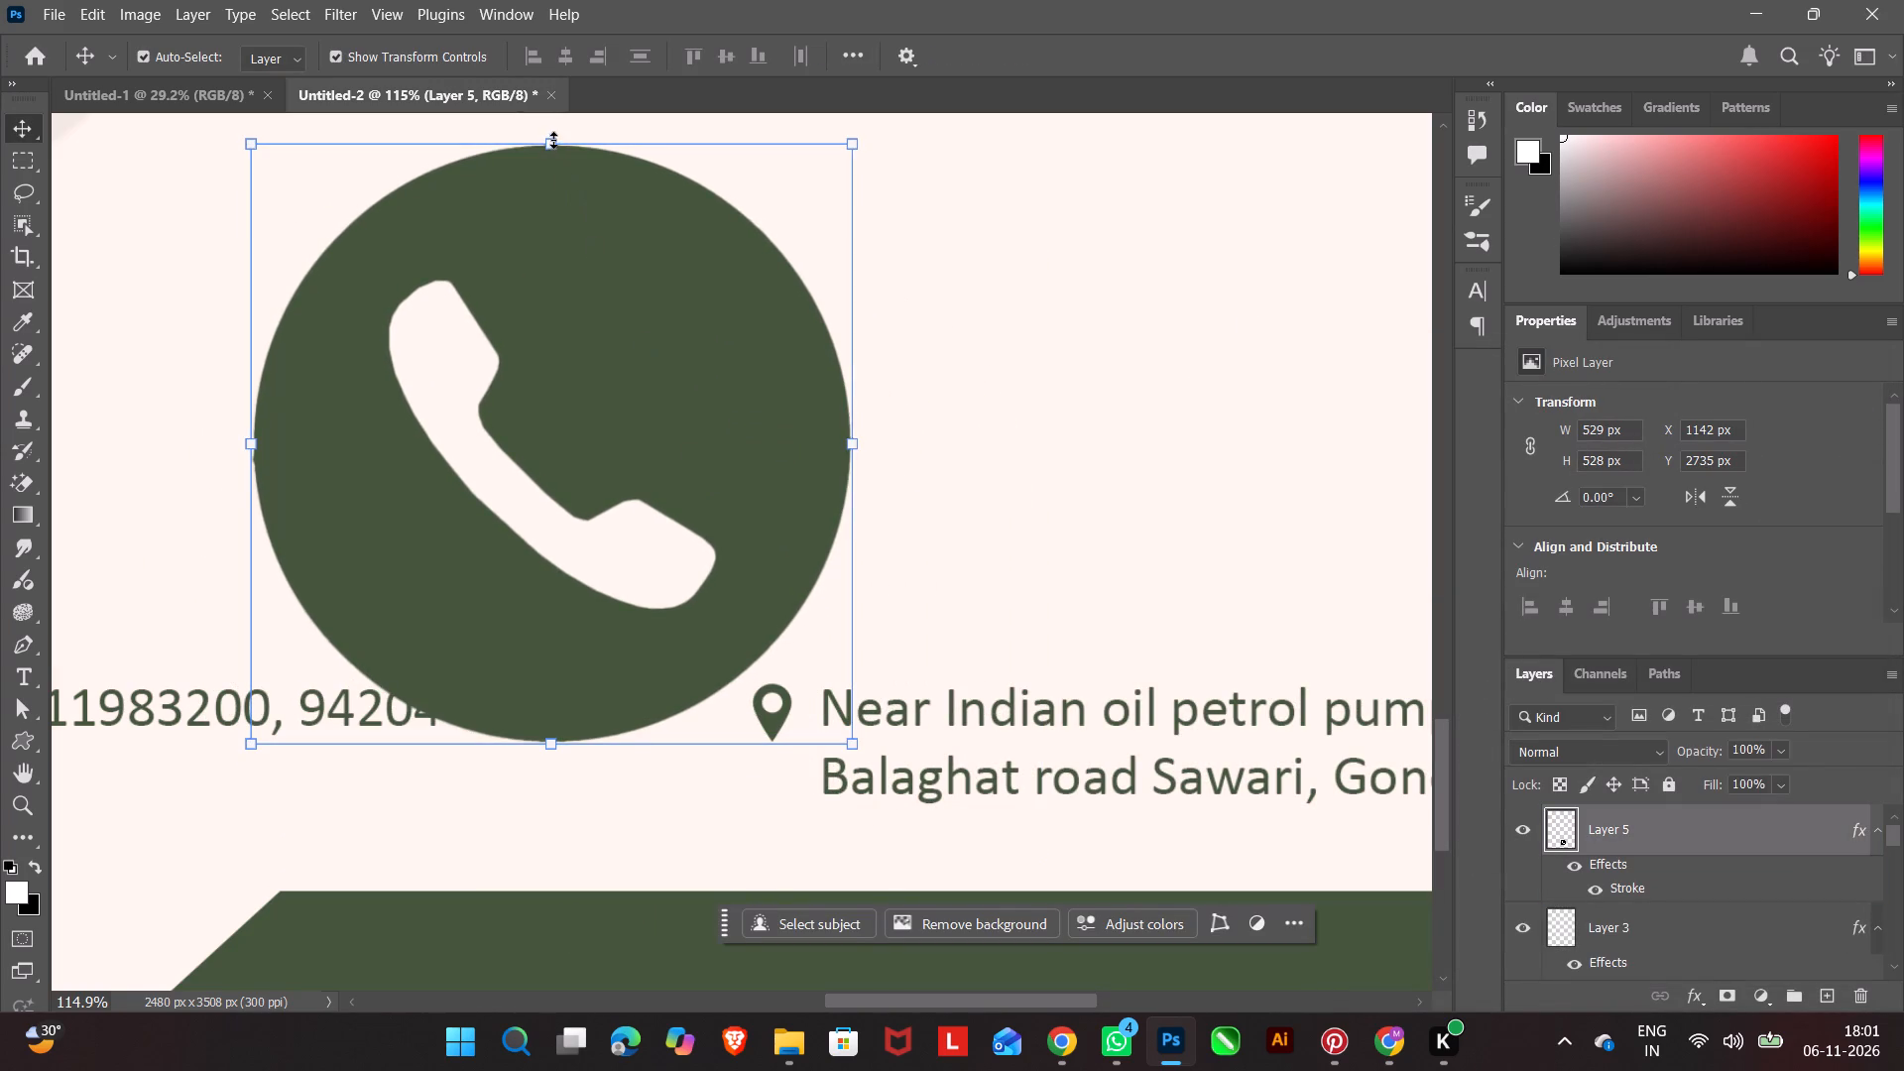
Shrink the green phone icon to about 54 × 54 px and place it just before the location pin in the footer.
left_click_drag(553, 140, 633, 676)
left_click_drag(248, 718, 665, 717)
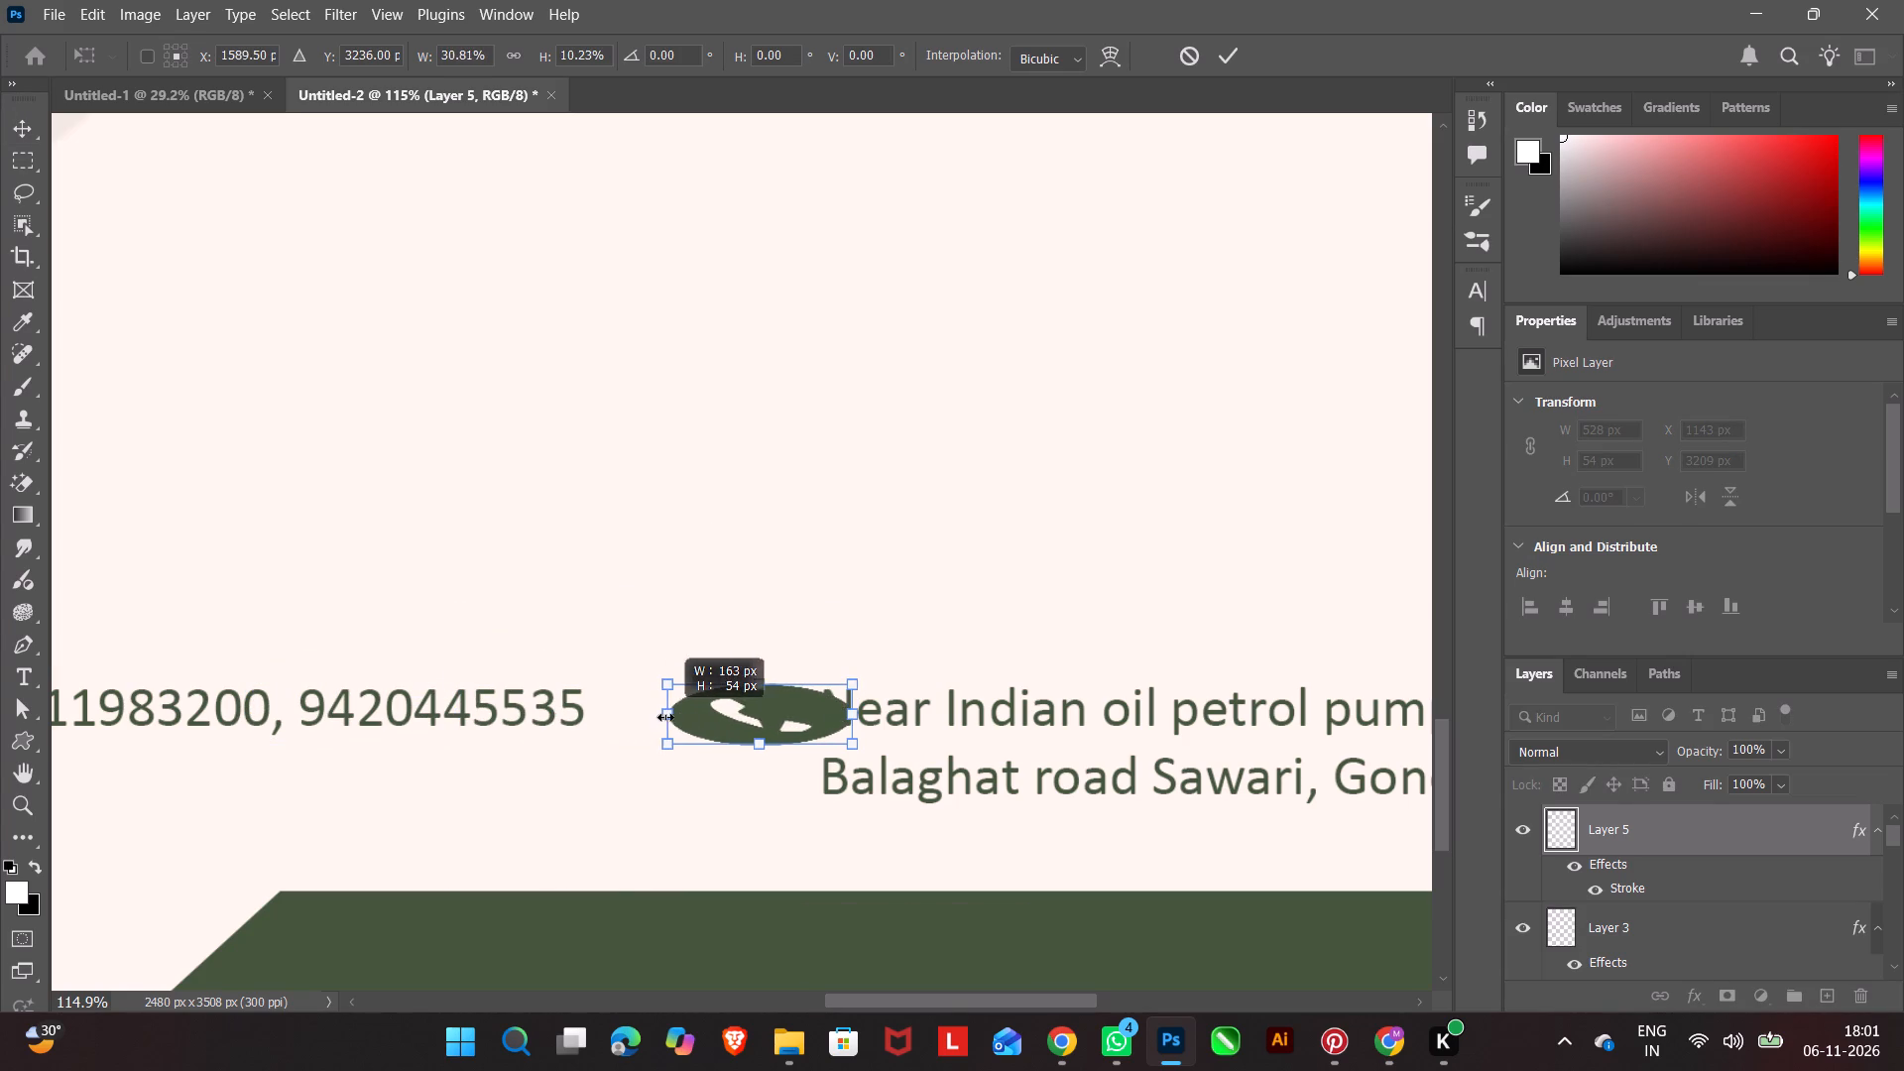
left_click_drag(665, 717, 705, 717)
left_click_drag(855, 716, 798, 715)
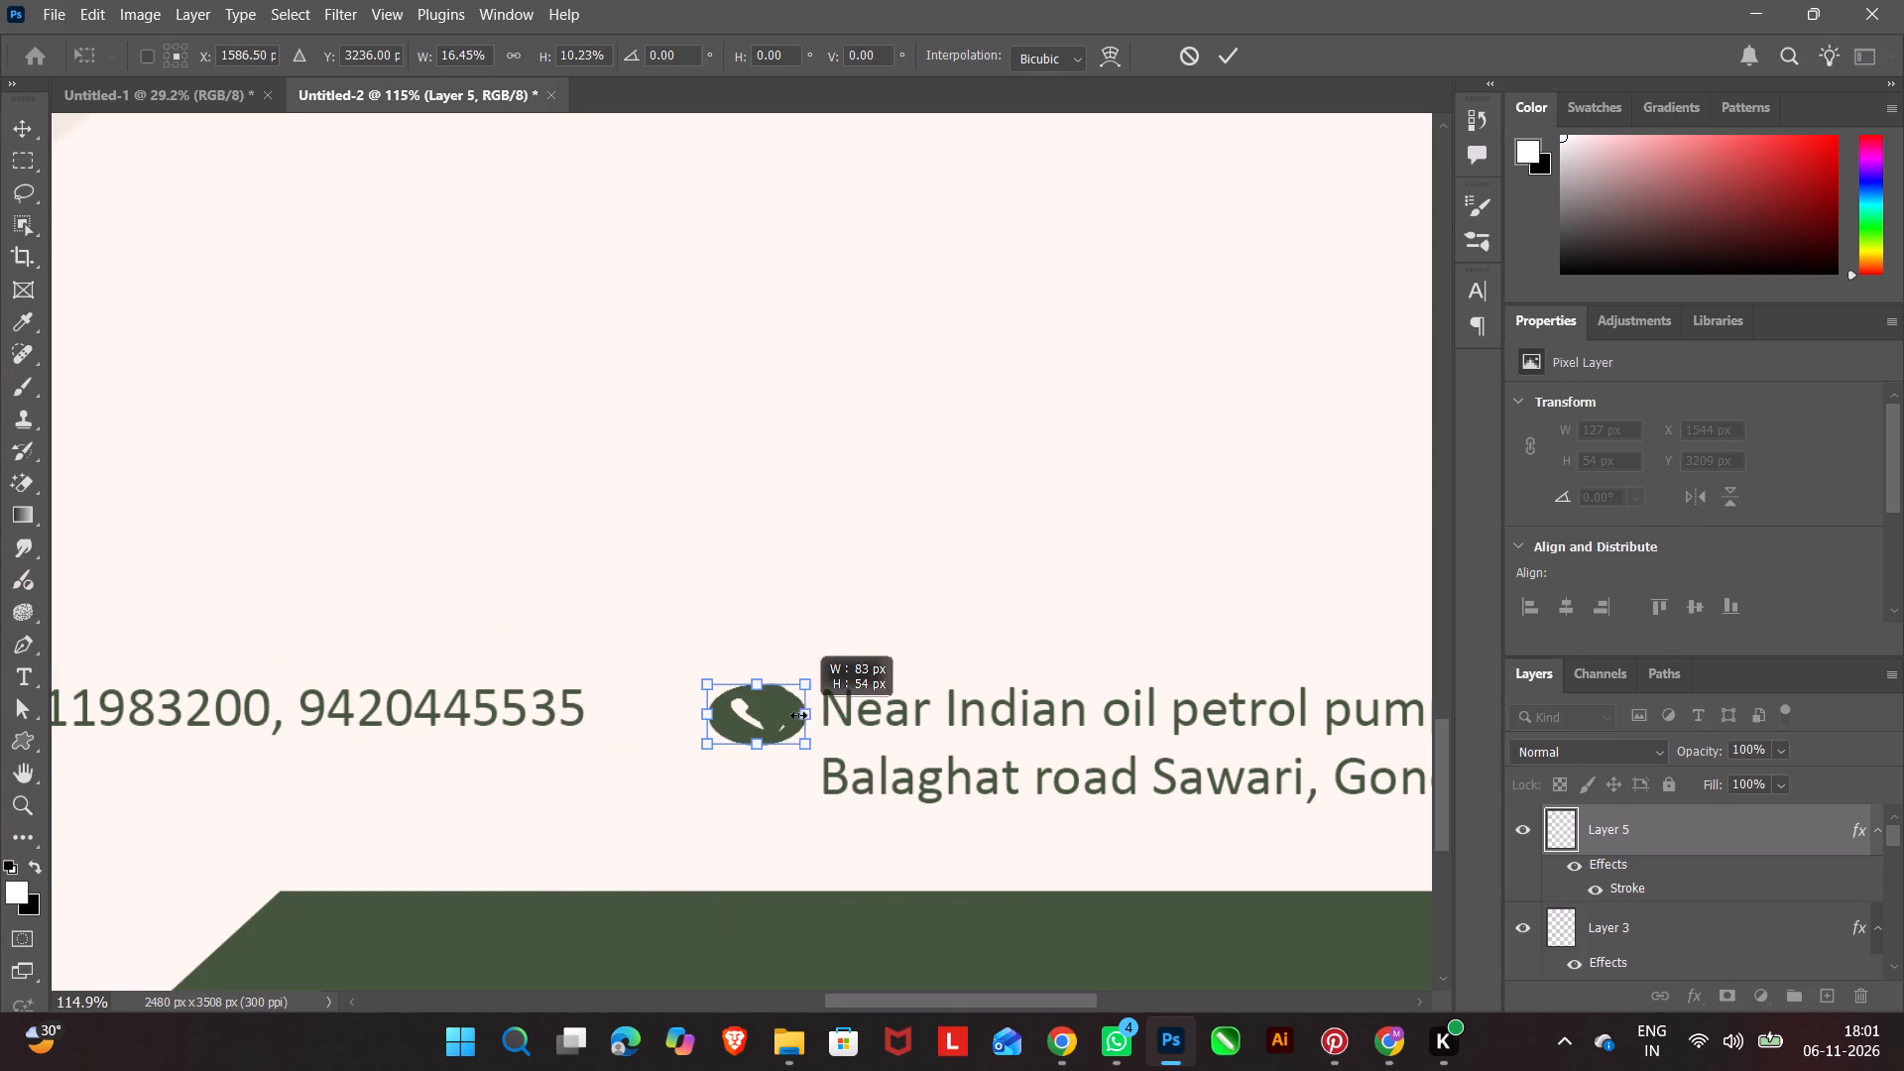
left_click_drag(798, 715, 768, 715)
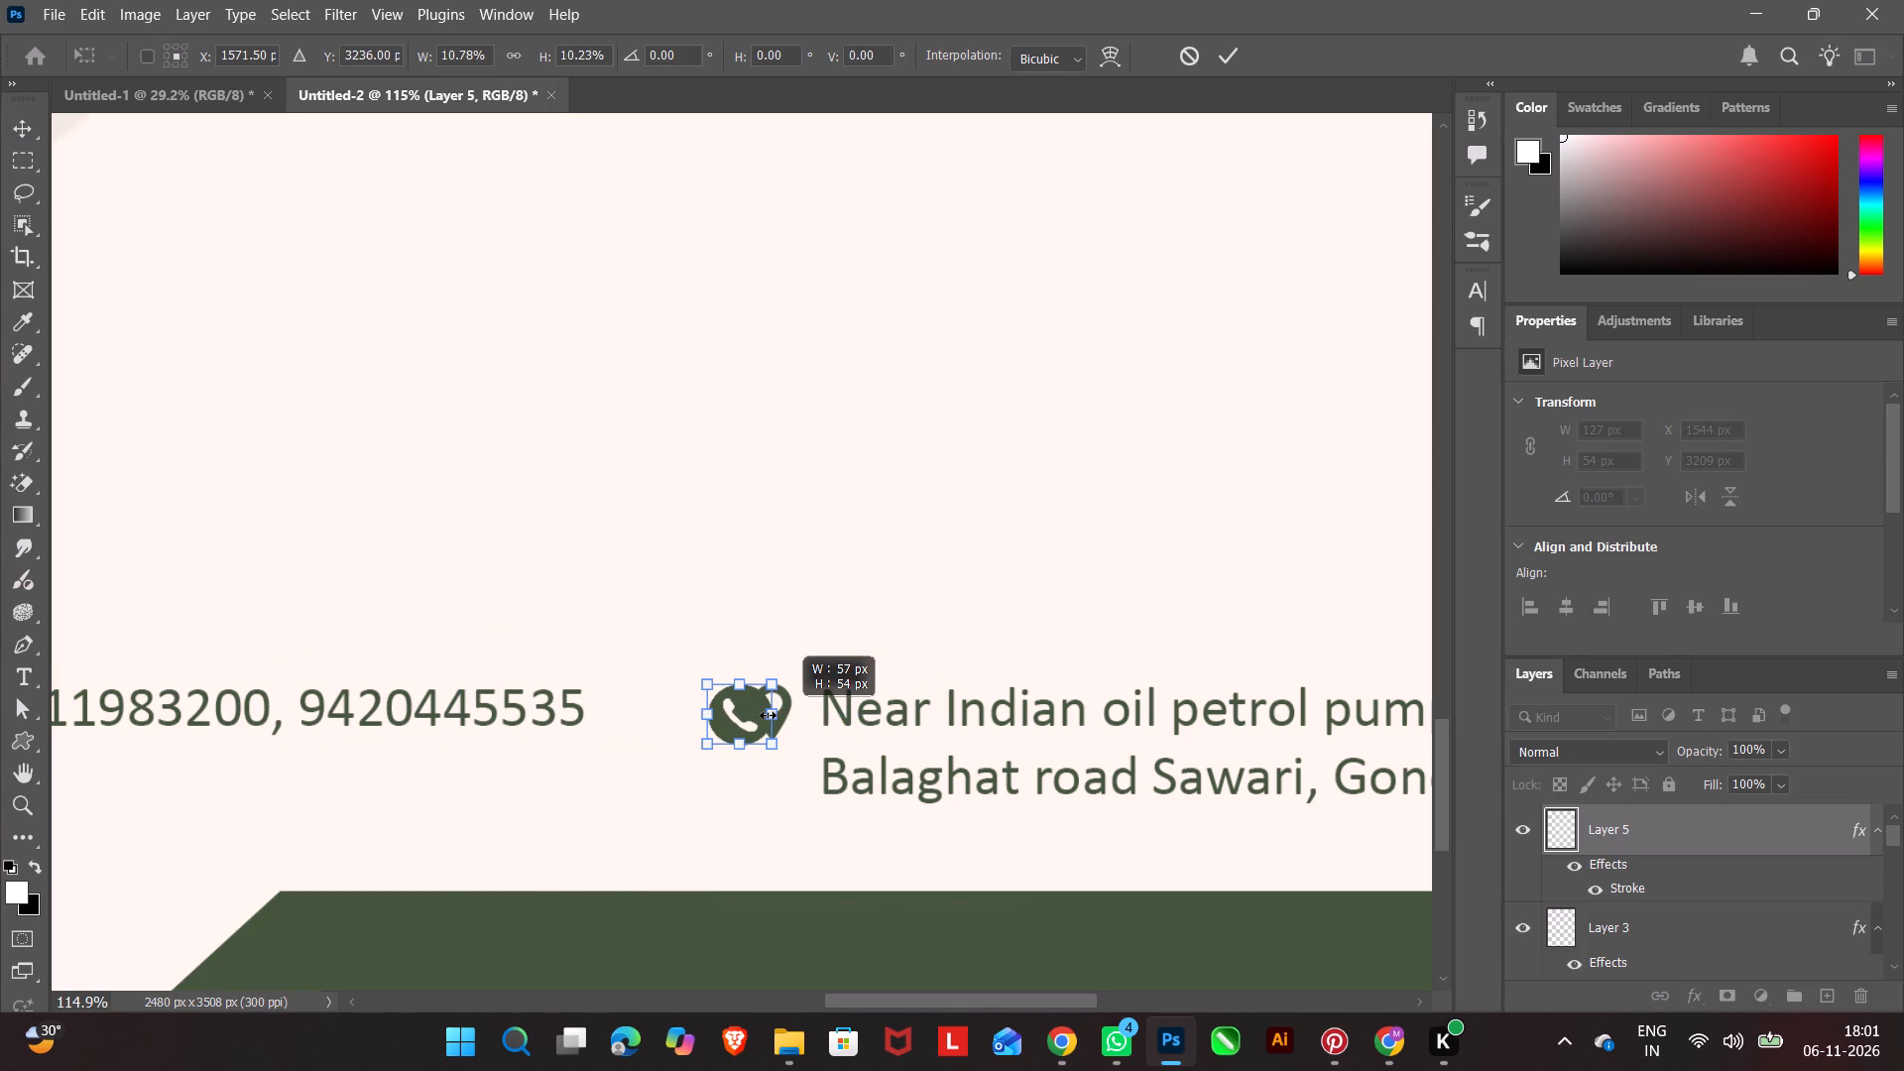
left_click_drag(768, 715, 775, 715)
left_click_drag(737, 725, 676, 721)
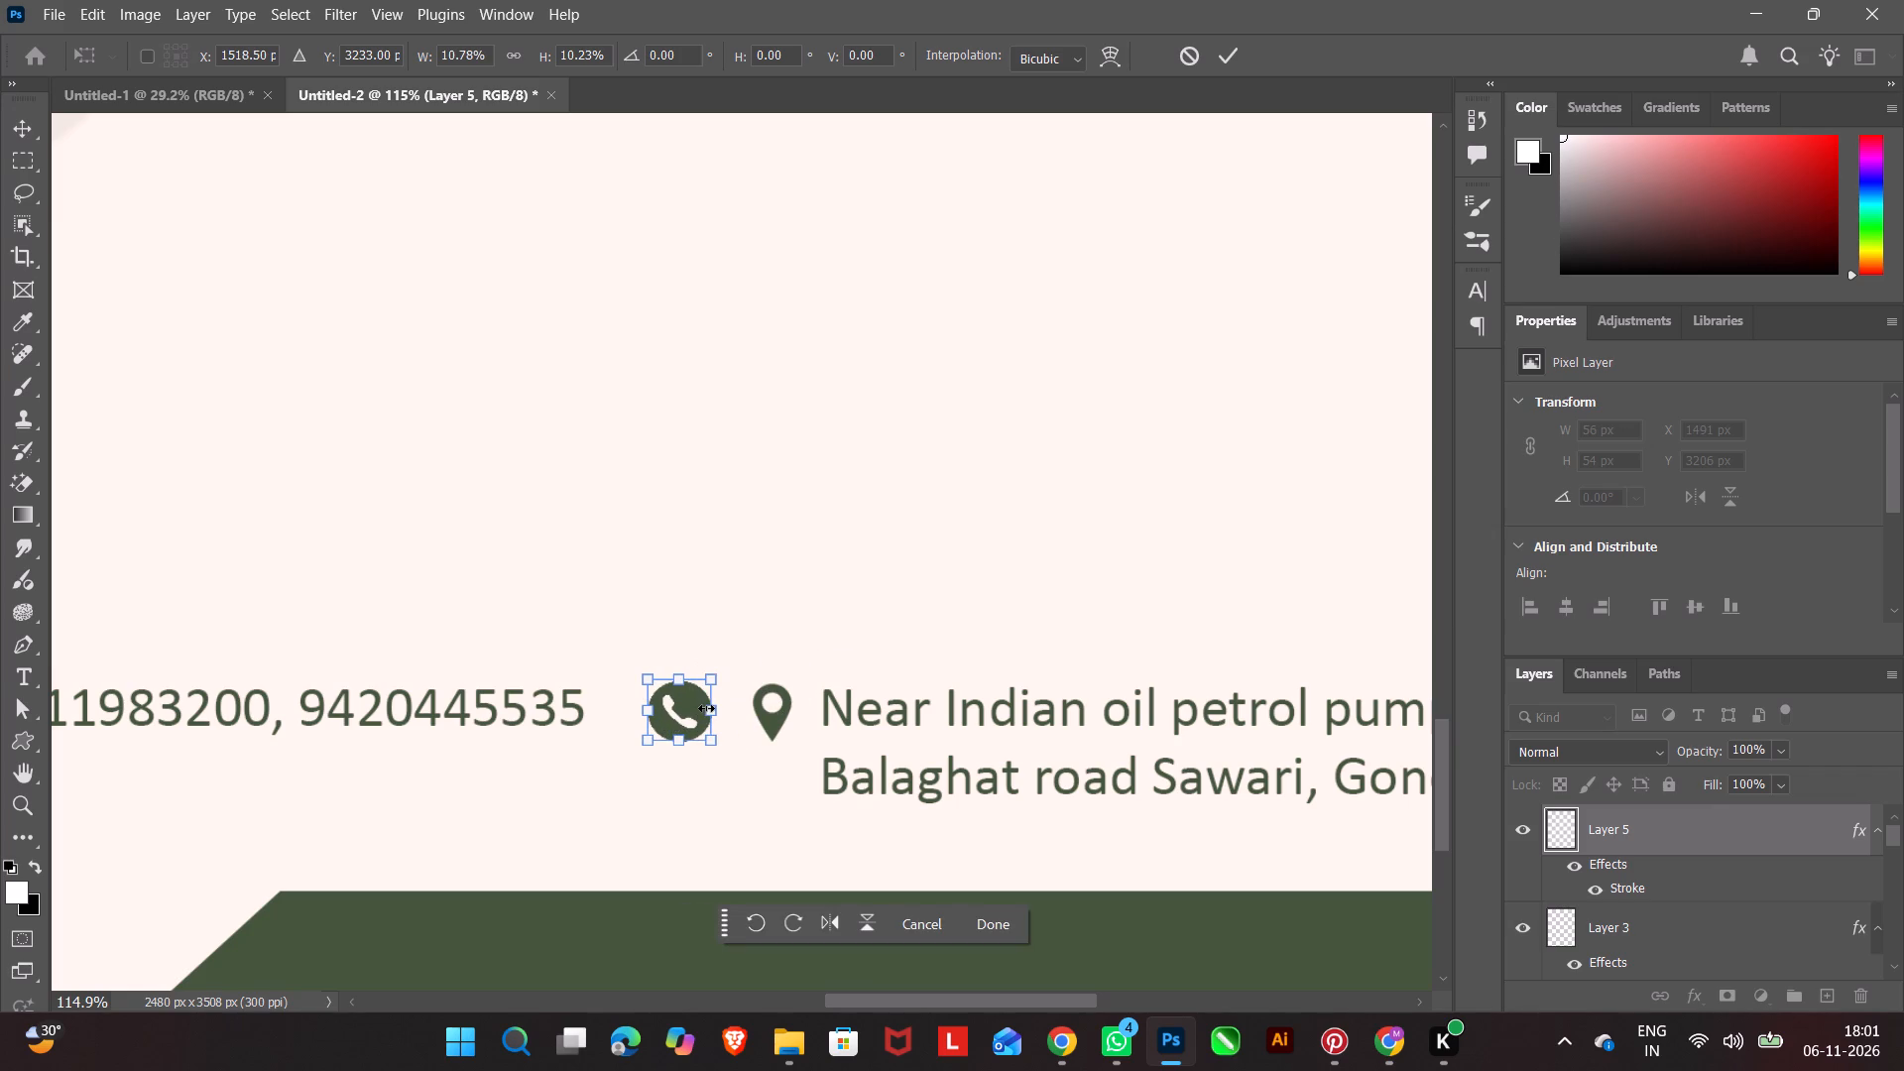
left_click(708, 708)
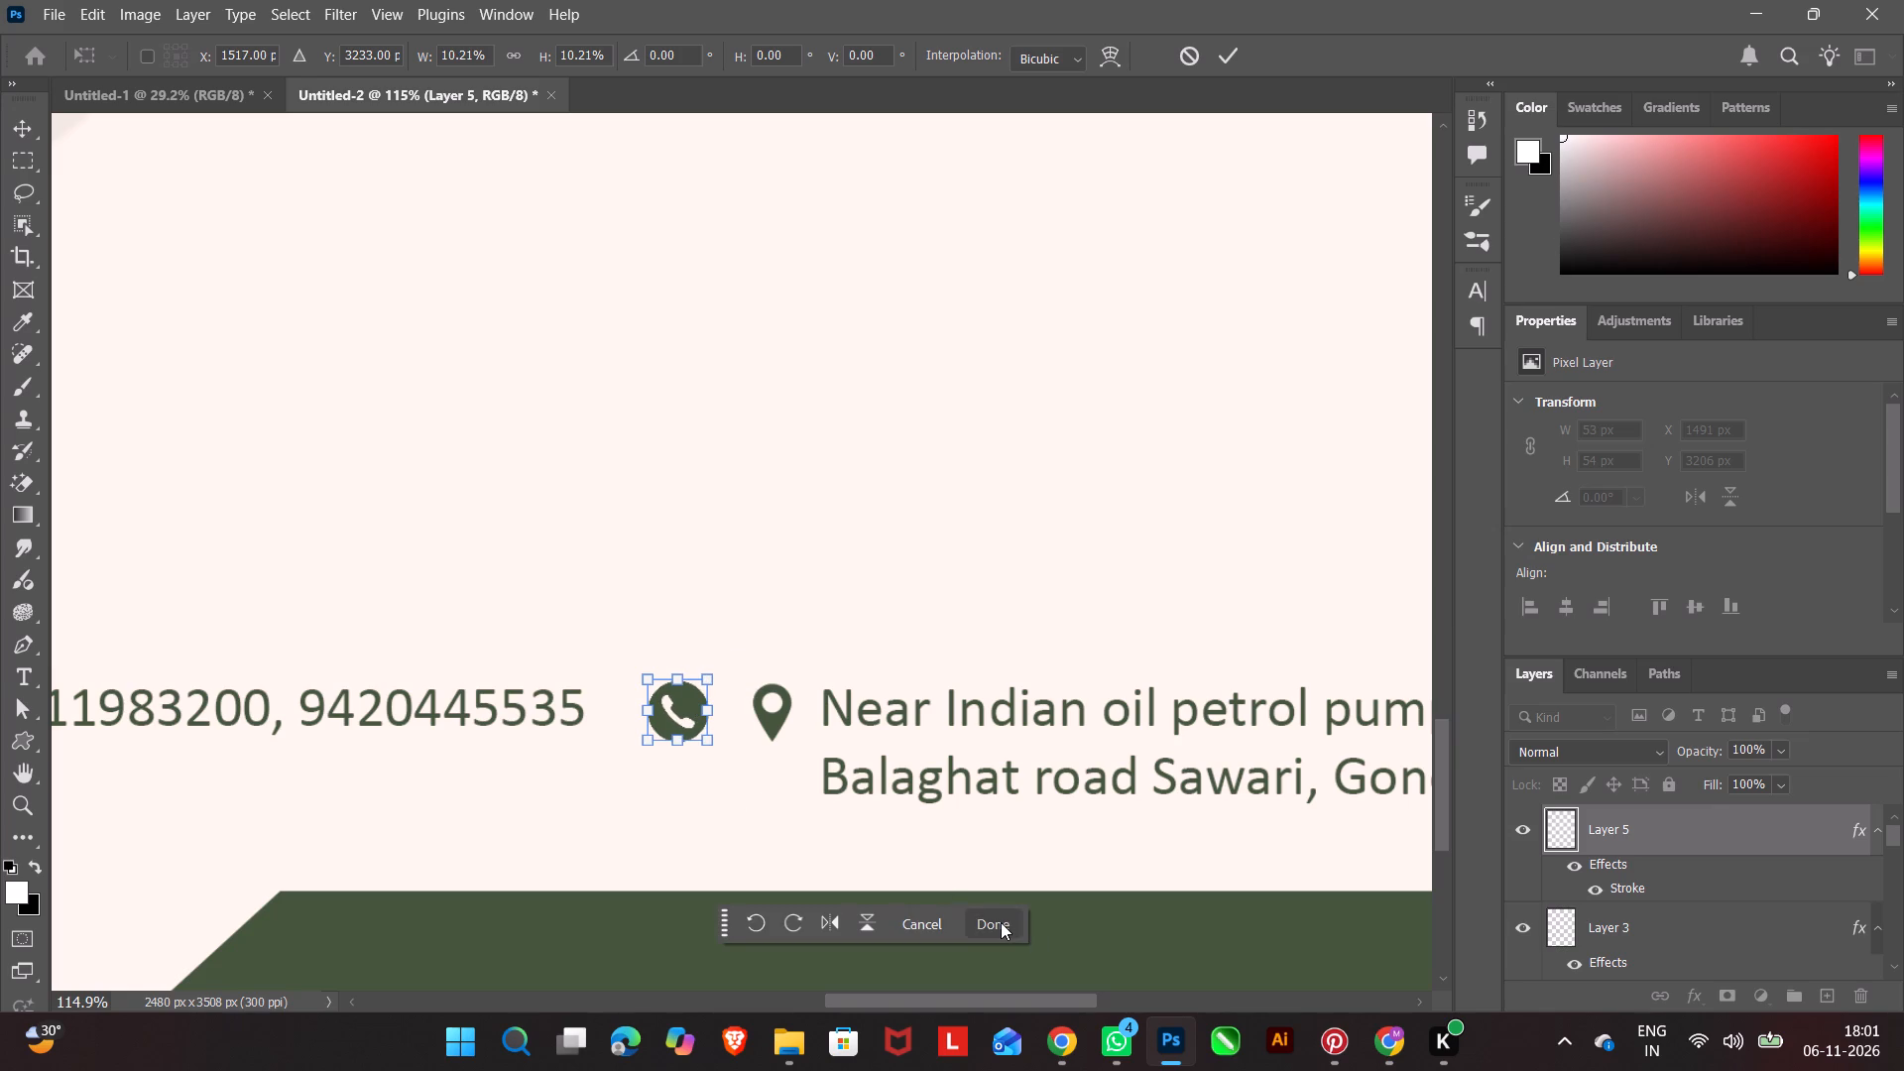
left_click(1001, 922)
left_click(912, 637)
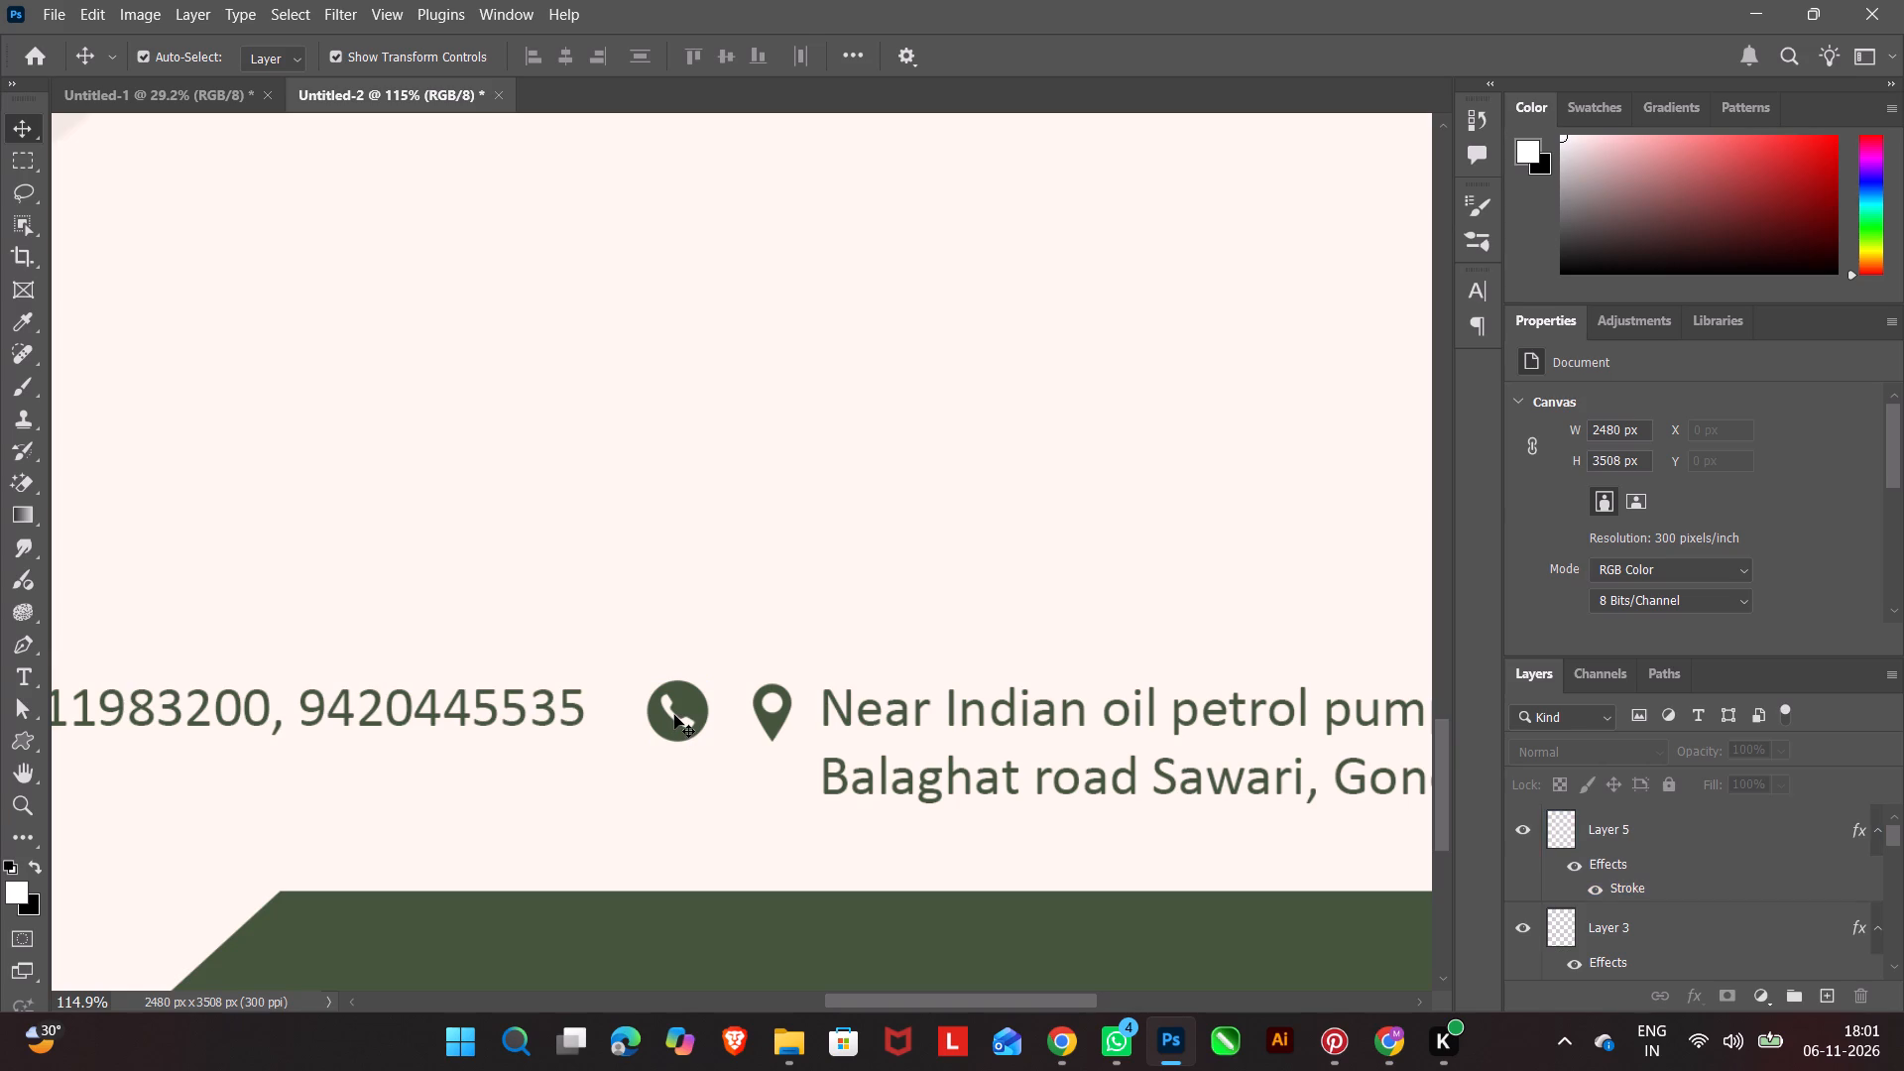
Move the small phone icon directly in front of the middle footer phone numbers, at about X 835, Y 3205 px.
left_click(674, 715)
left_click(679, 715)
left_click_drag(679, 715, 46, 734)
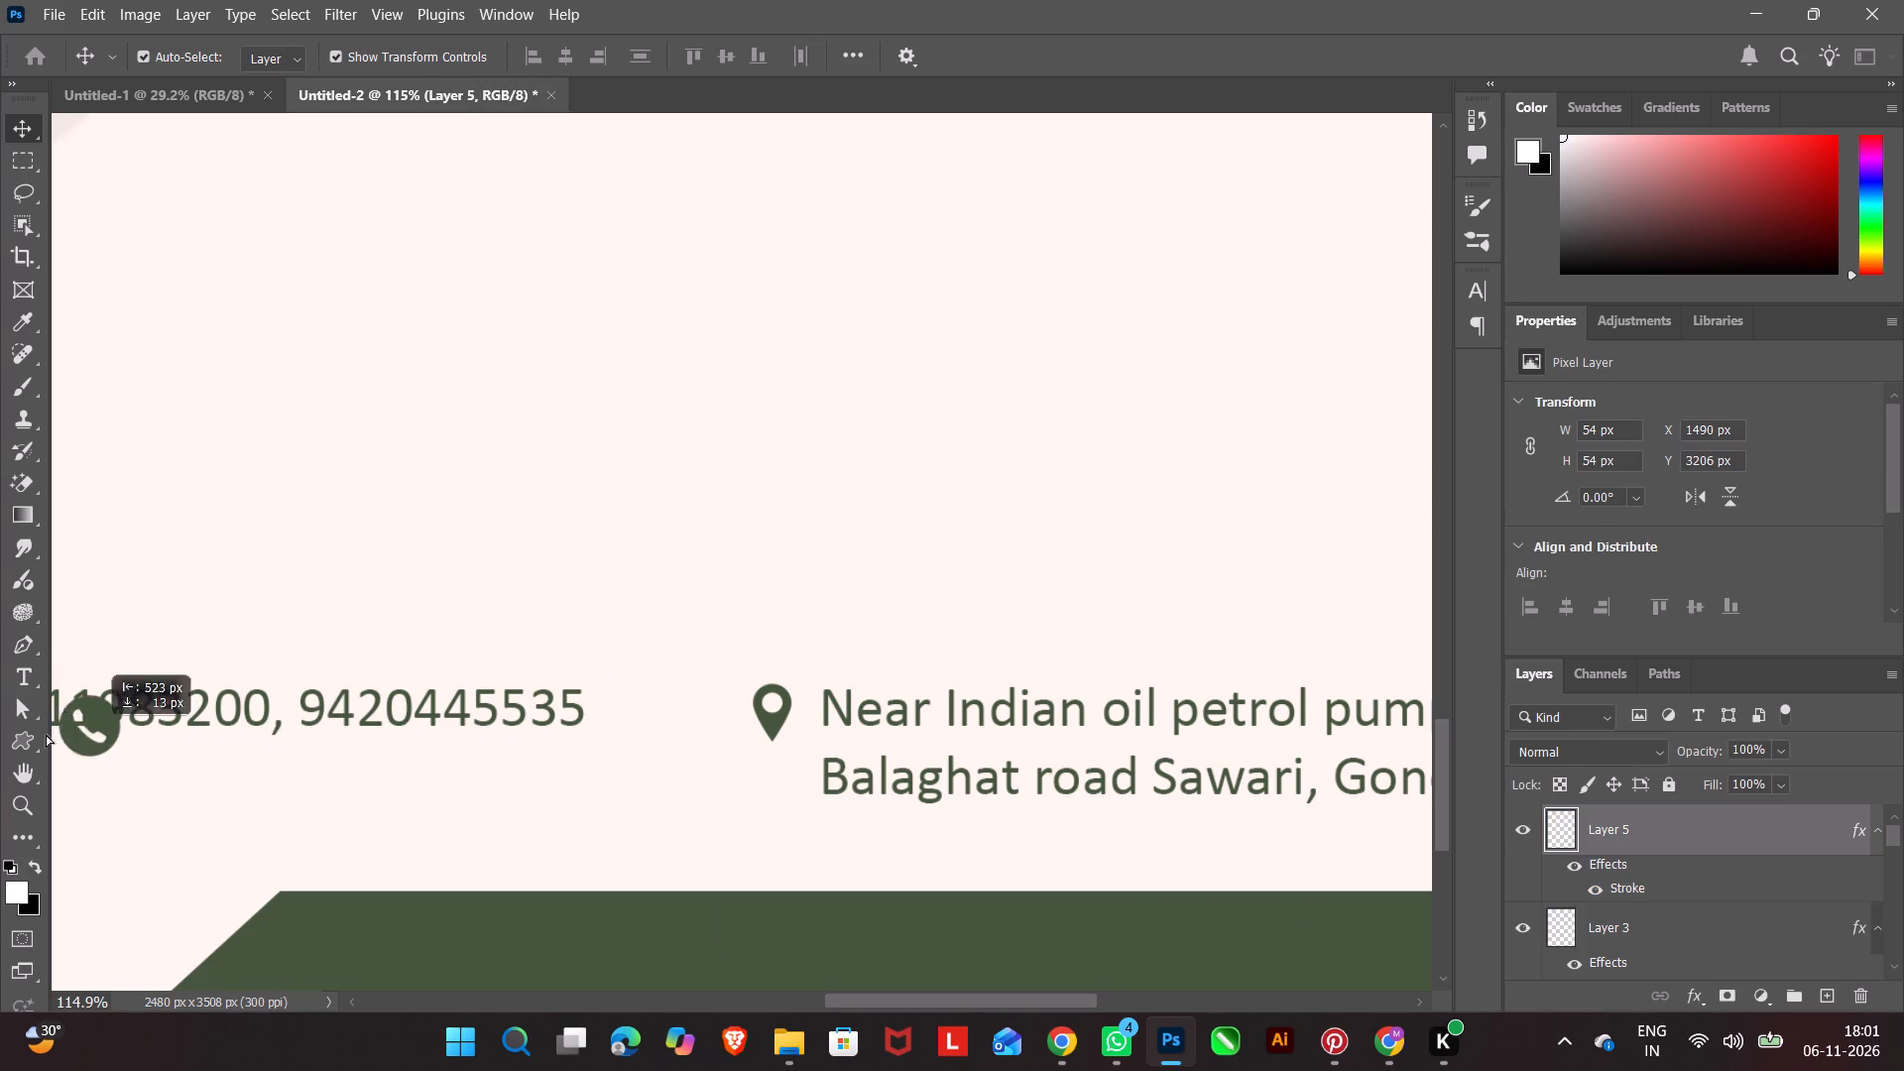
left_click_drag(46, 734, 53, 715)
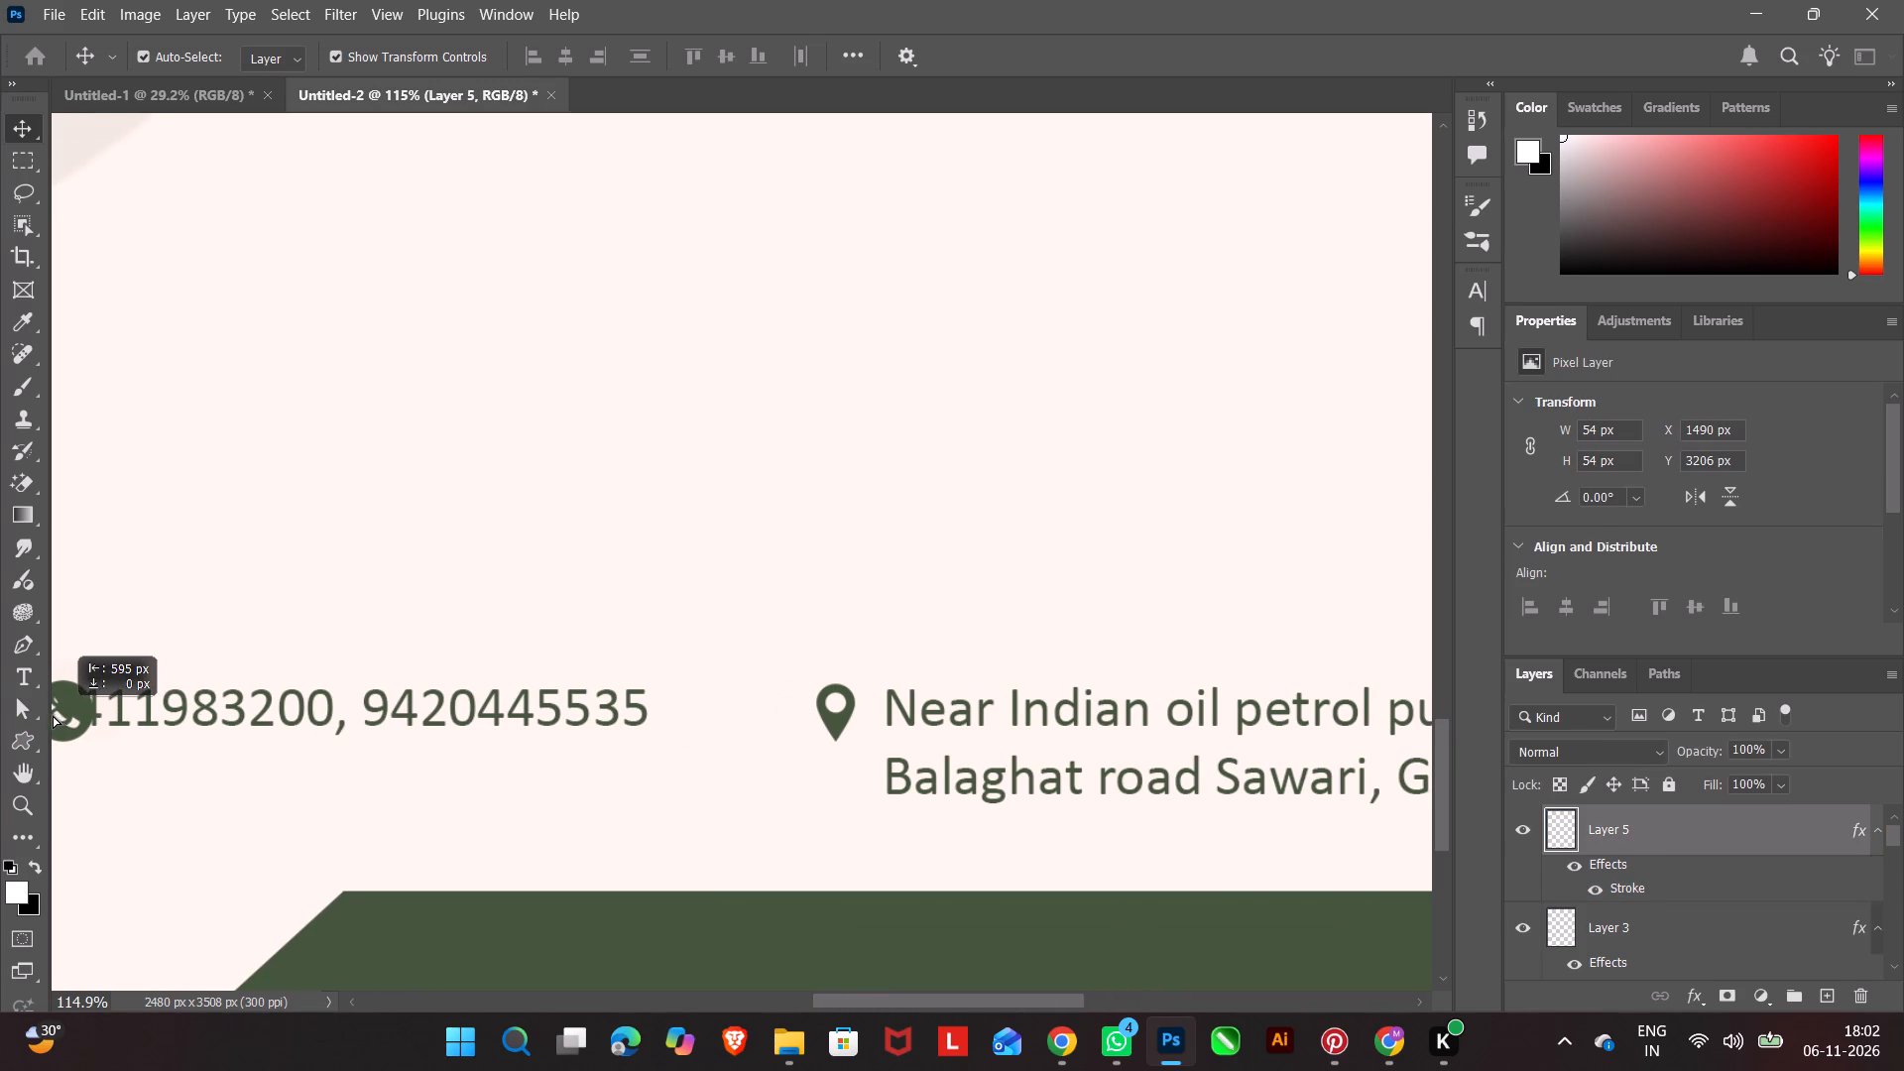
left_click_drag(53, 715, 68, 713)
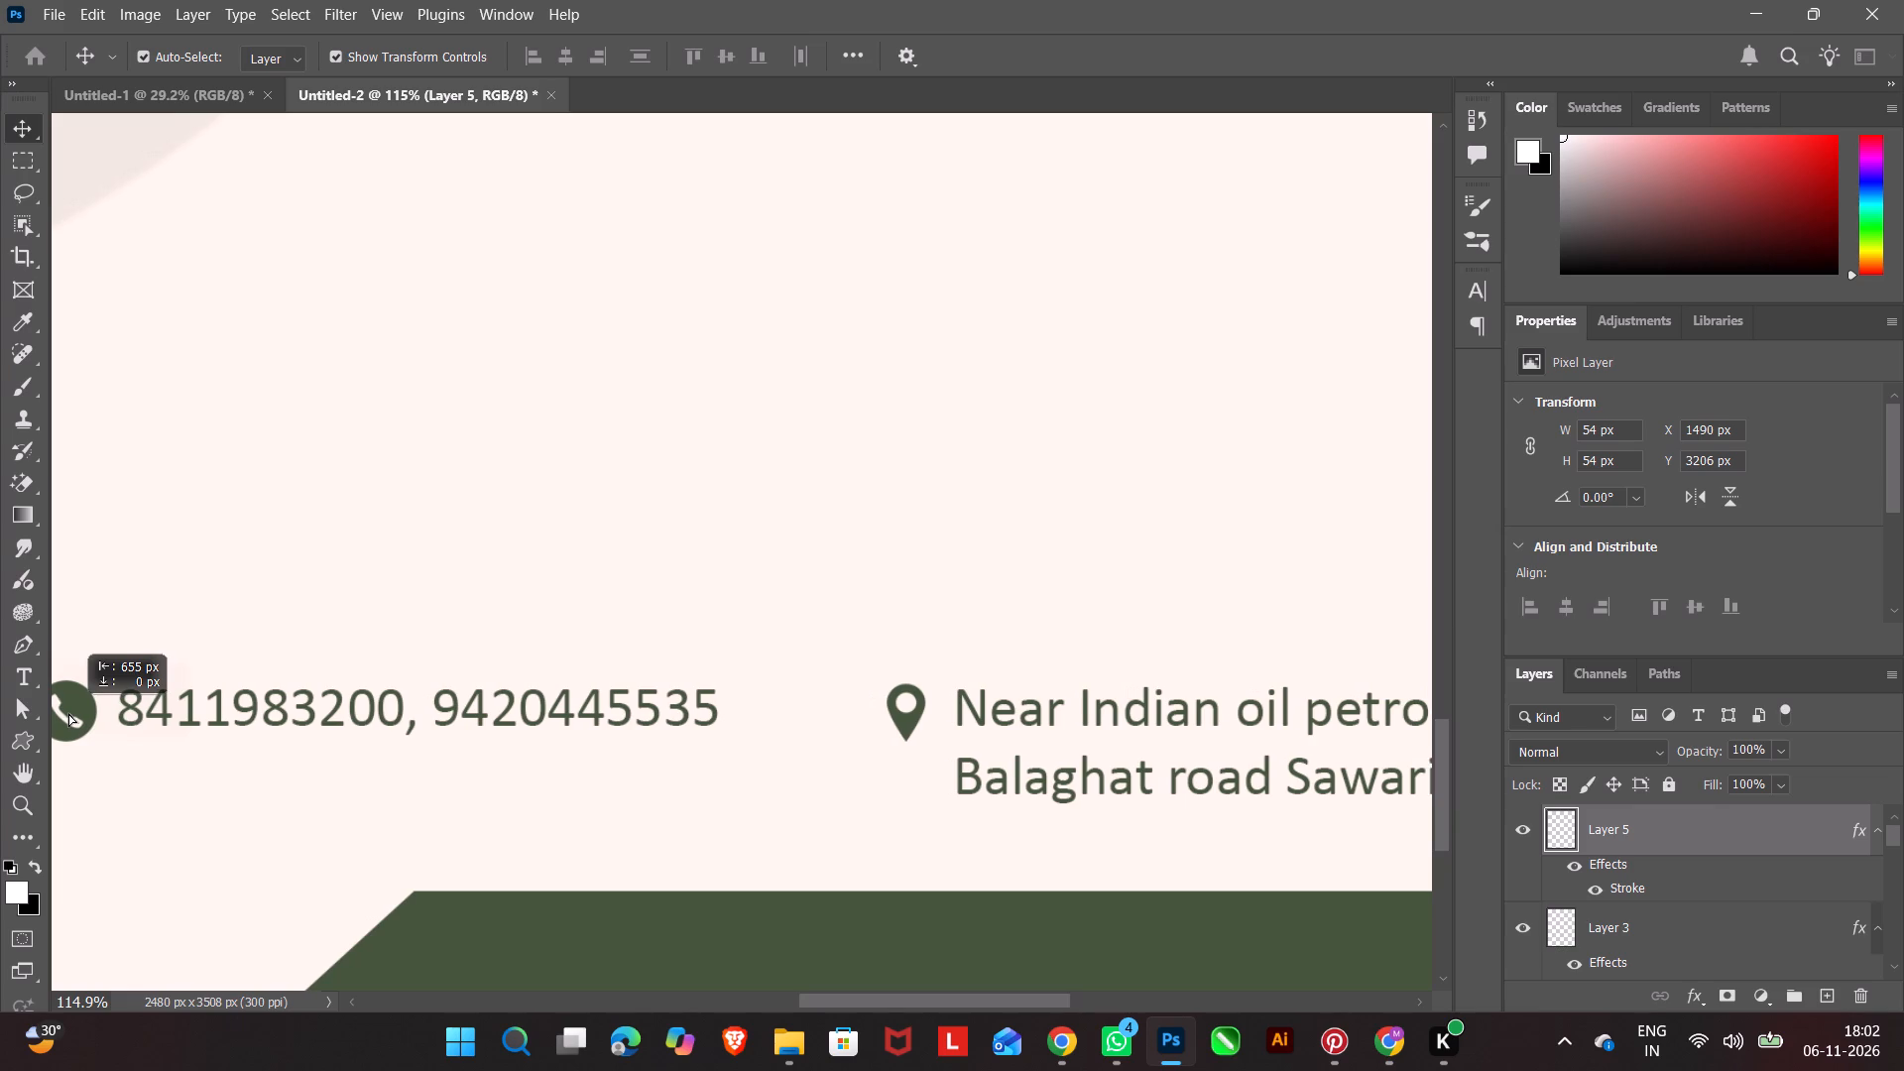
left_click_drag(68, 713, 83, 709)
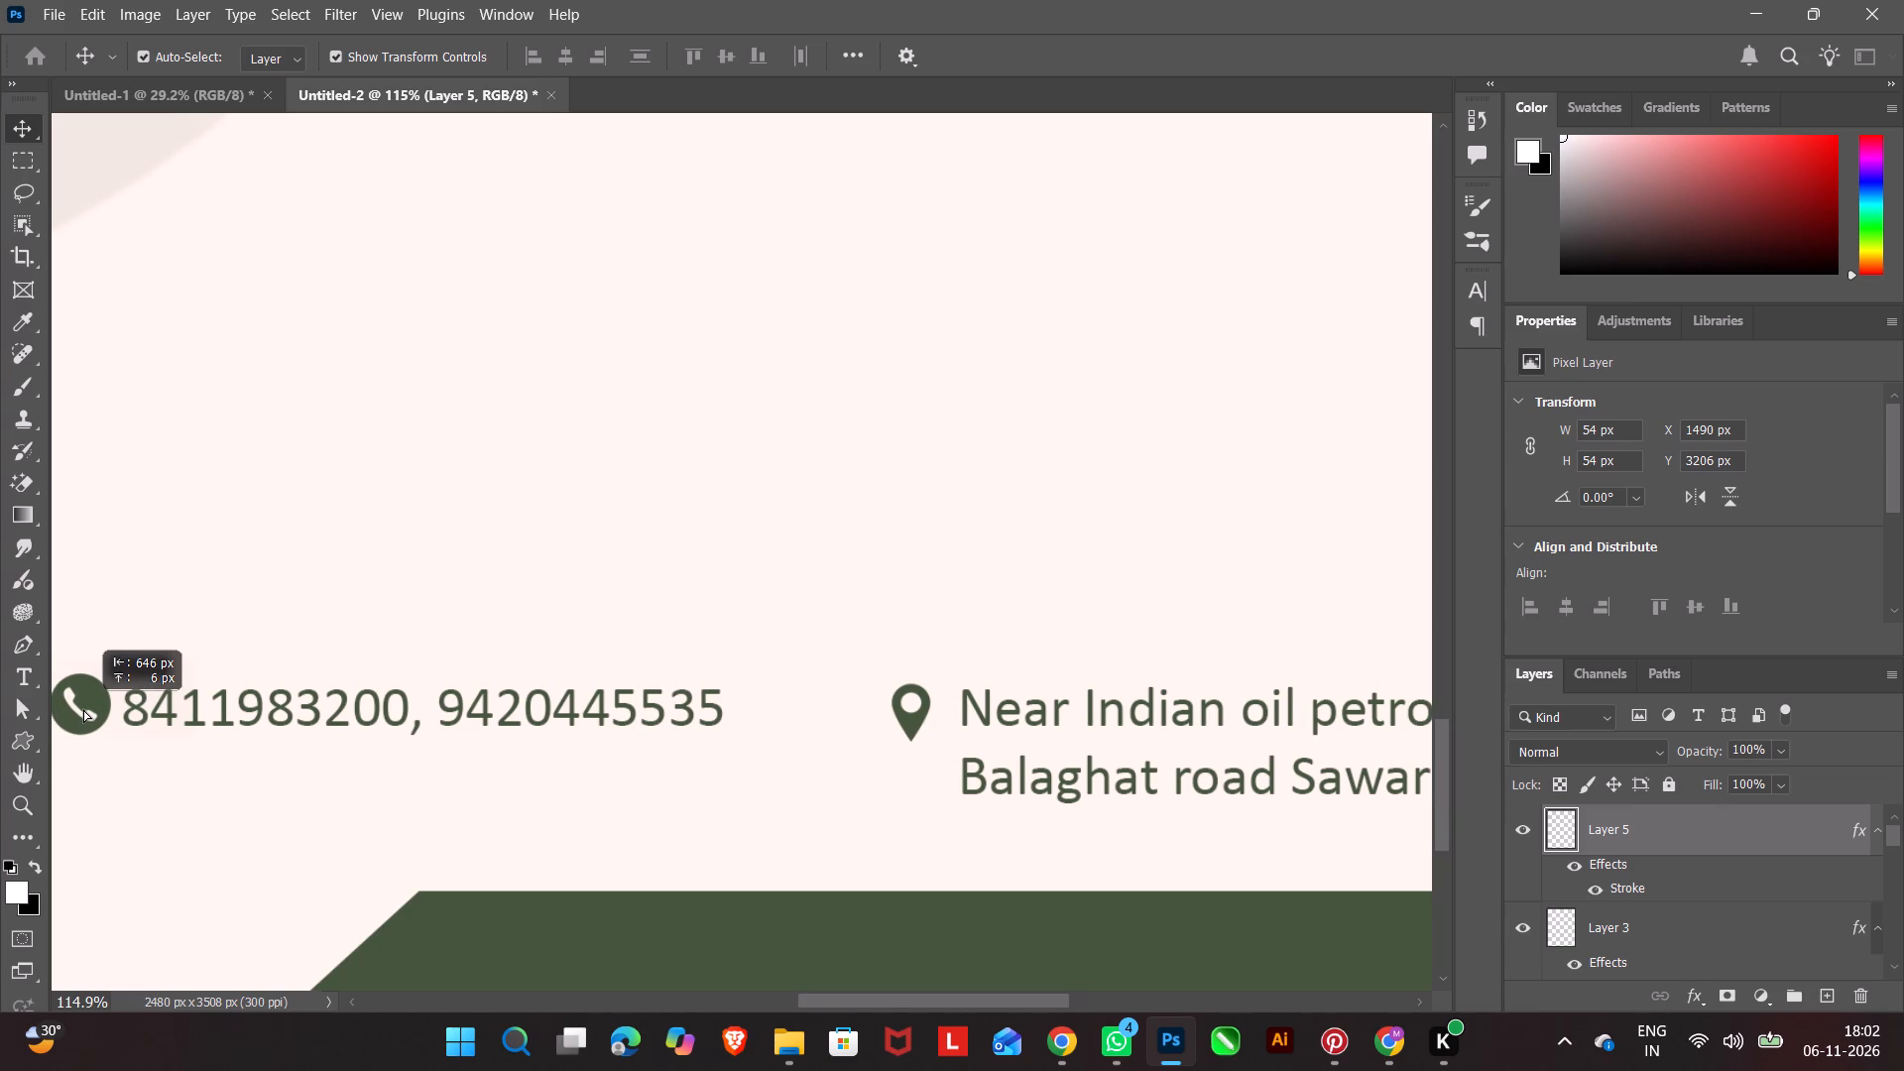
left_click_drag(83, 709, 69, 712)
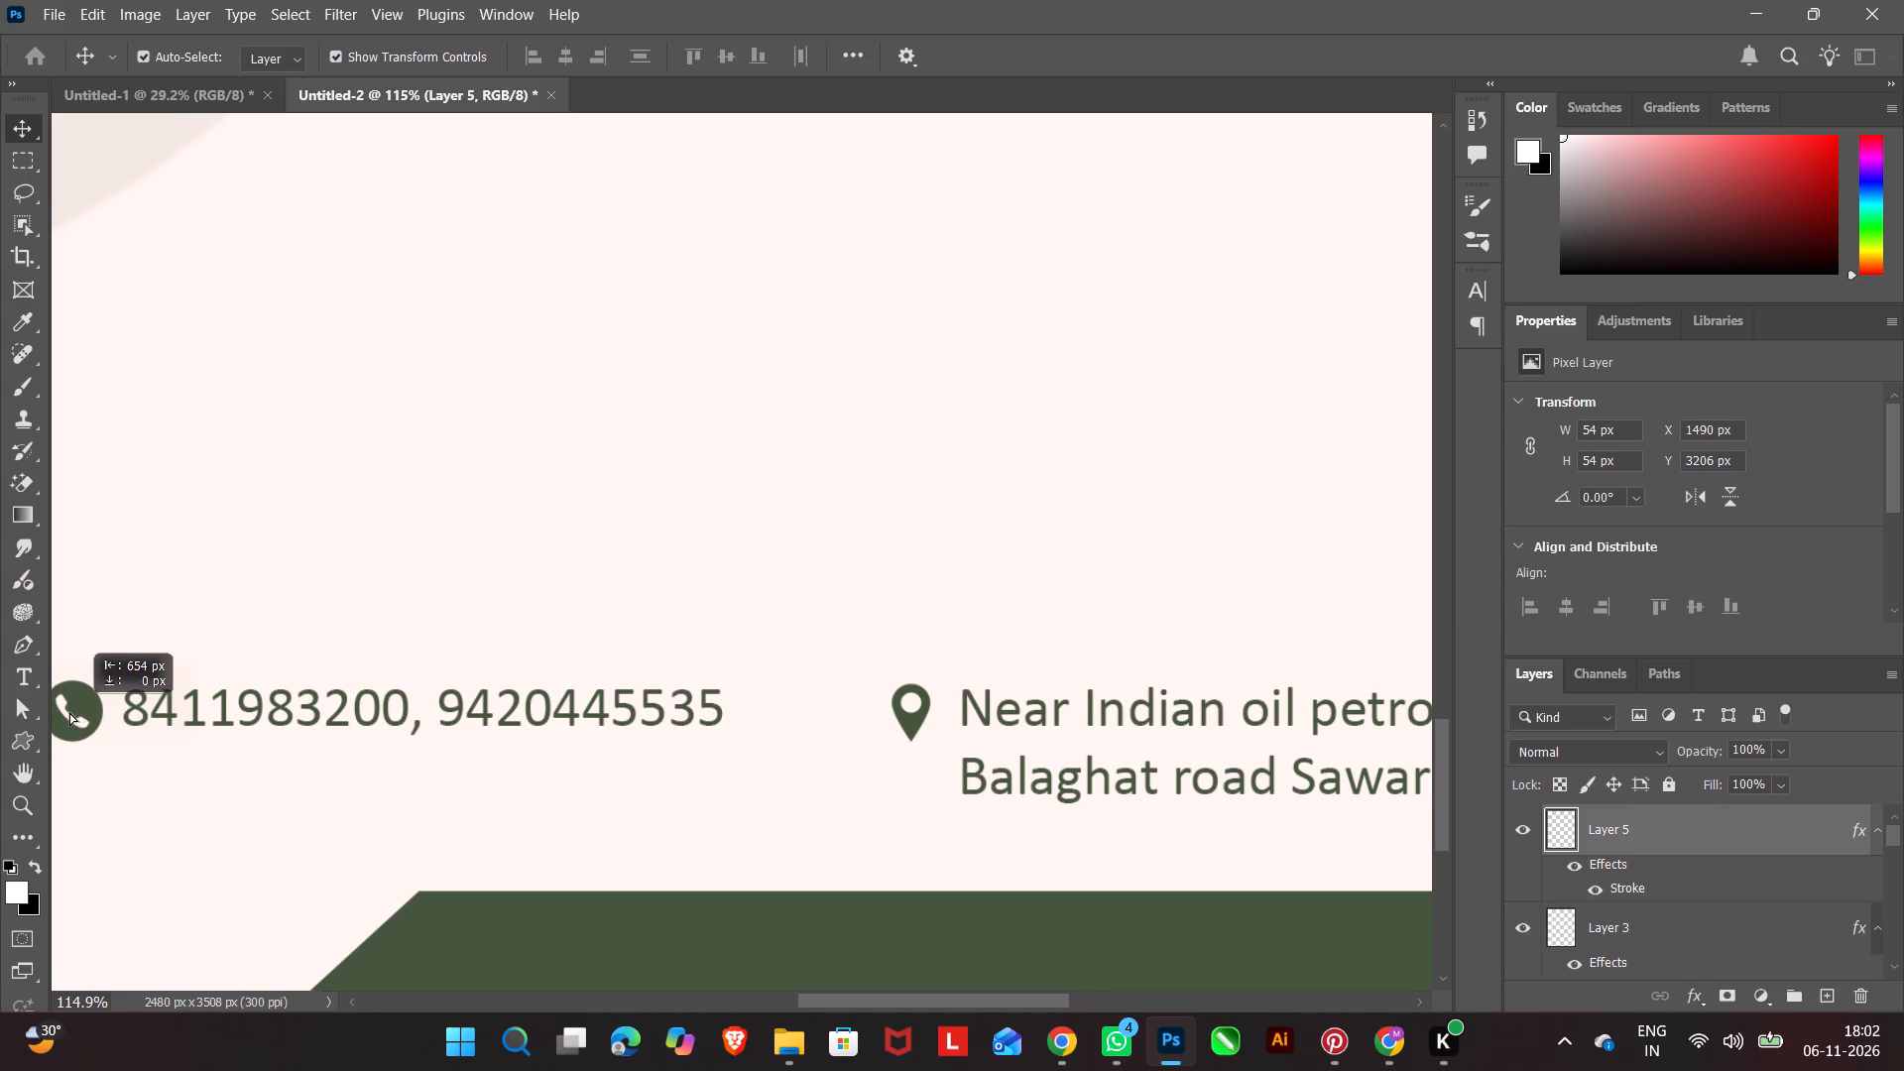
left_click_drag(69, 712, 101, 708)
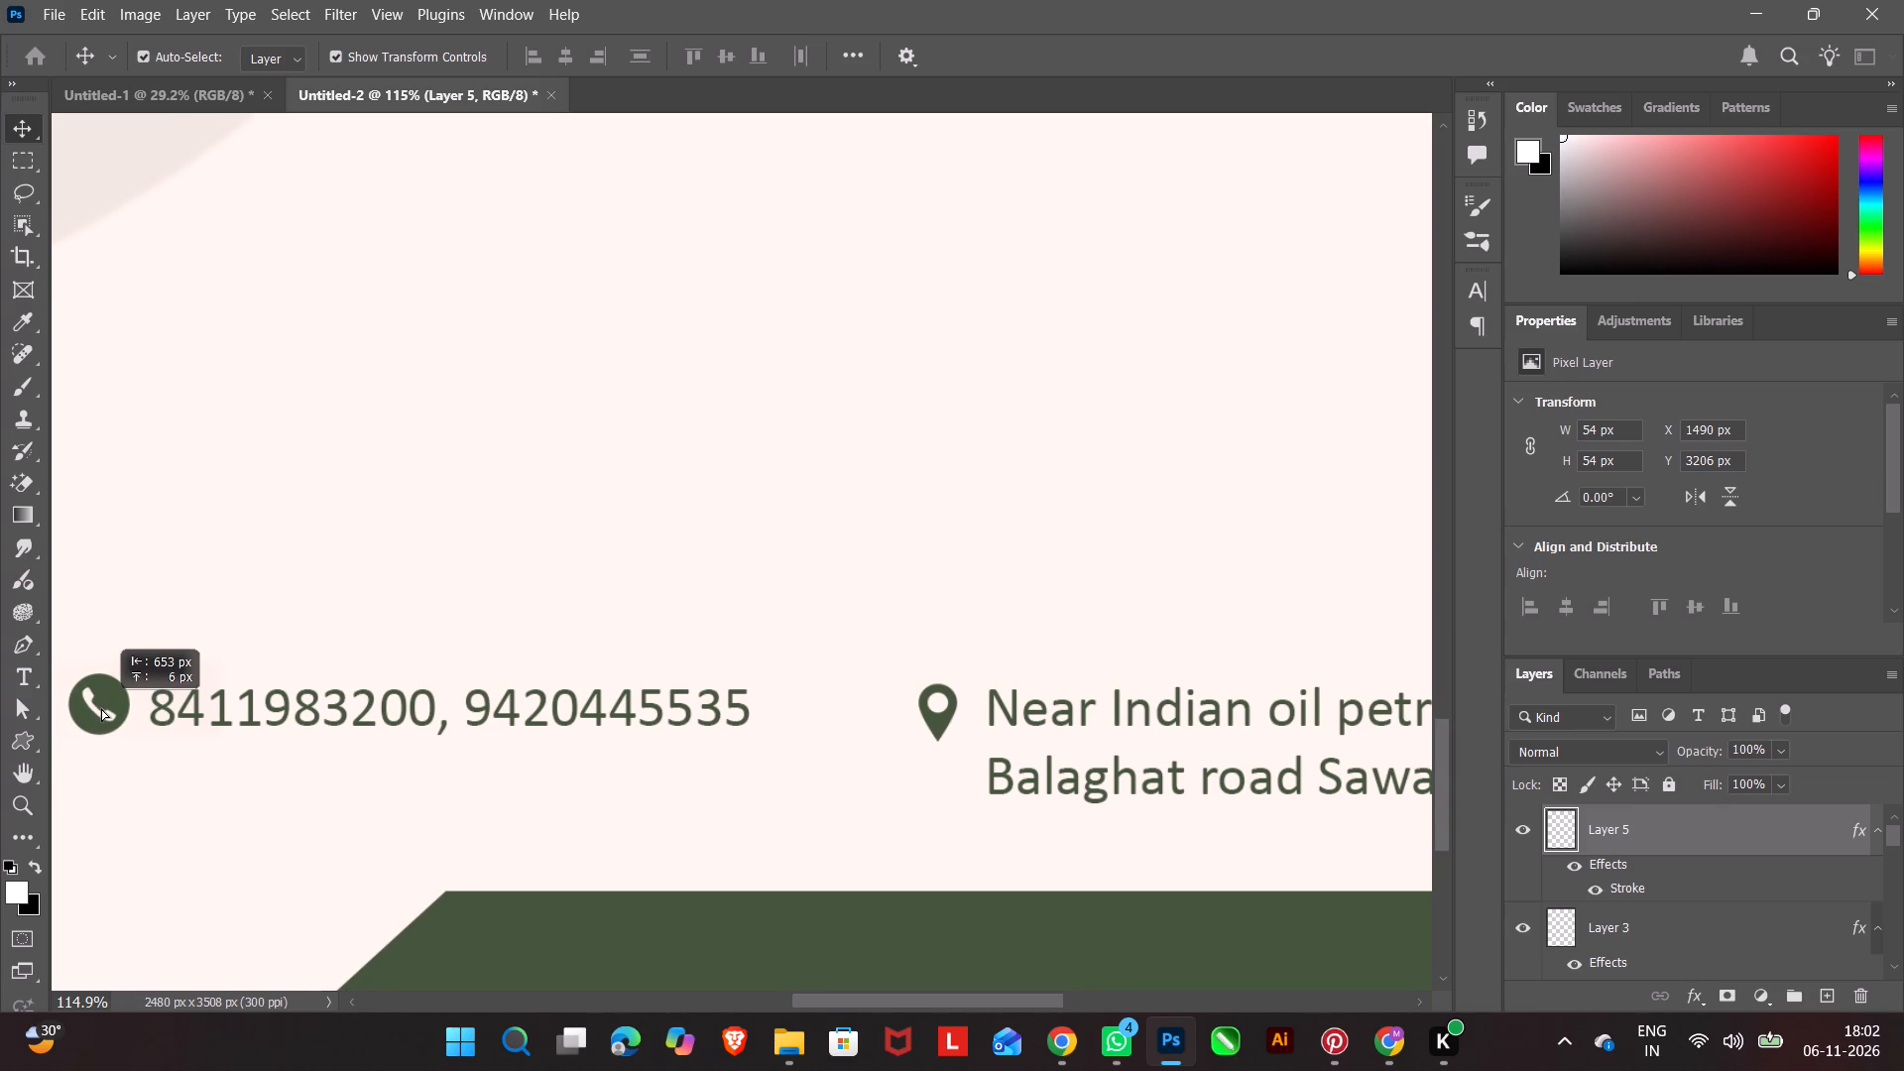
left_click_drag(101, 708, 99, 712)
left_click(208, 782)
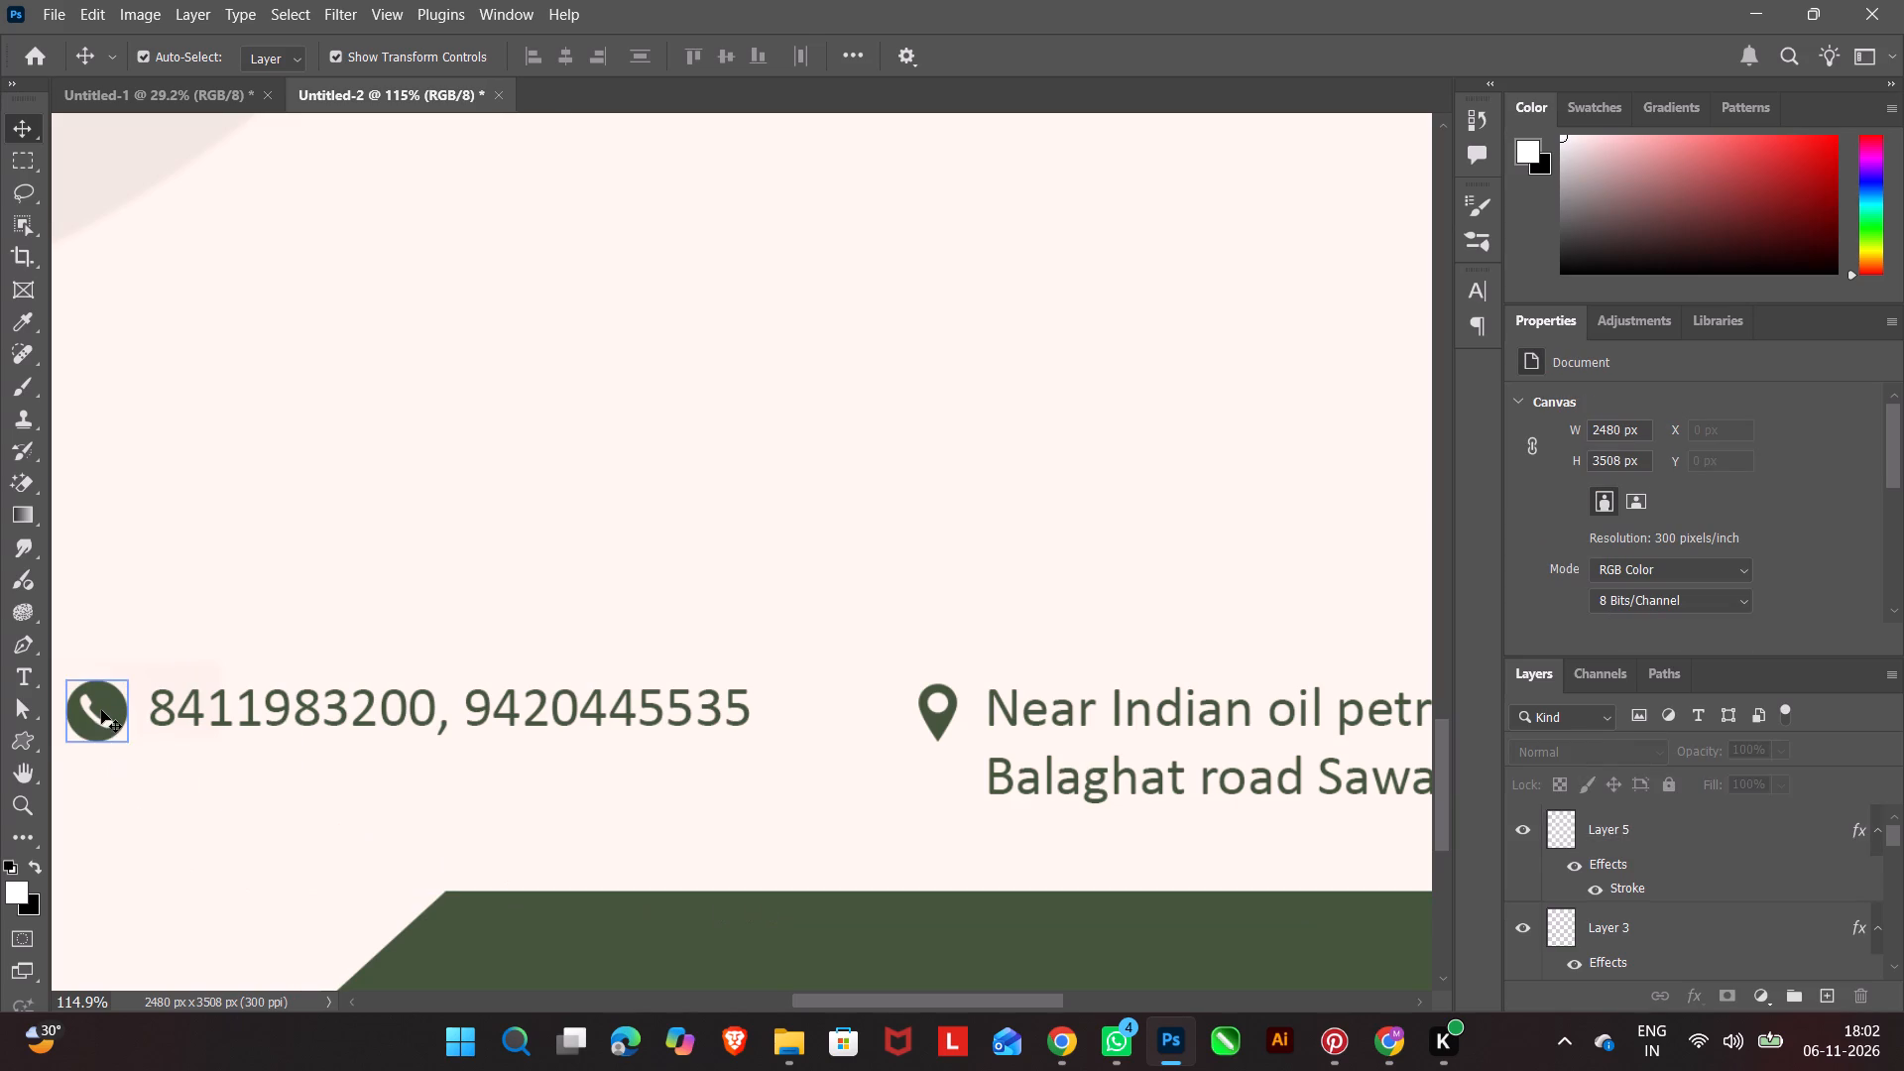
left_click(101, 709)
key("Up")
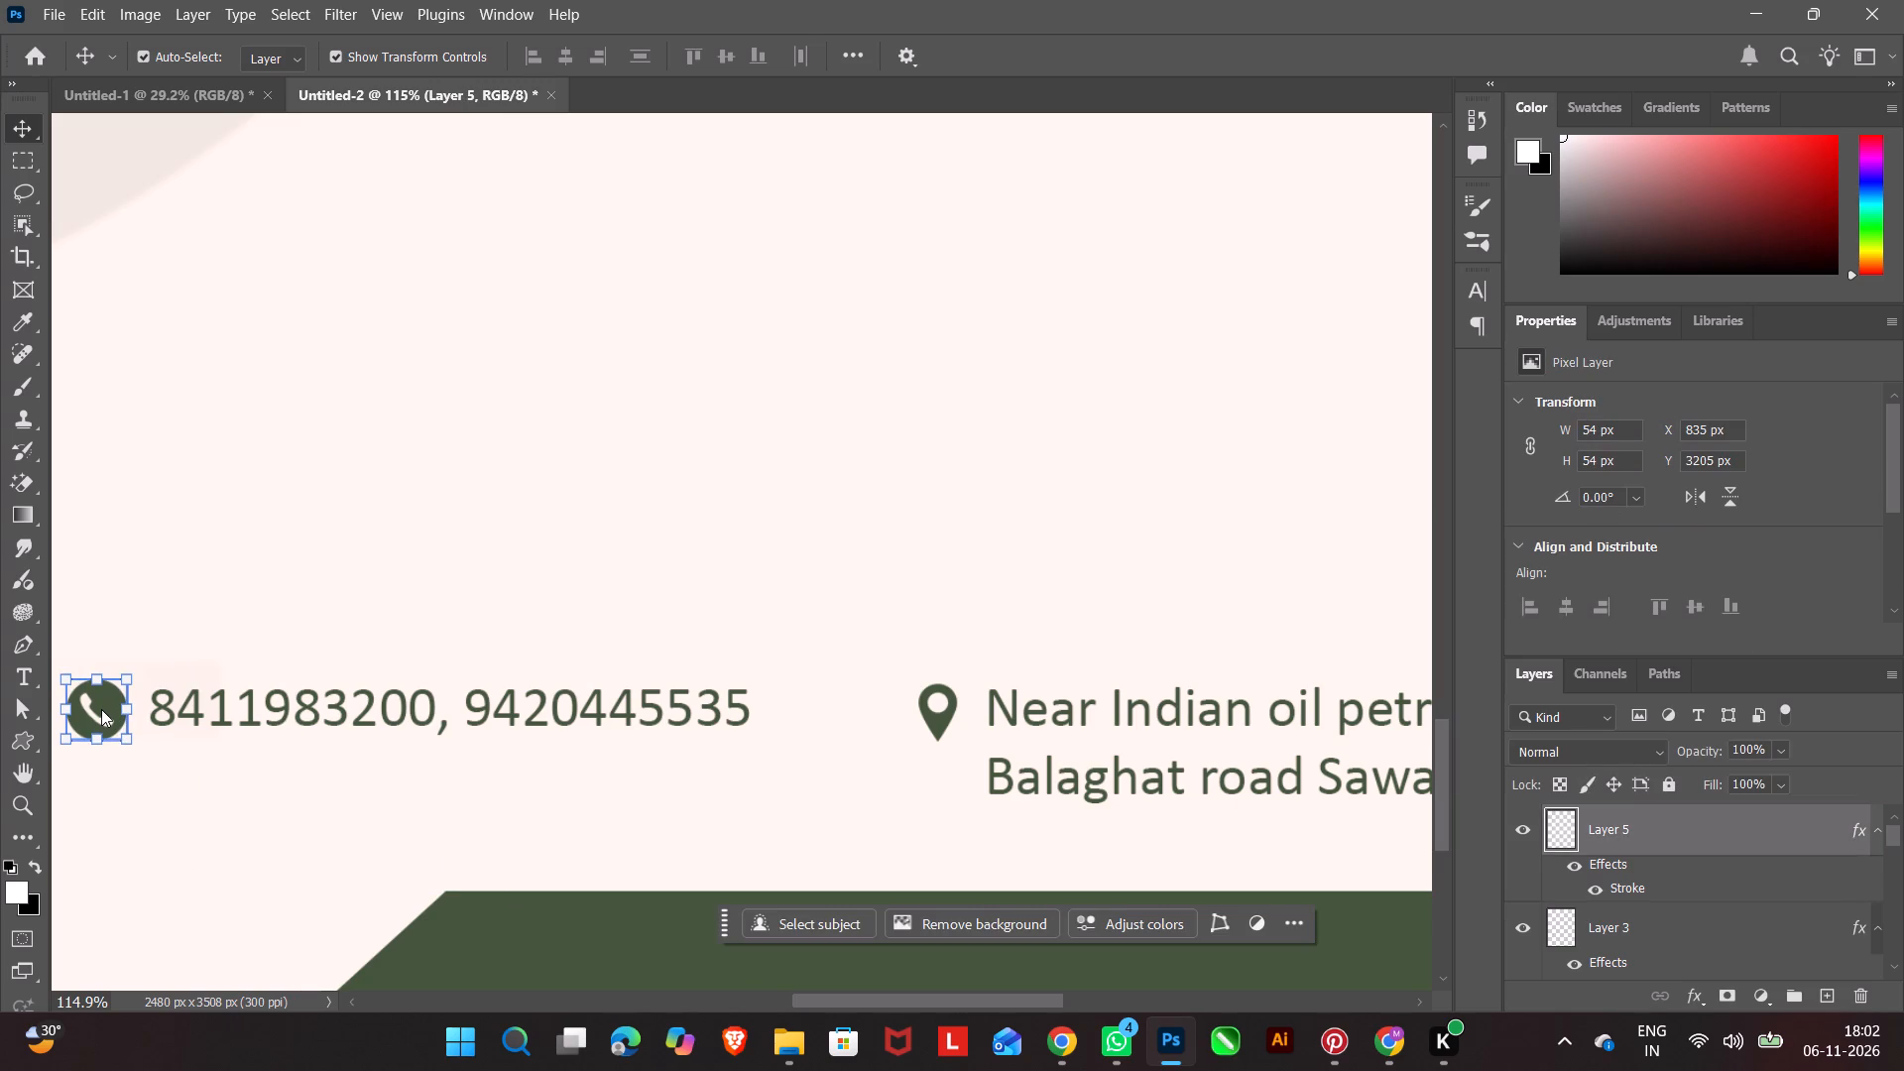
left_click(406, 603)
Switch to Pinterest, open the black circular email icon with the outlined envelope, and copy its image.
scroll(345, 750, "right", 1)
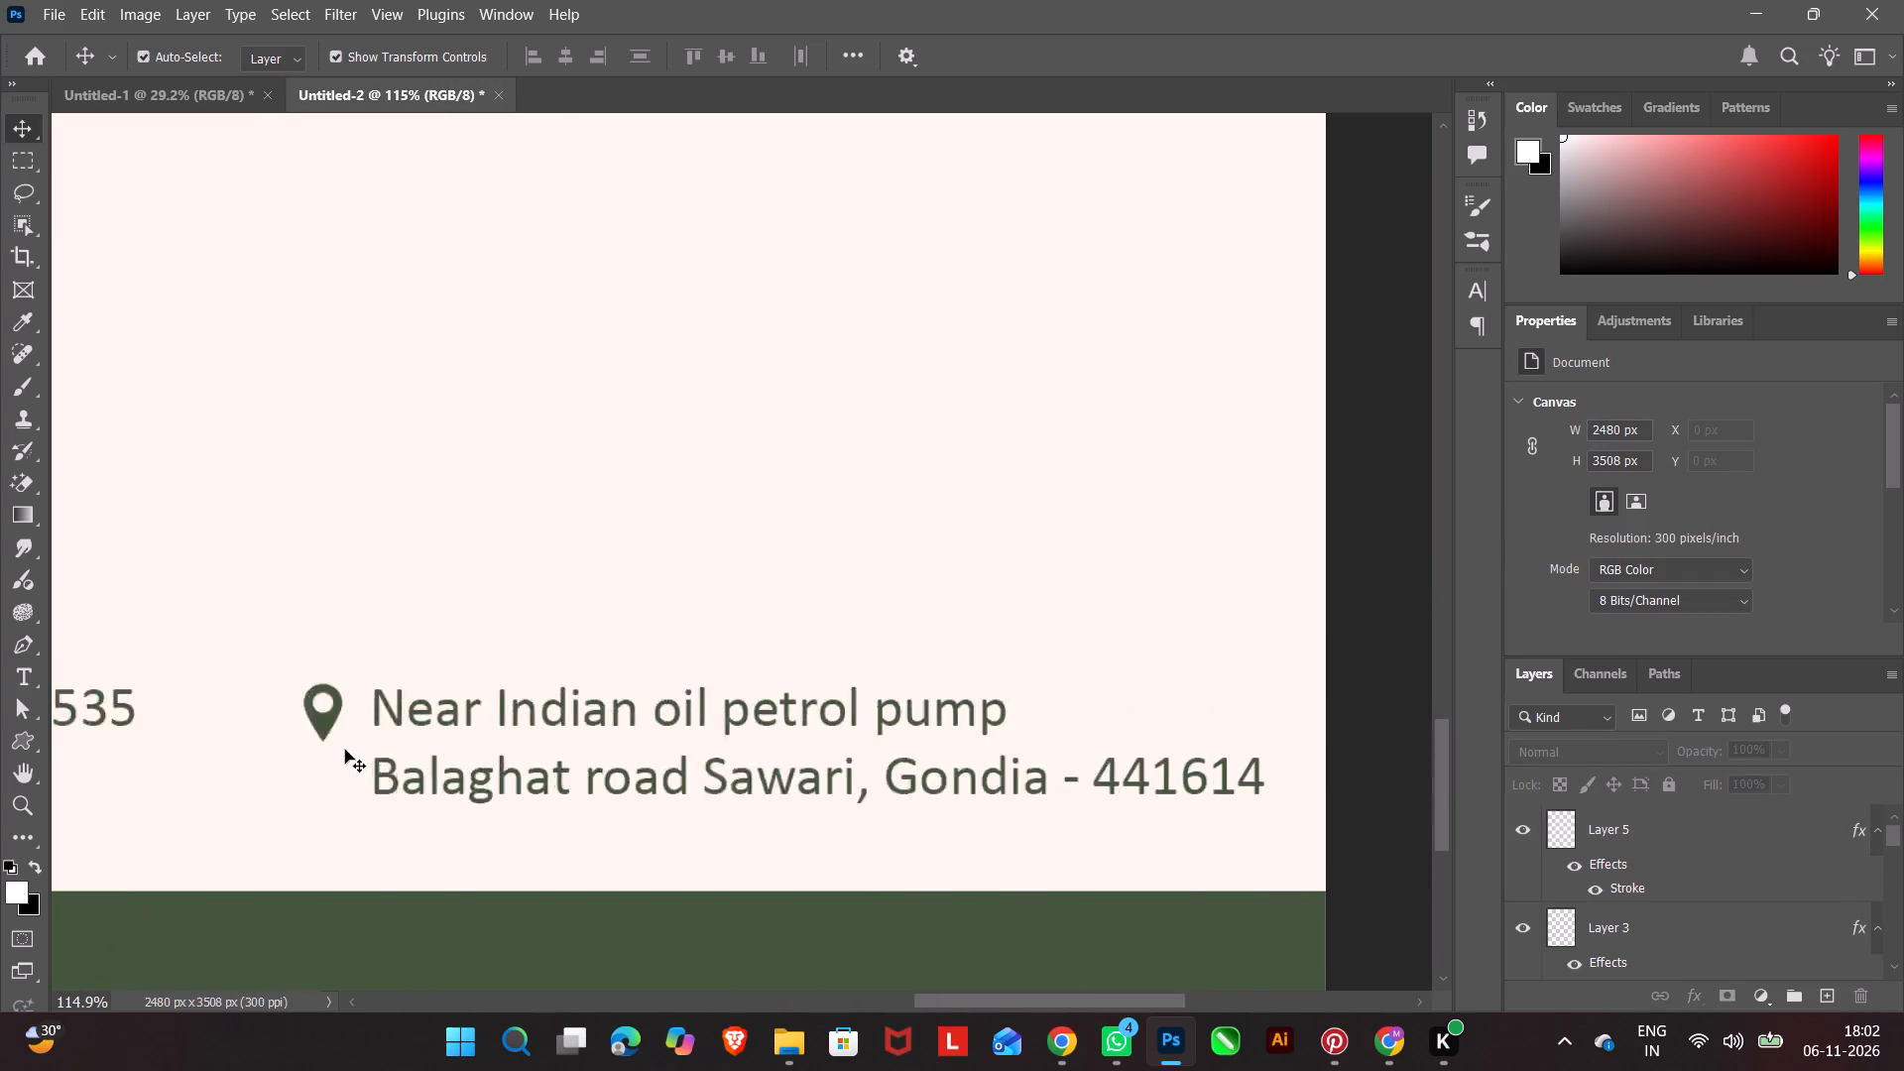
scroll(345, 750, "right", 1)
scroll(345, 750, "left", 4)
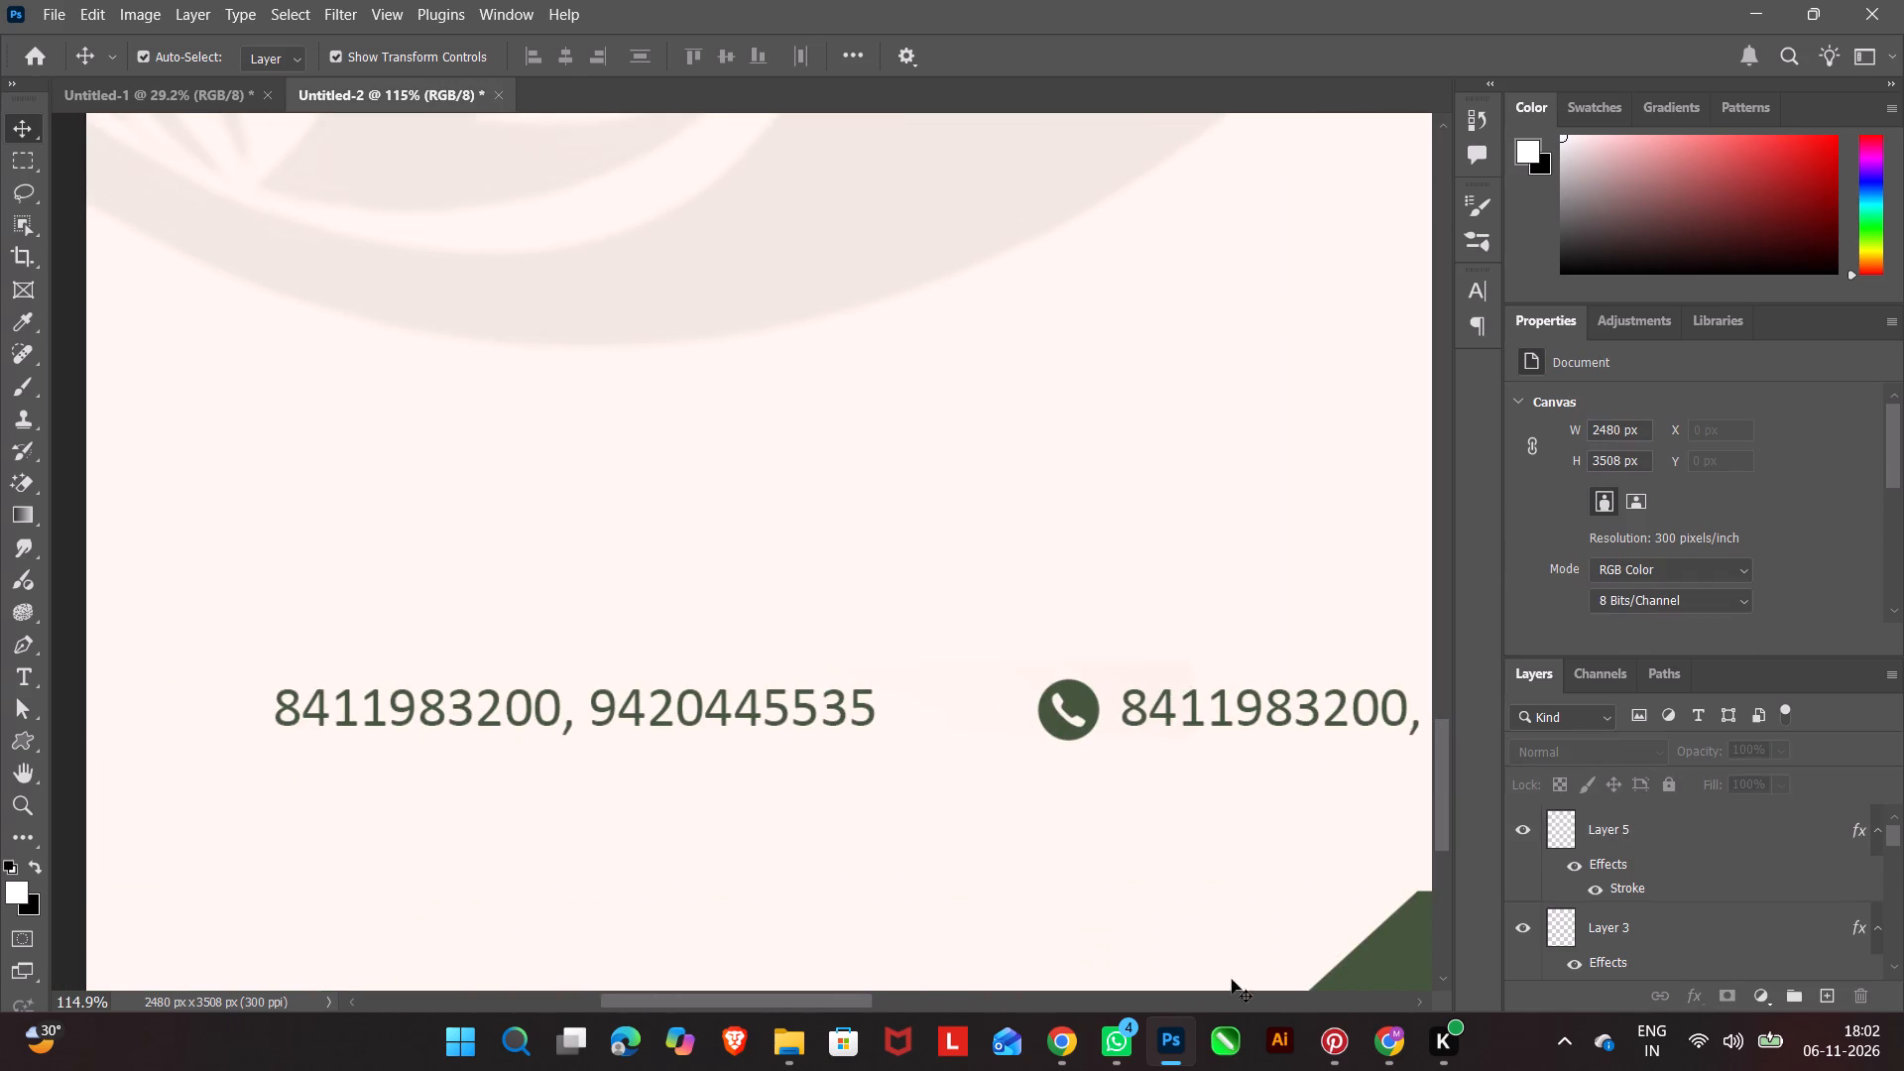
left_click(691, 695)
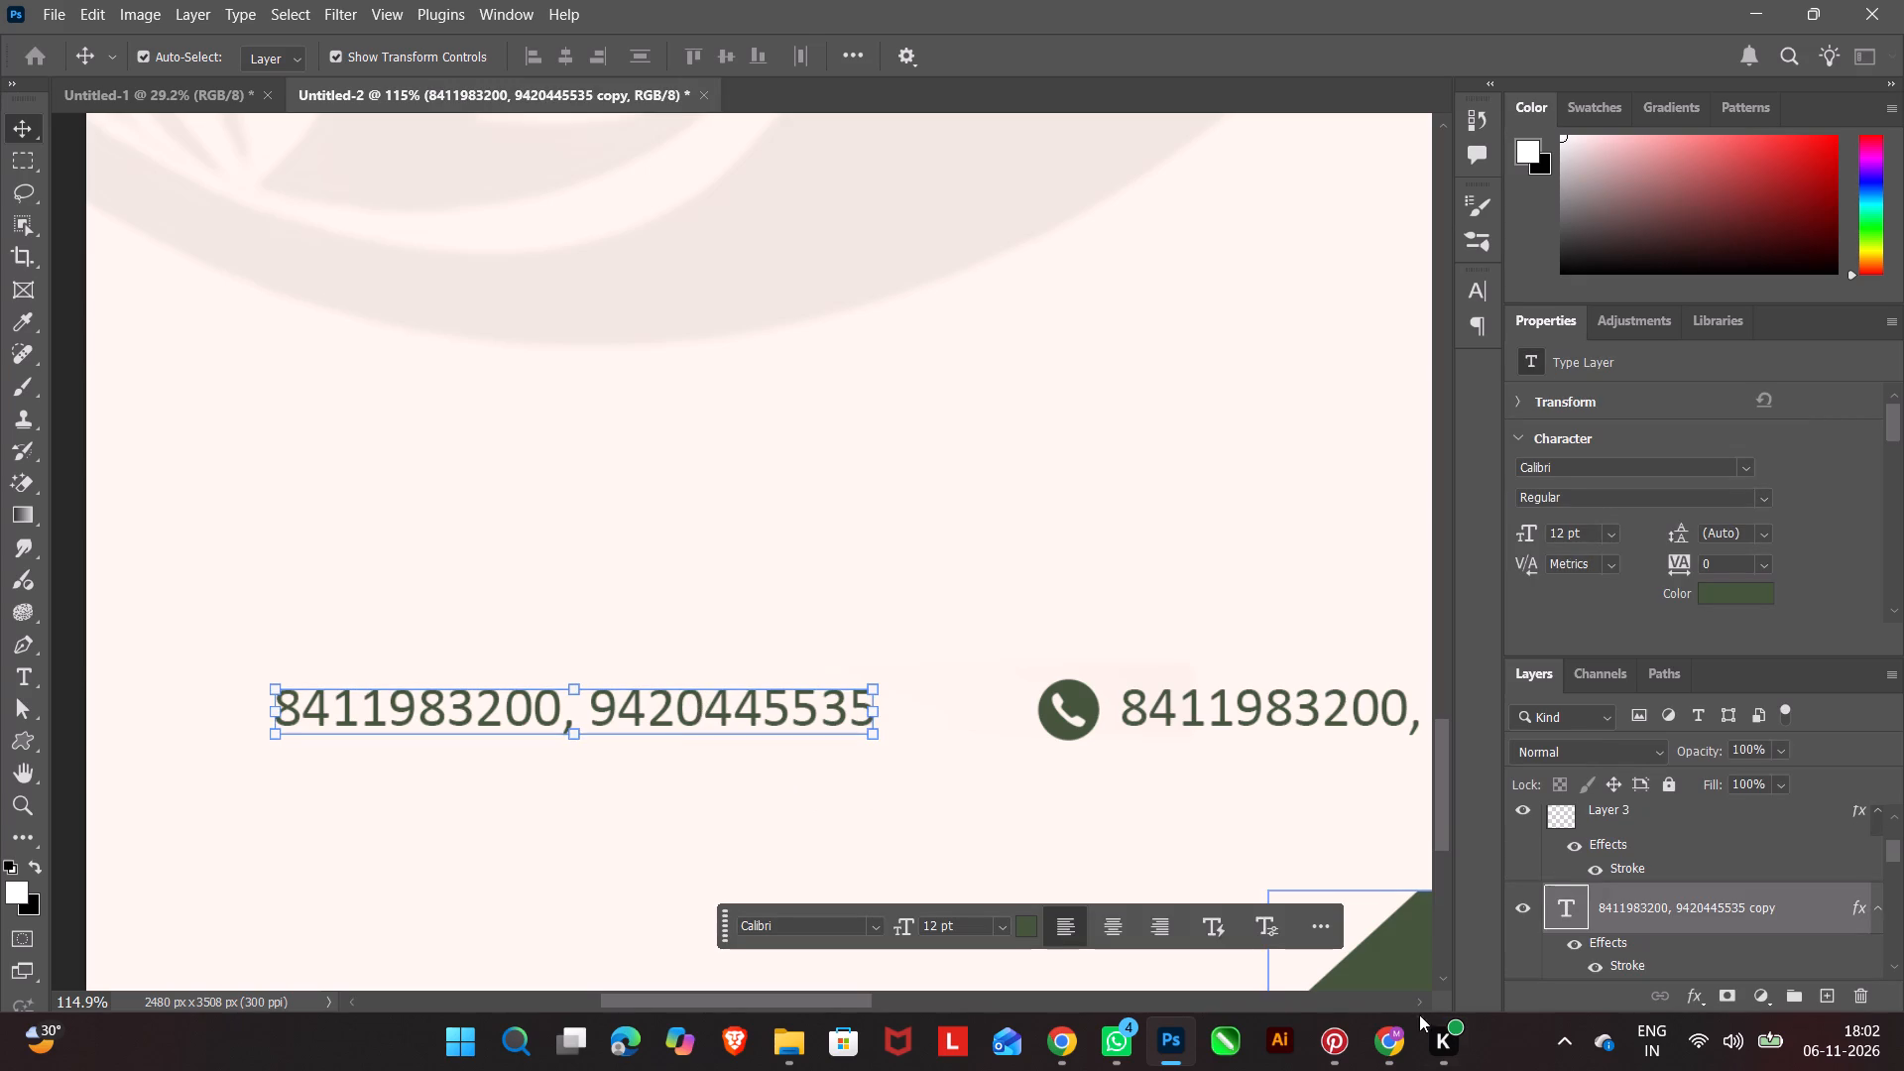
double_click(1389, 1045)
left_click(1341, 1048)
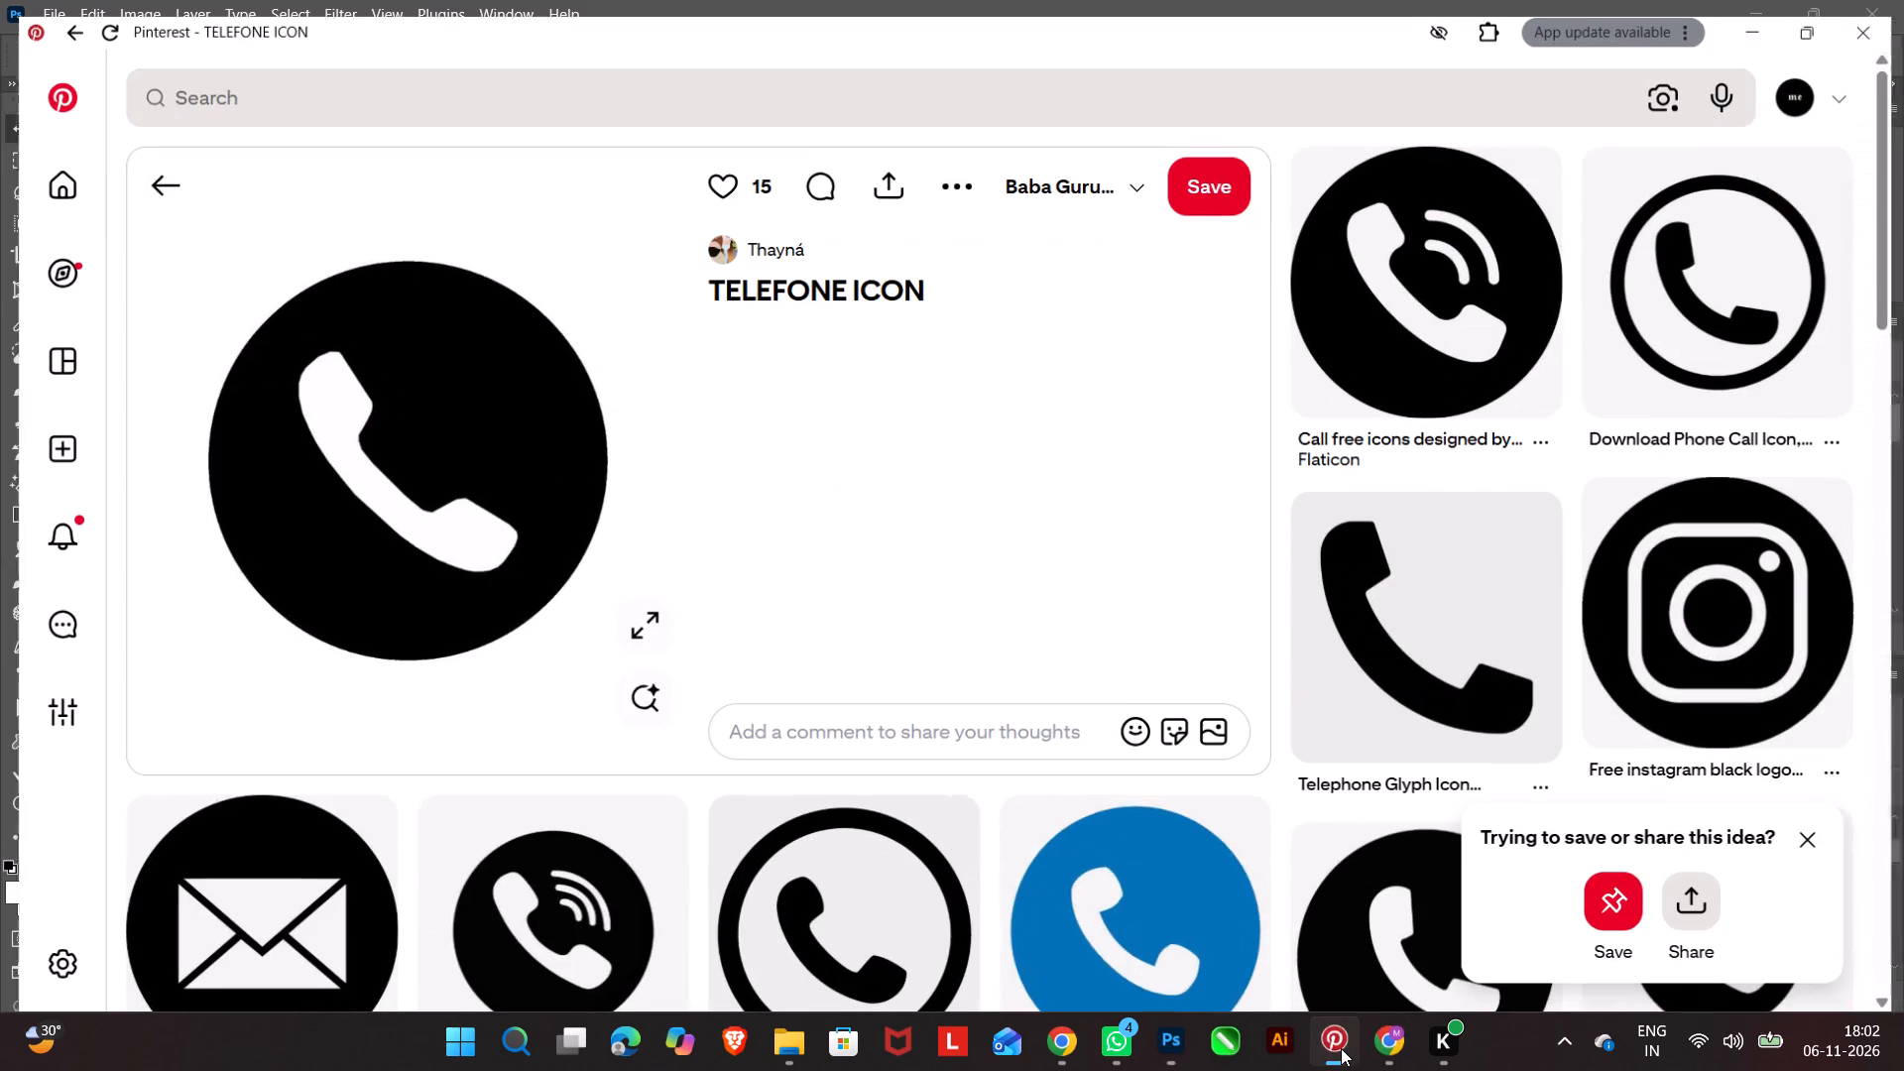
scroll(870, 542, "down", 5)
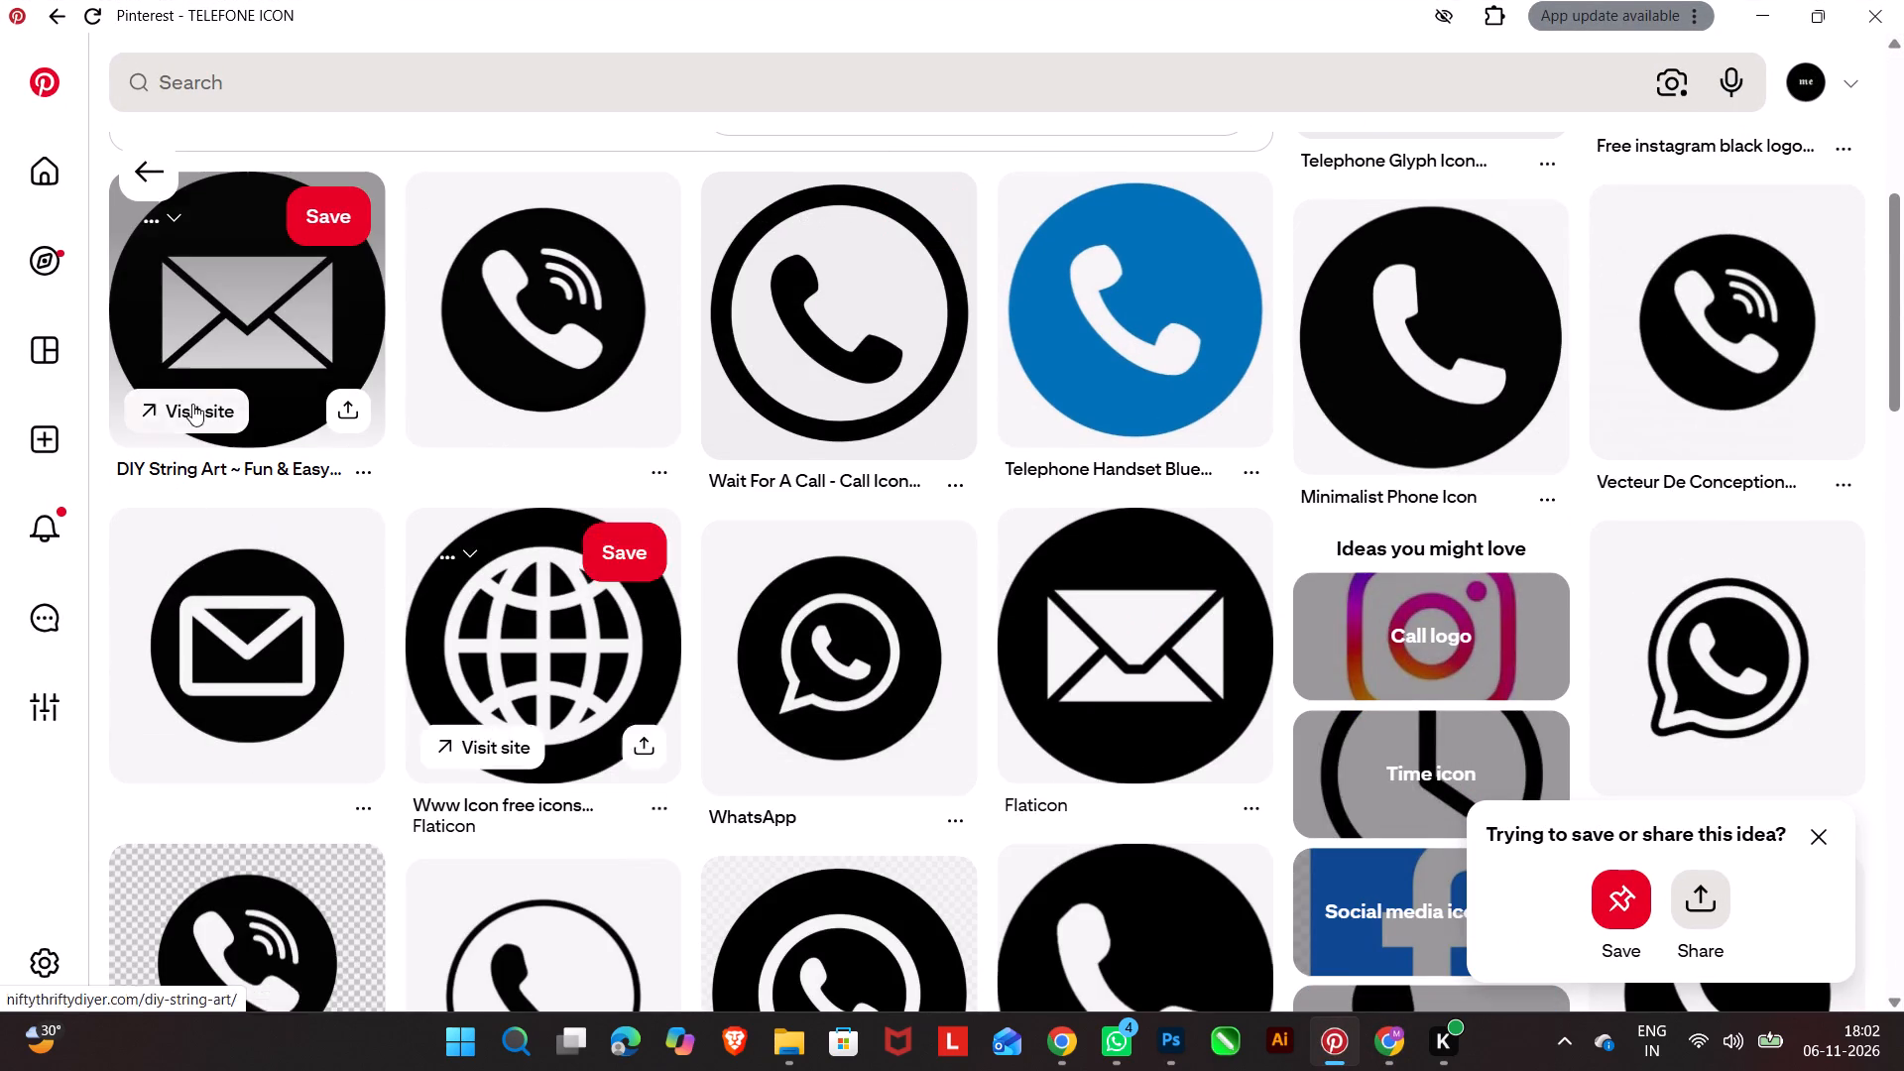
left_click(253, 640)
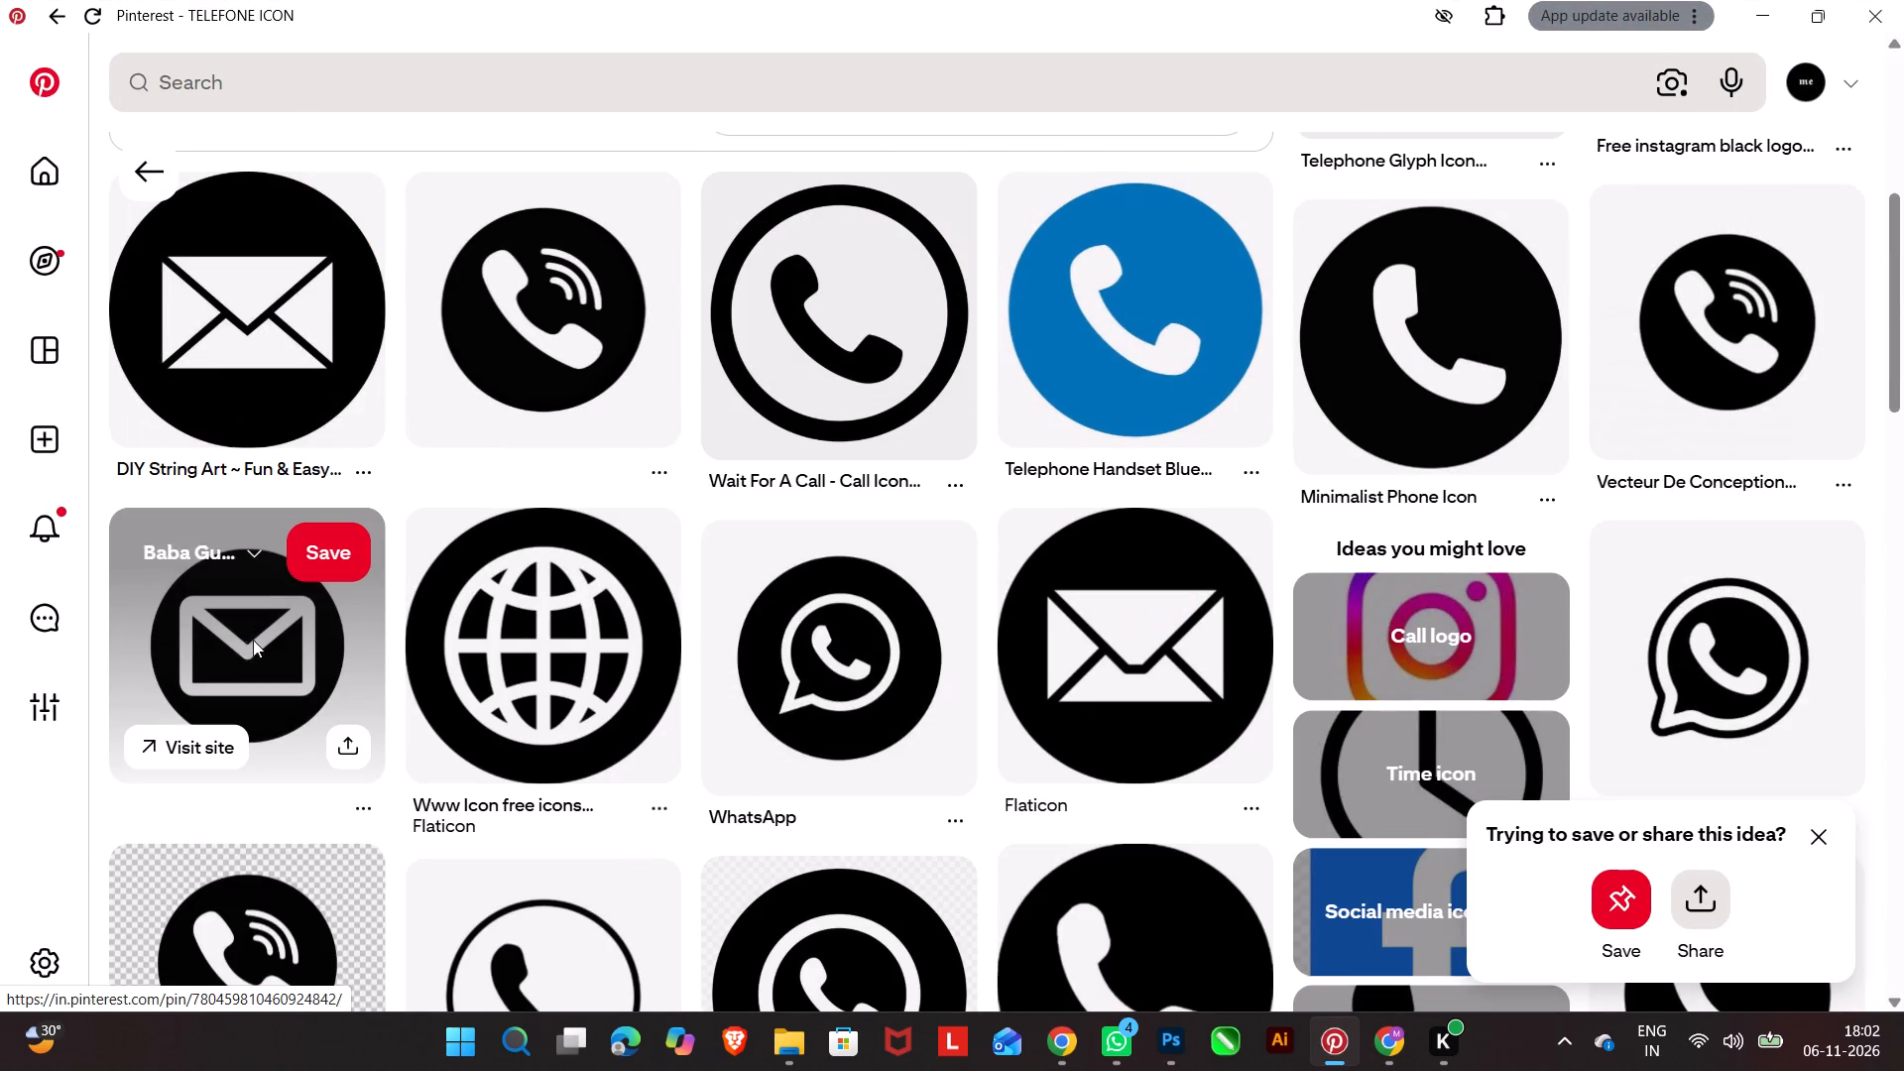
right_click(352, 450)
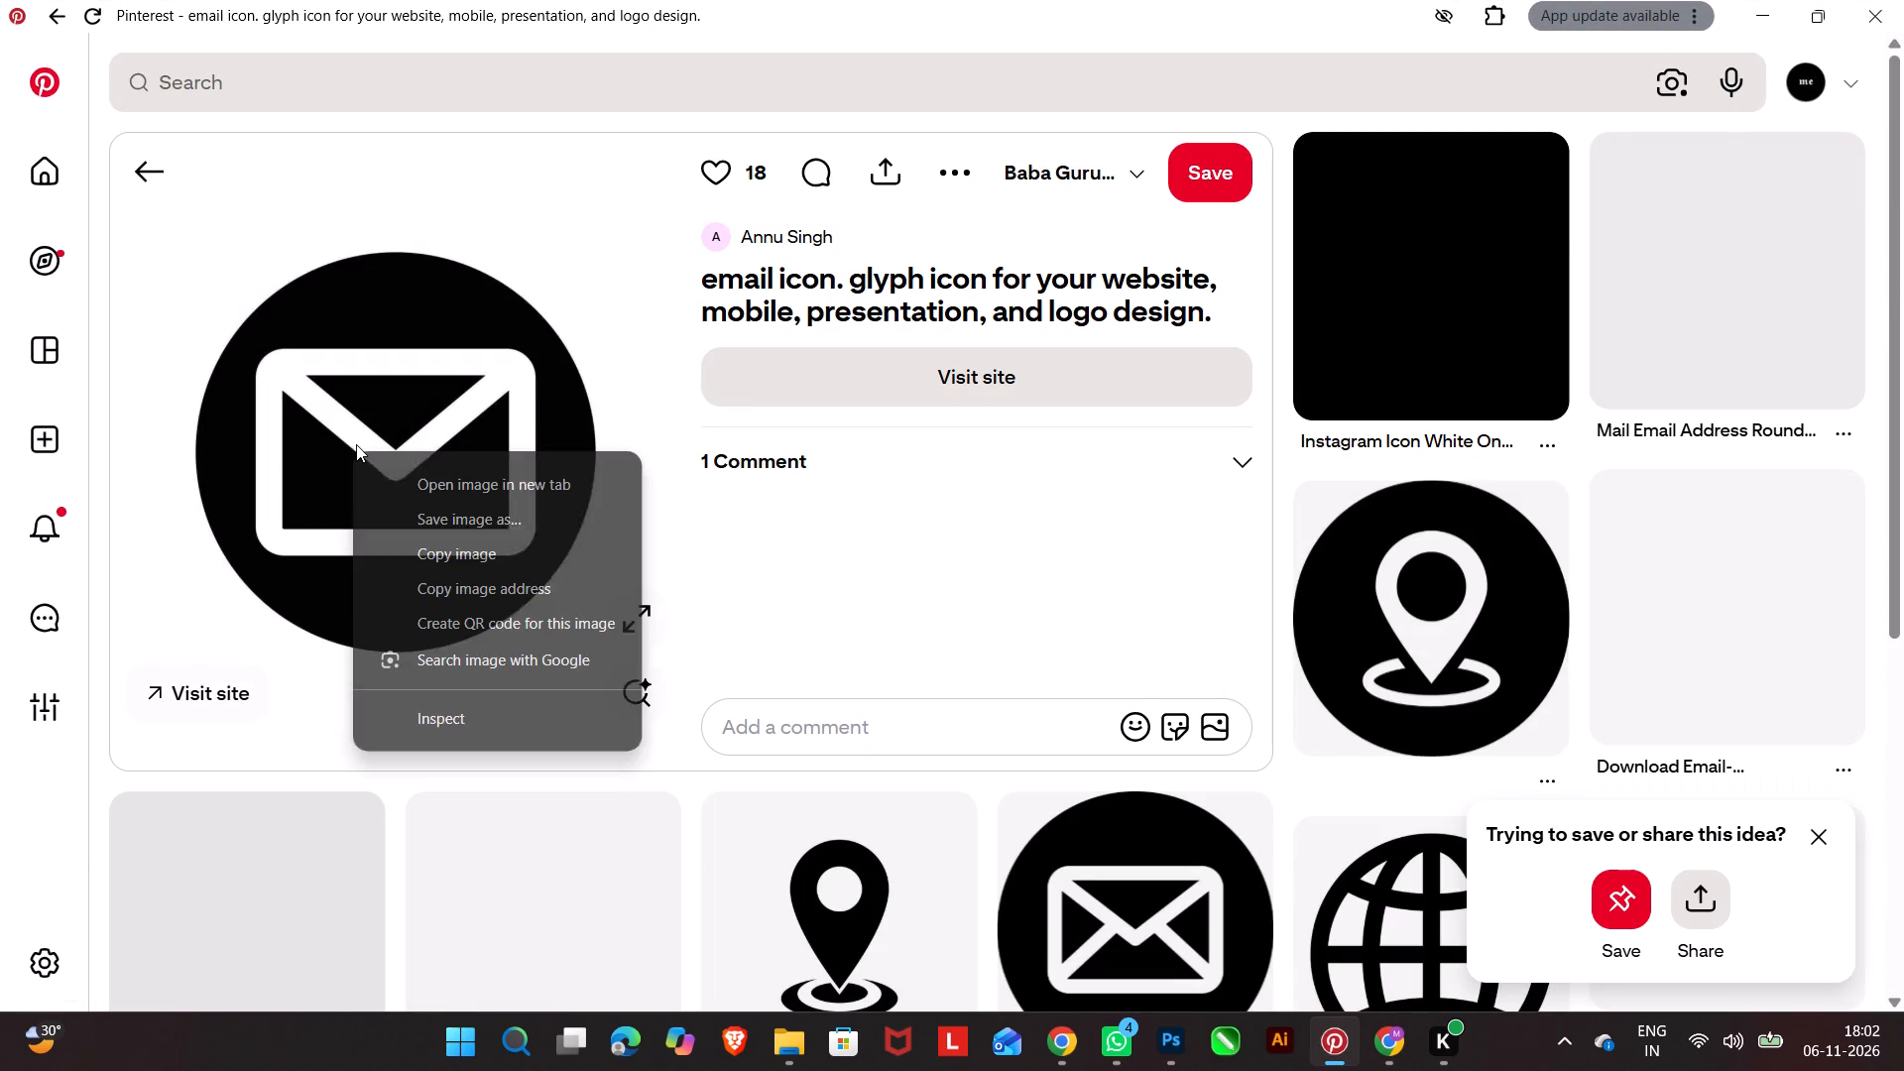
left_click(473, 560)
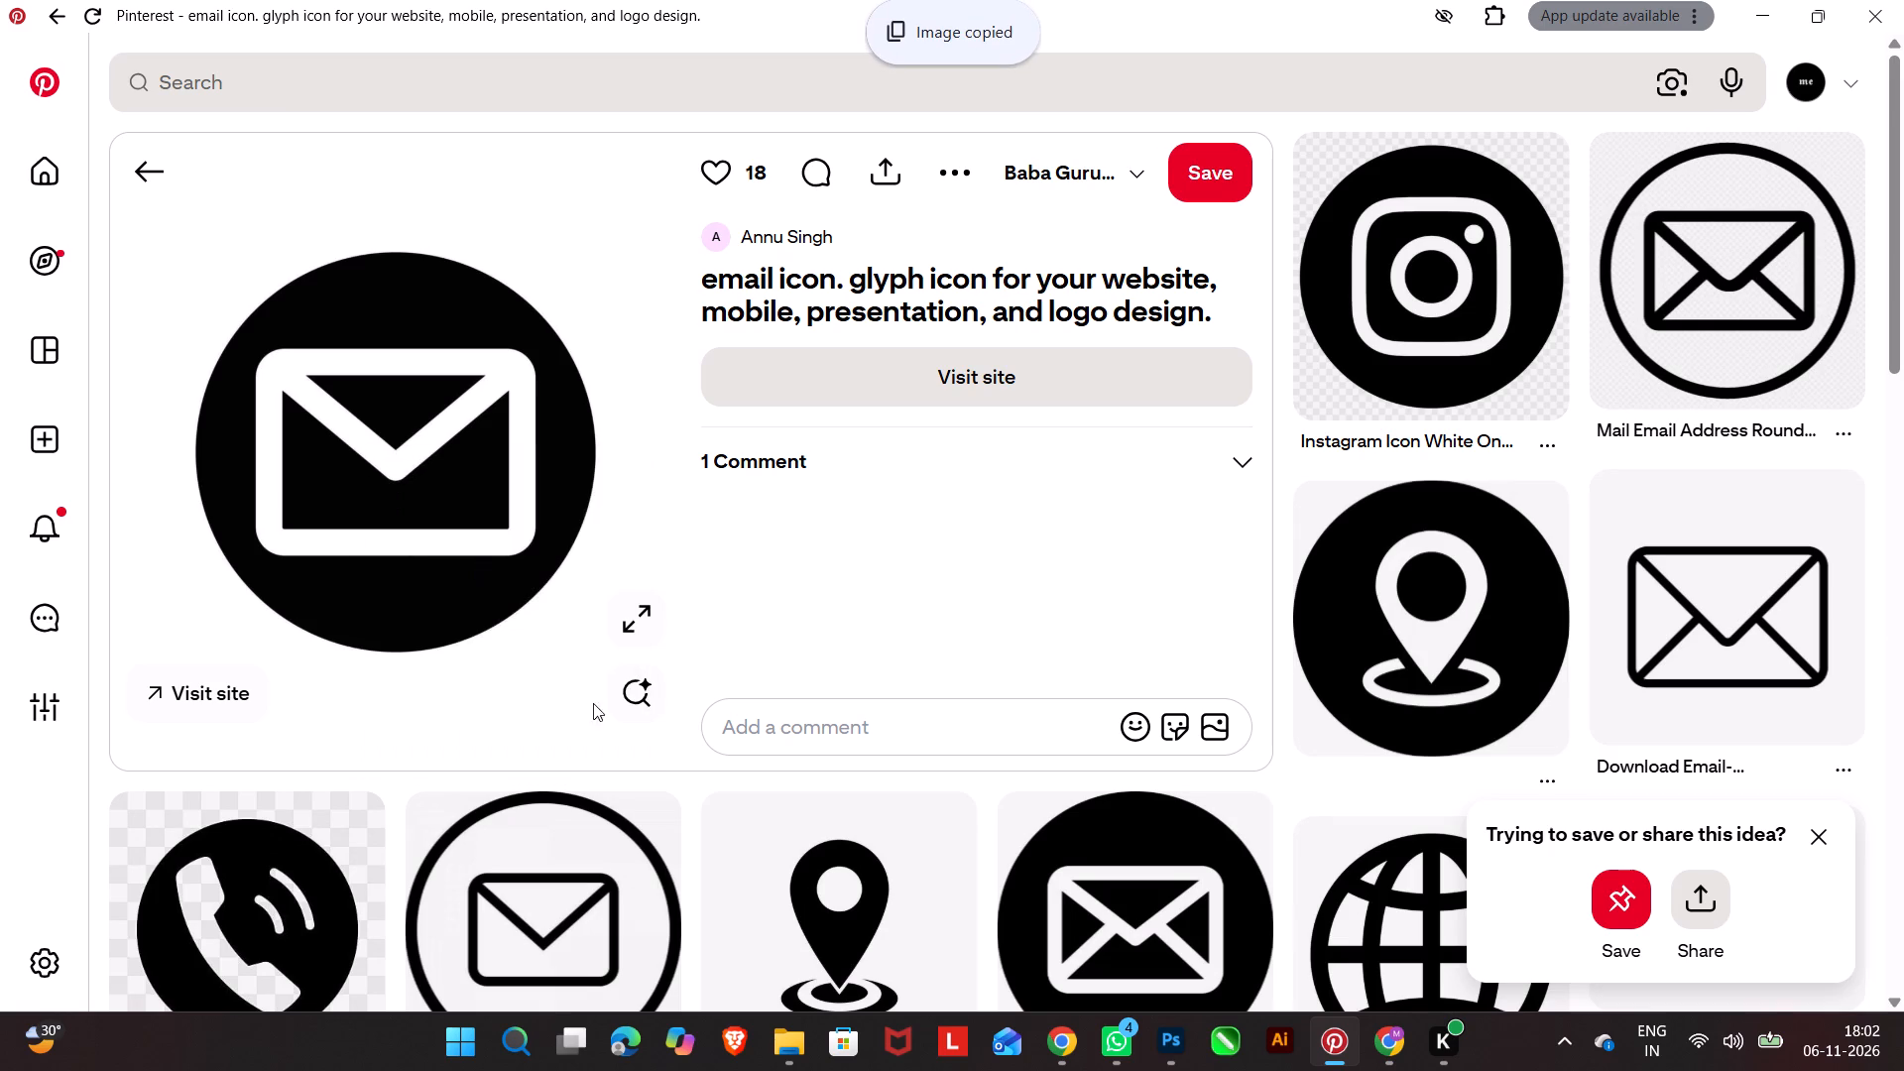
Paste the email icon image into the Photoshop letterhead and shift it down to about X 99, Y 2580 px.
left_click(1336, 1046)
left_click(678, 549)
key("ctrl+v")
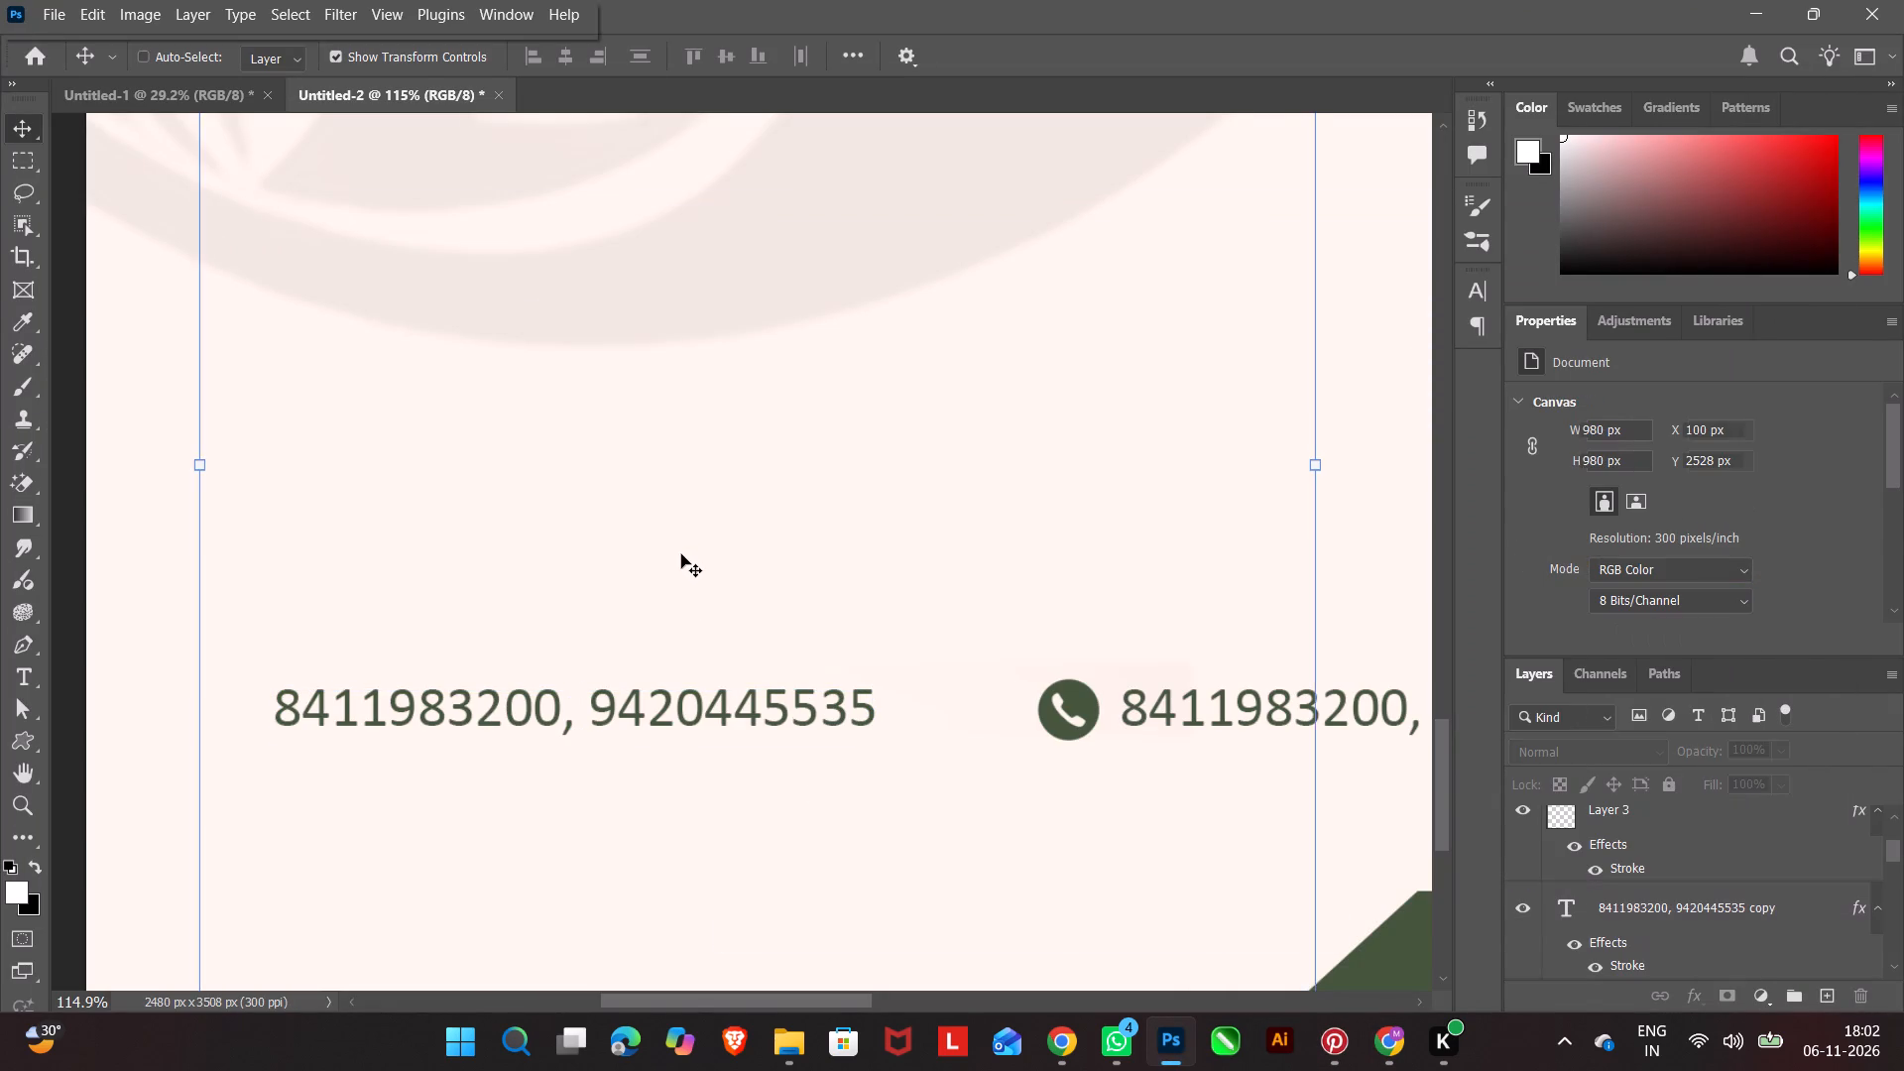
left_click_drag(704, 380, 705, 432)
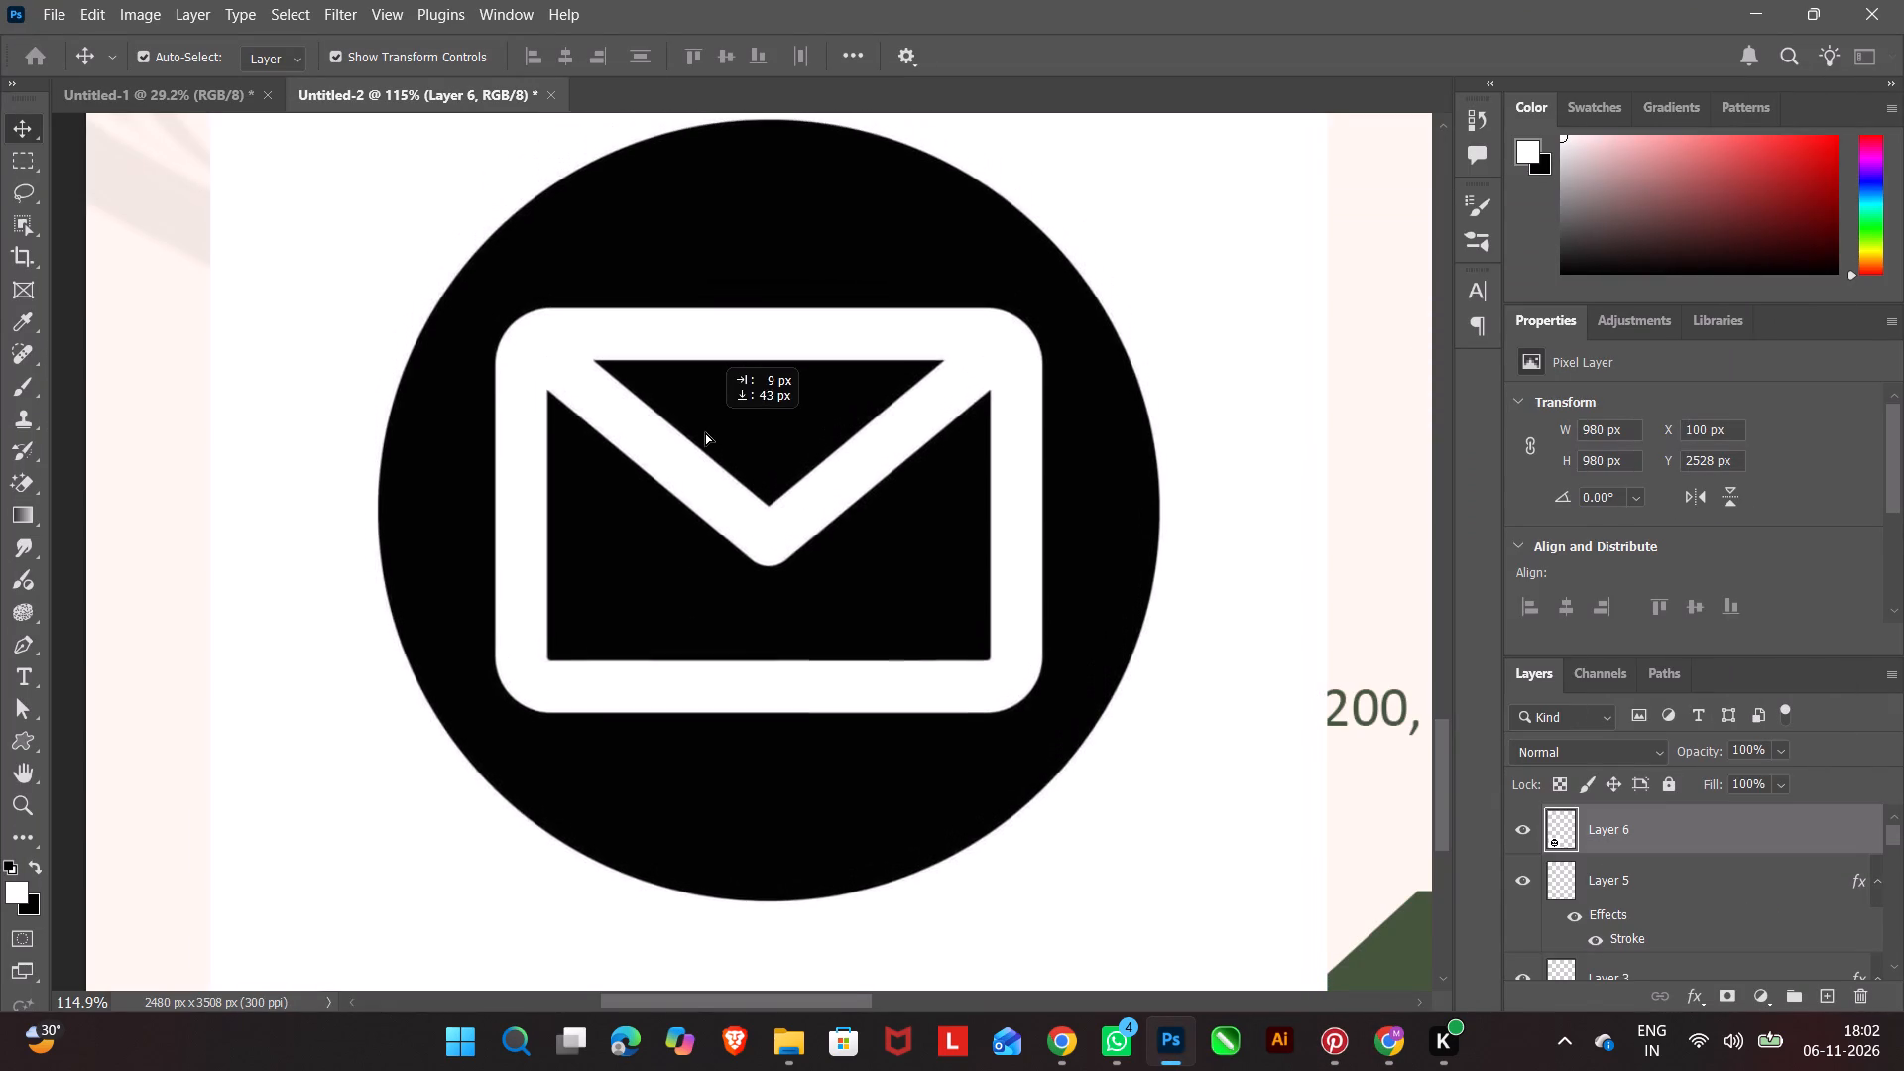
left_click_drag(705, 432, 702, 439)
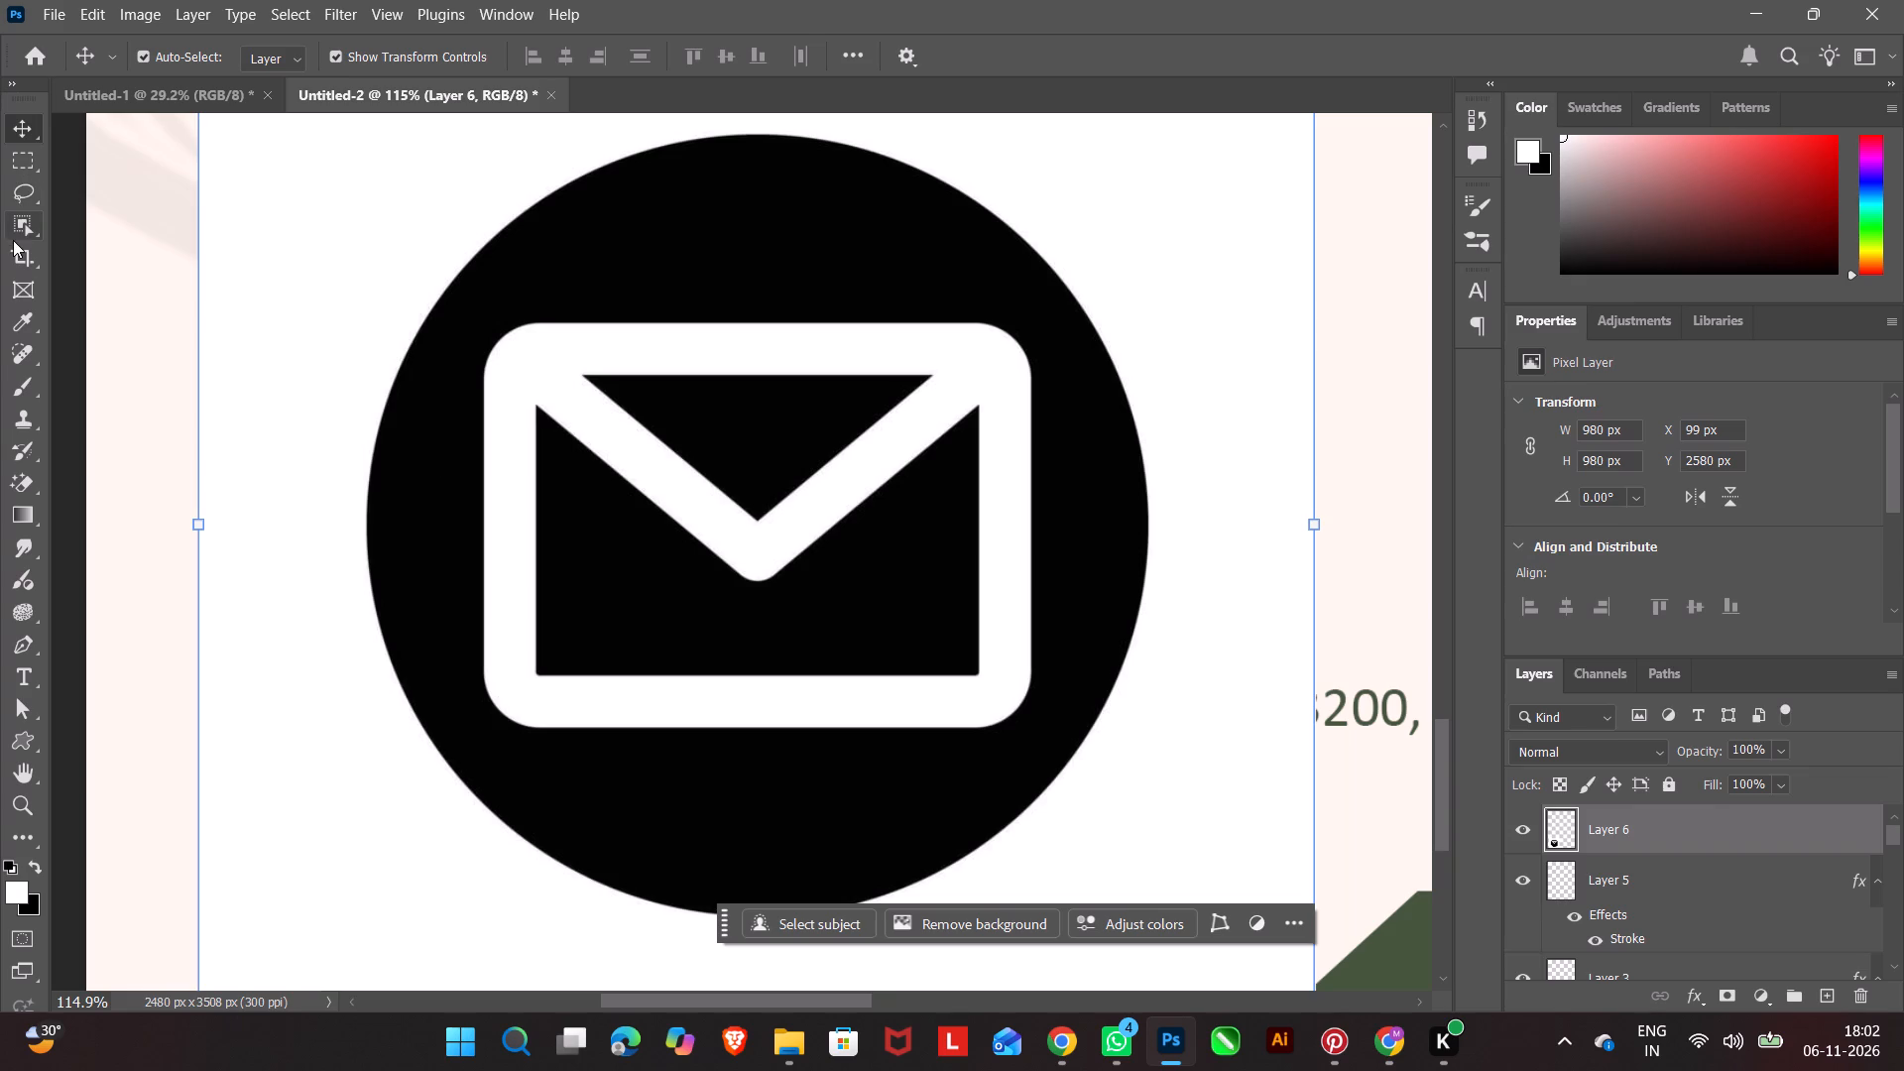
Select the black email circle with the Object Selection tool and copy it onto its own layer.
left_click(19, 225)
left_click(430, 557)
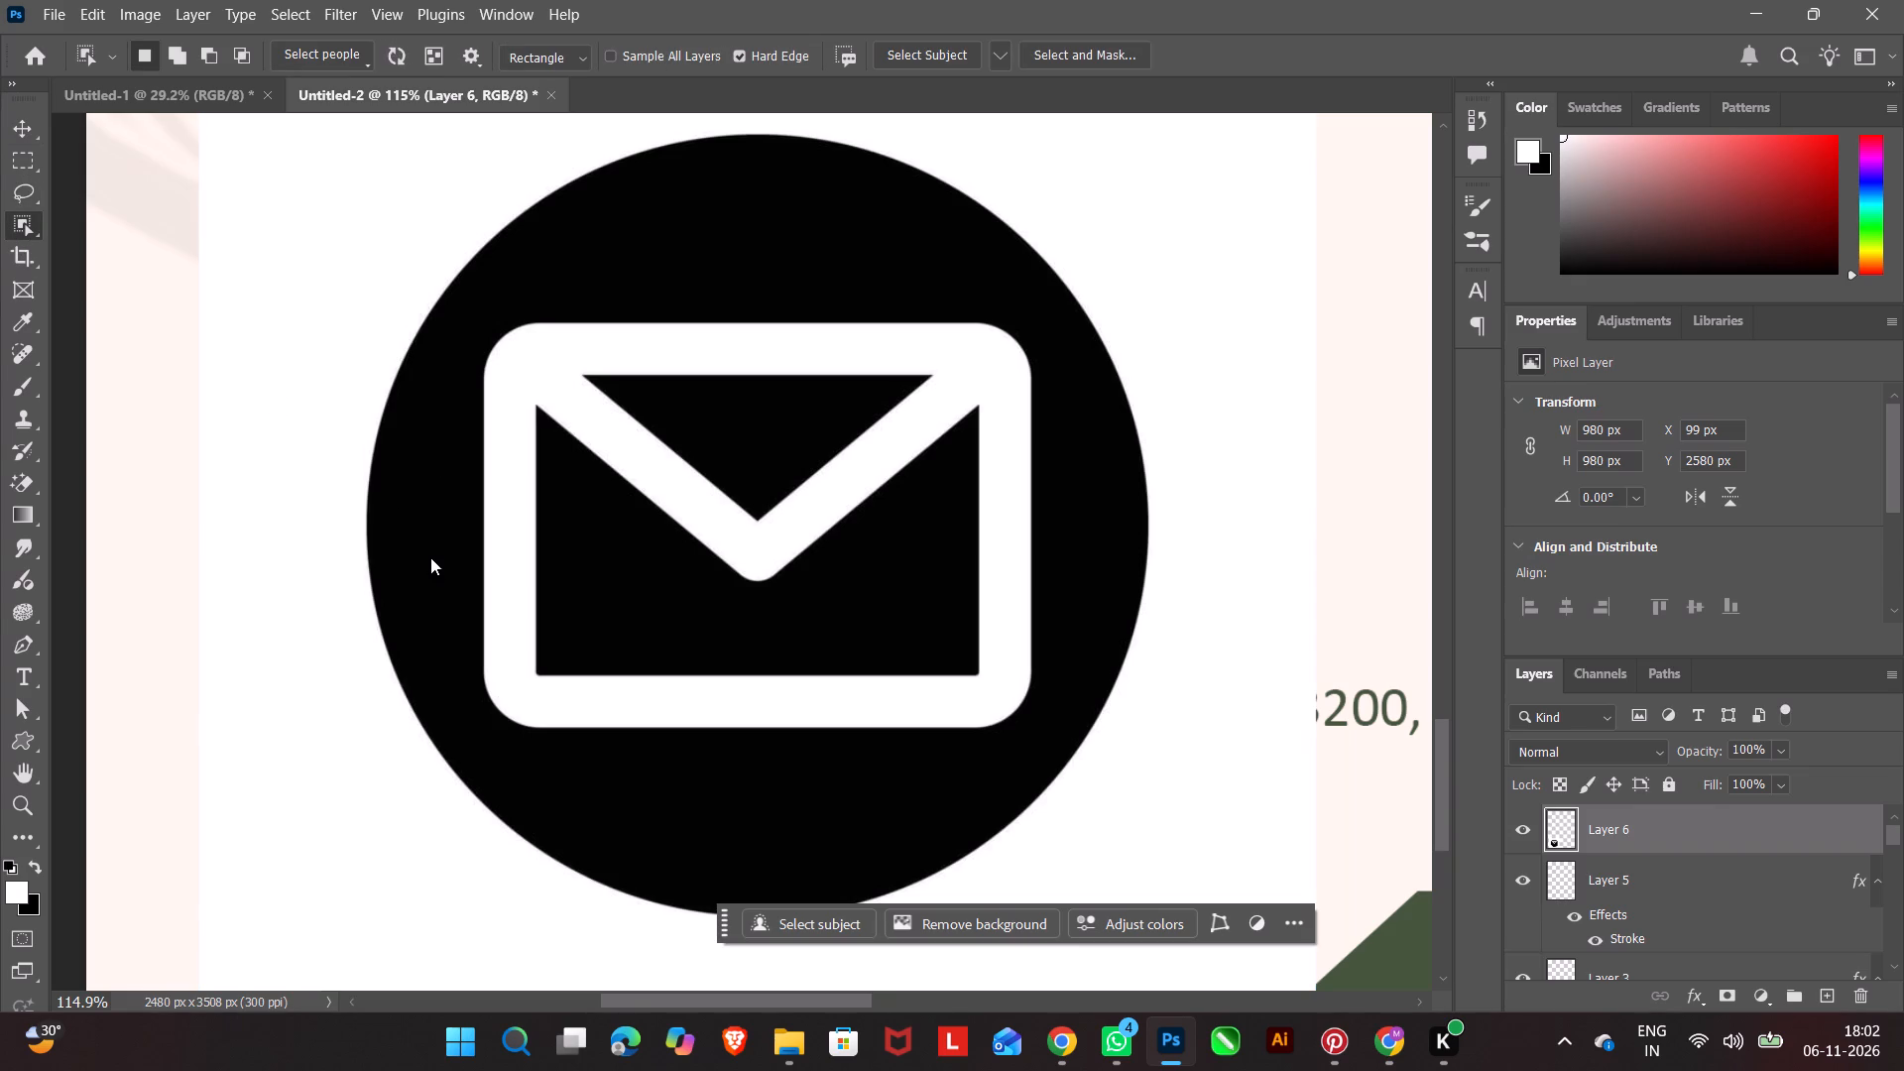
left_click(430, 557)
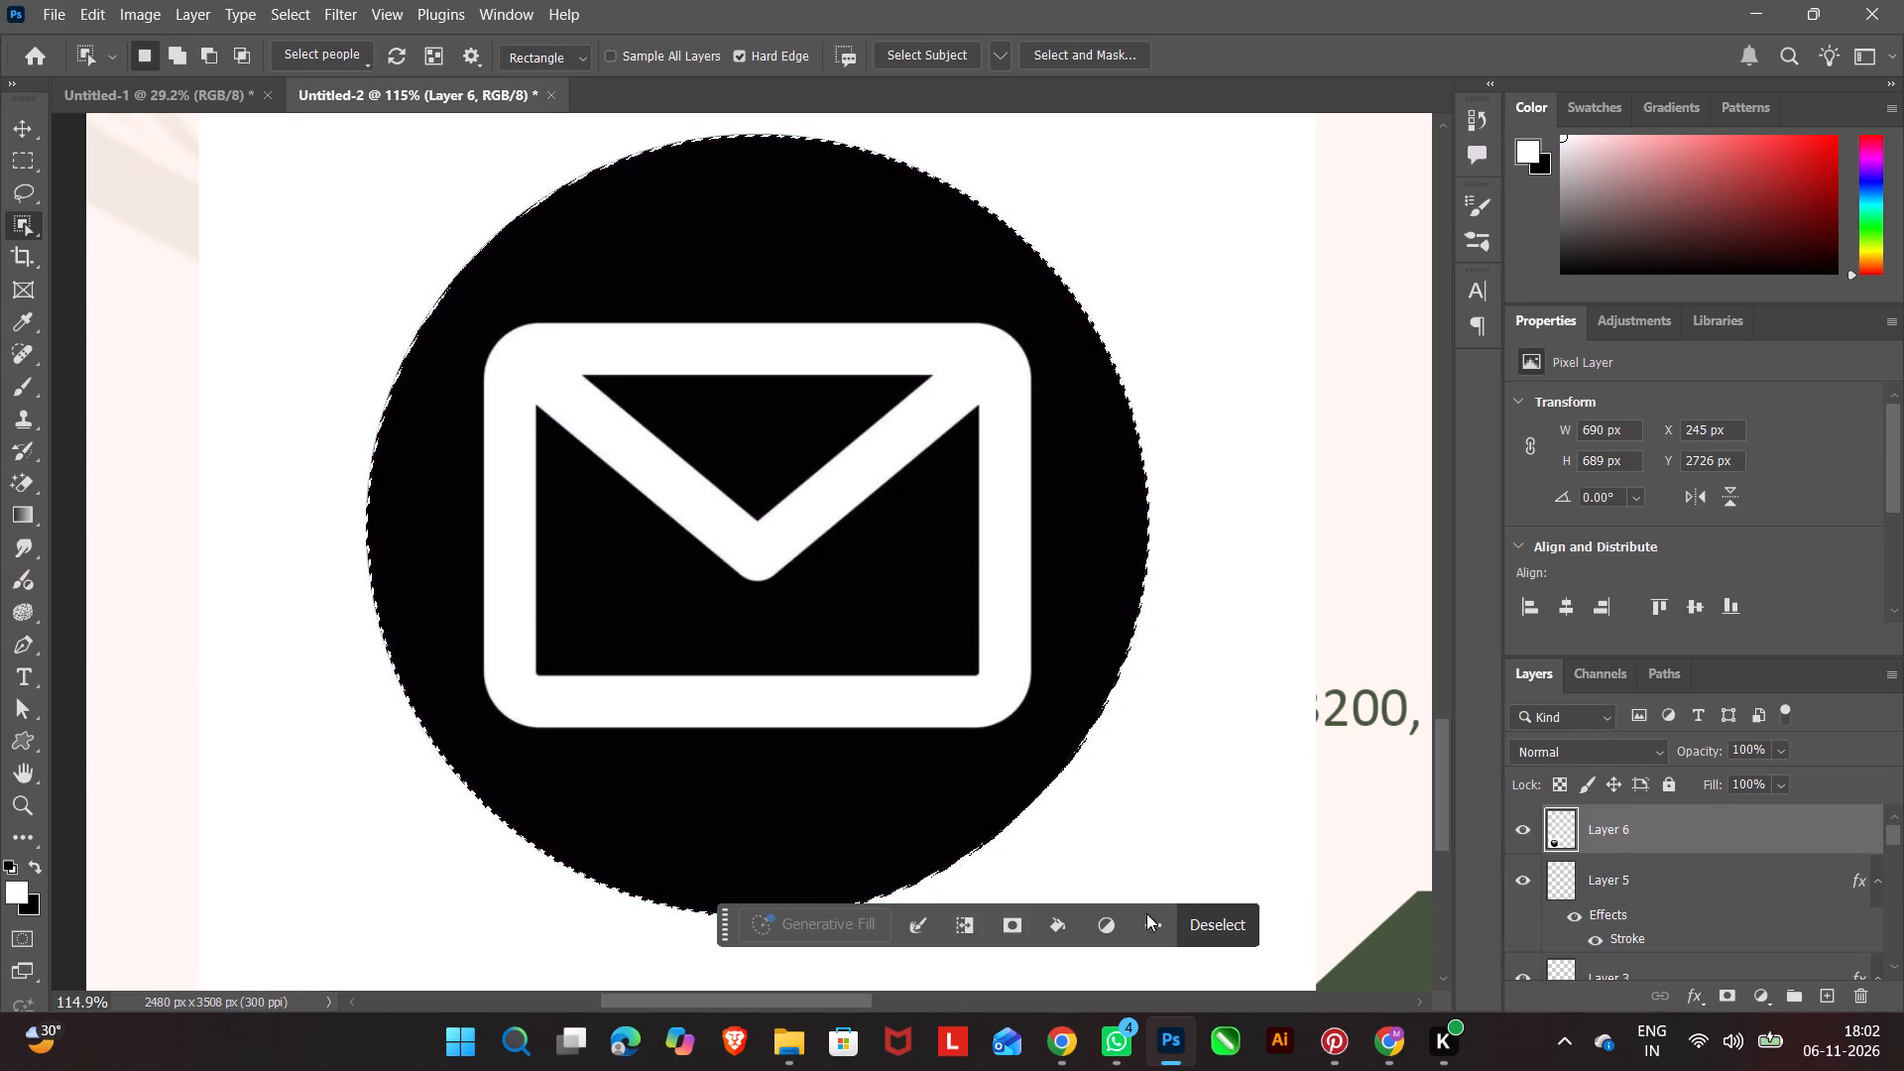
left_click(1225, 921)
left_click(838, 778)
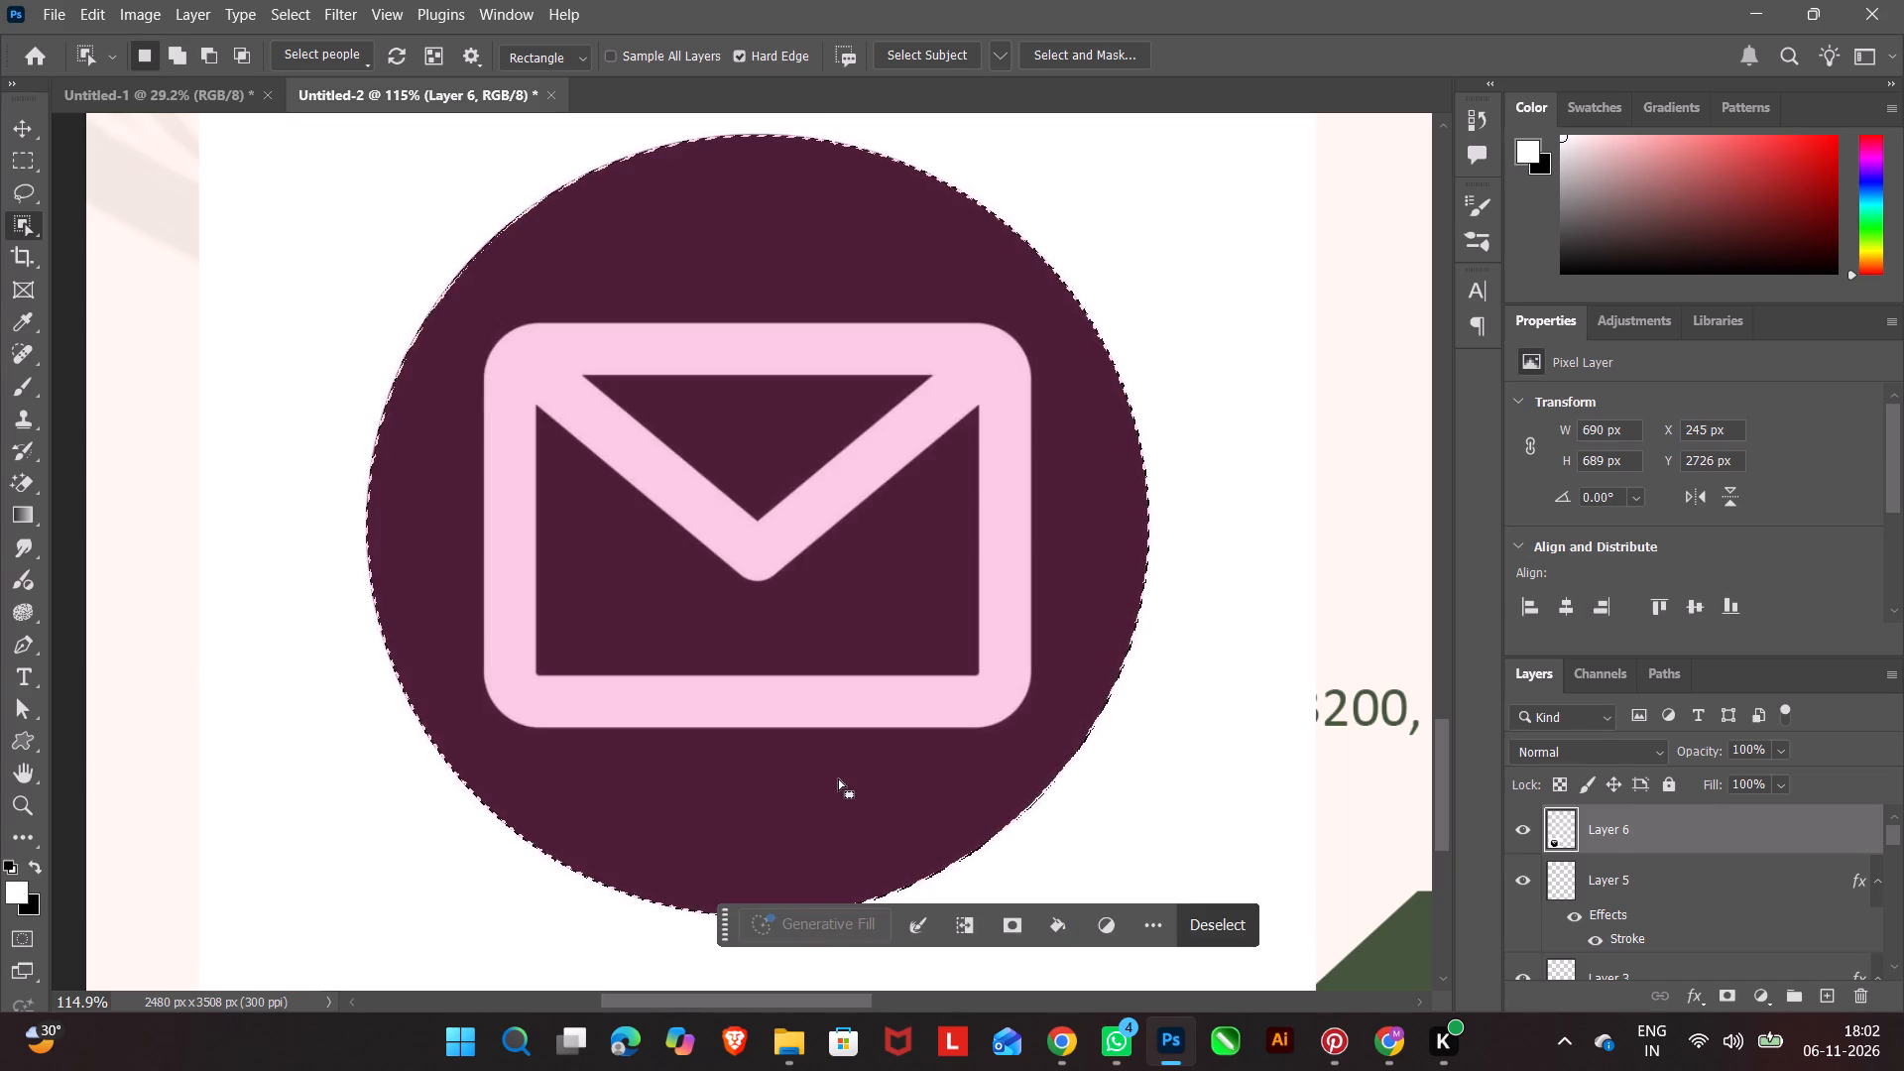
key("ctrl+j")
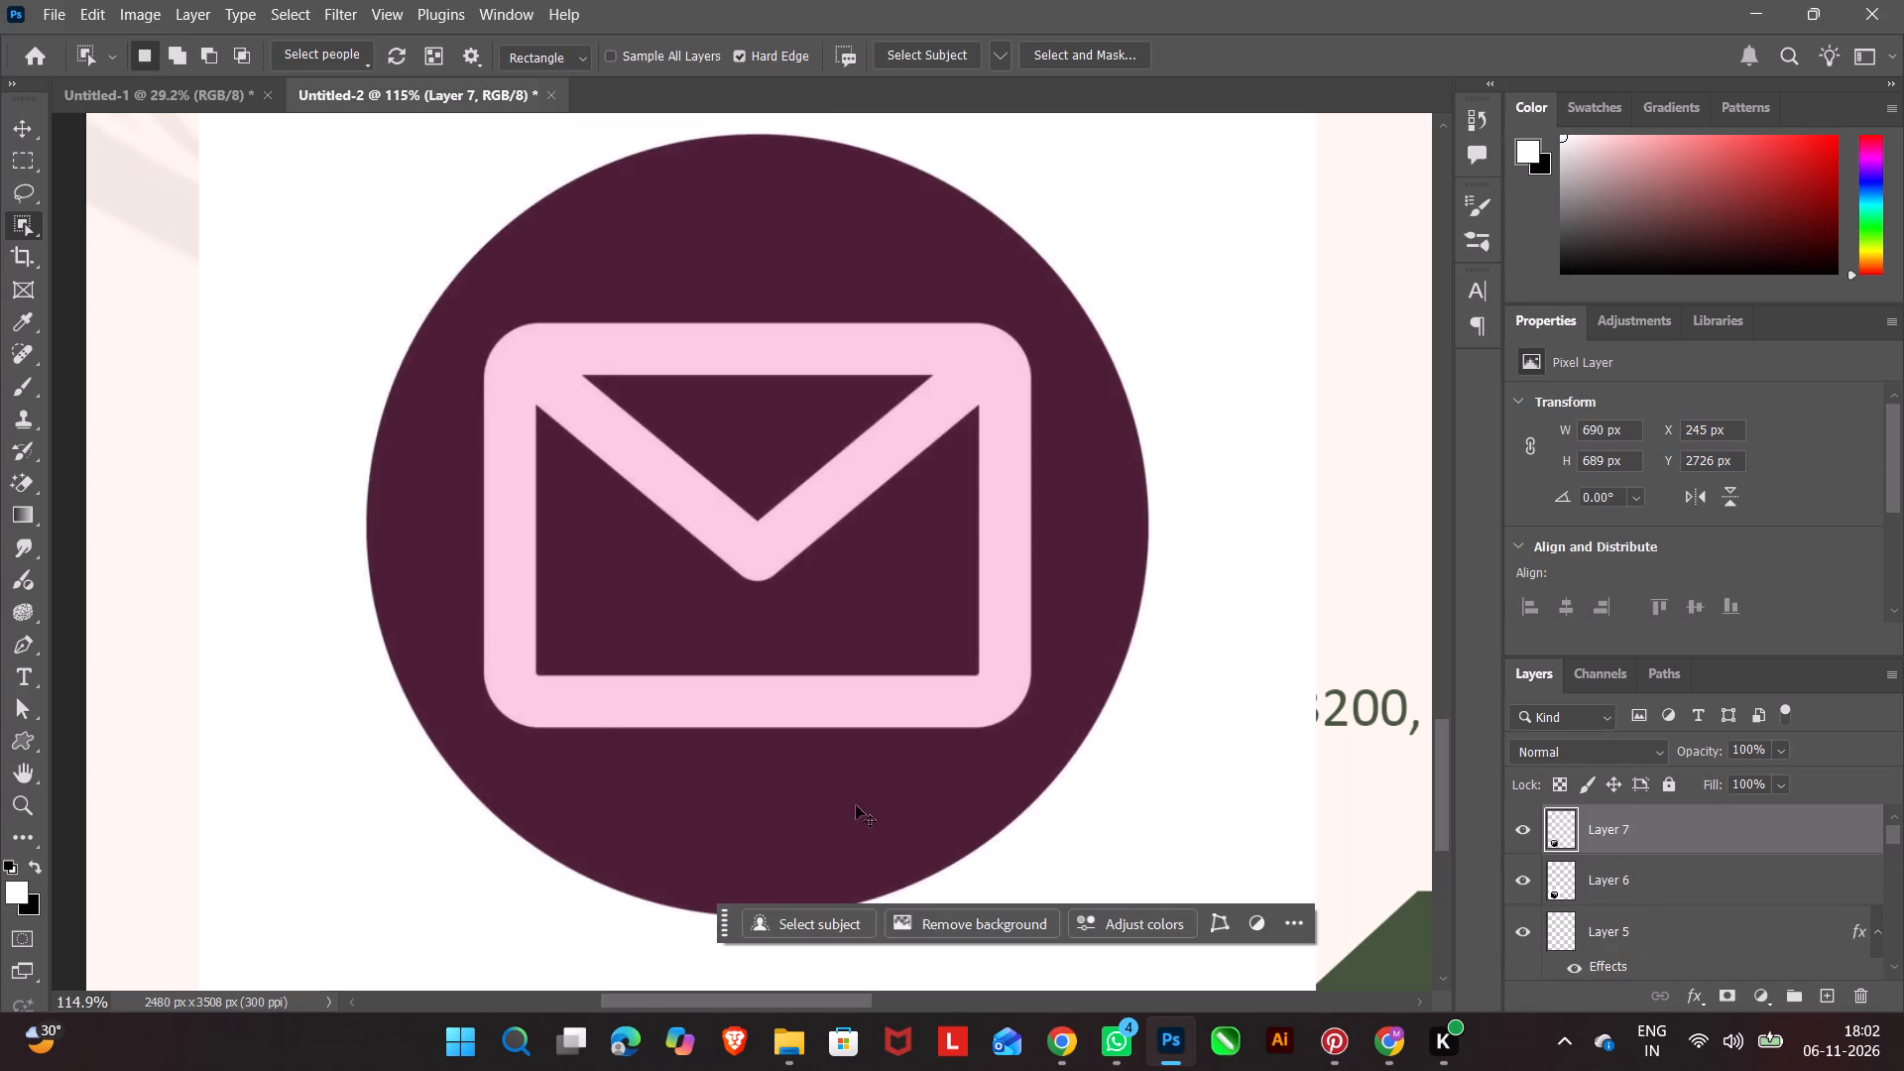
Delete the original pasted email image layer with the white background.
left_click(14, 126)
left_click(285, 365)
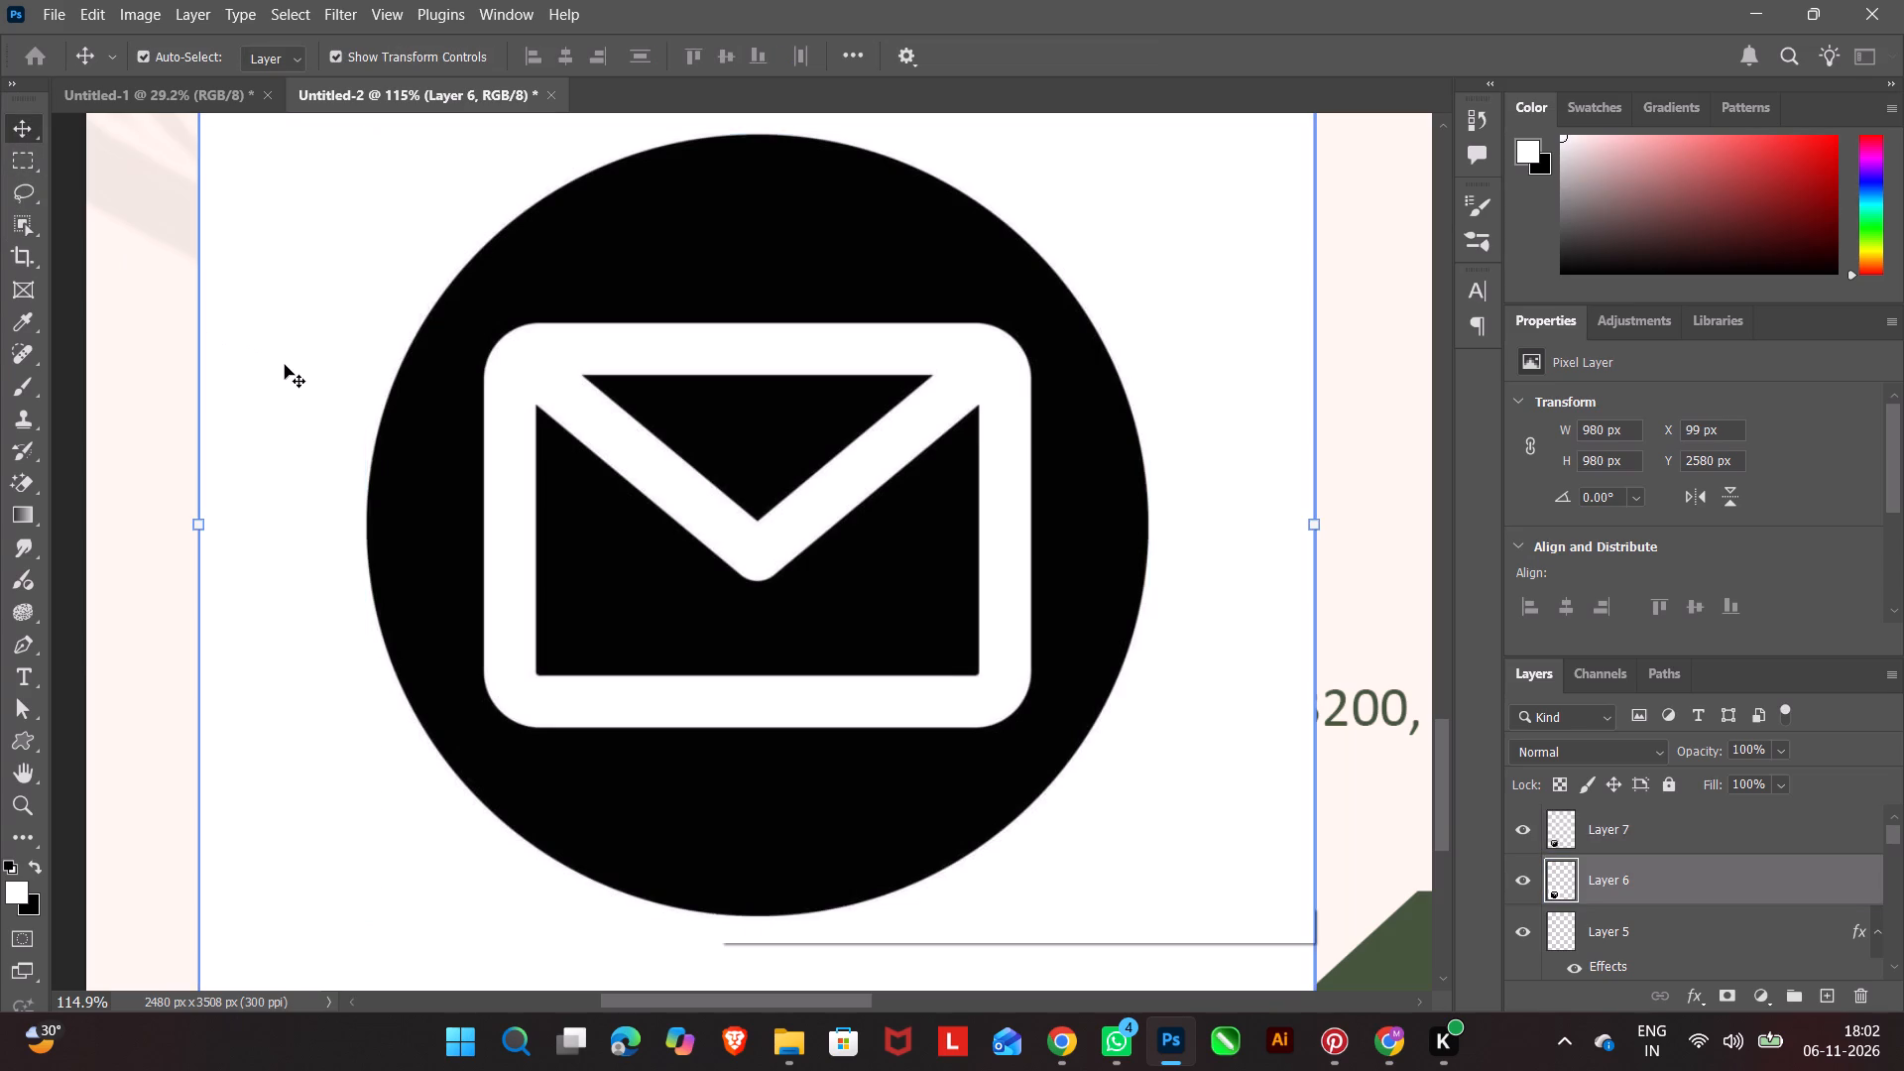
left_click(1853, 995)
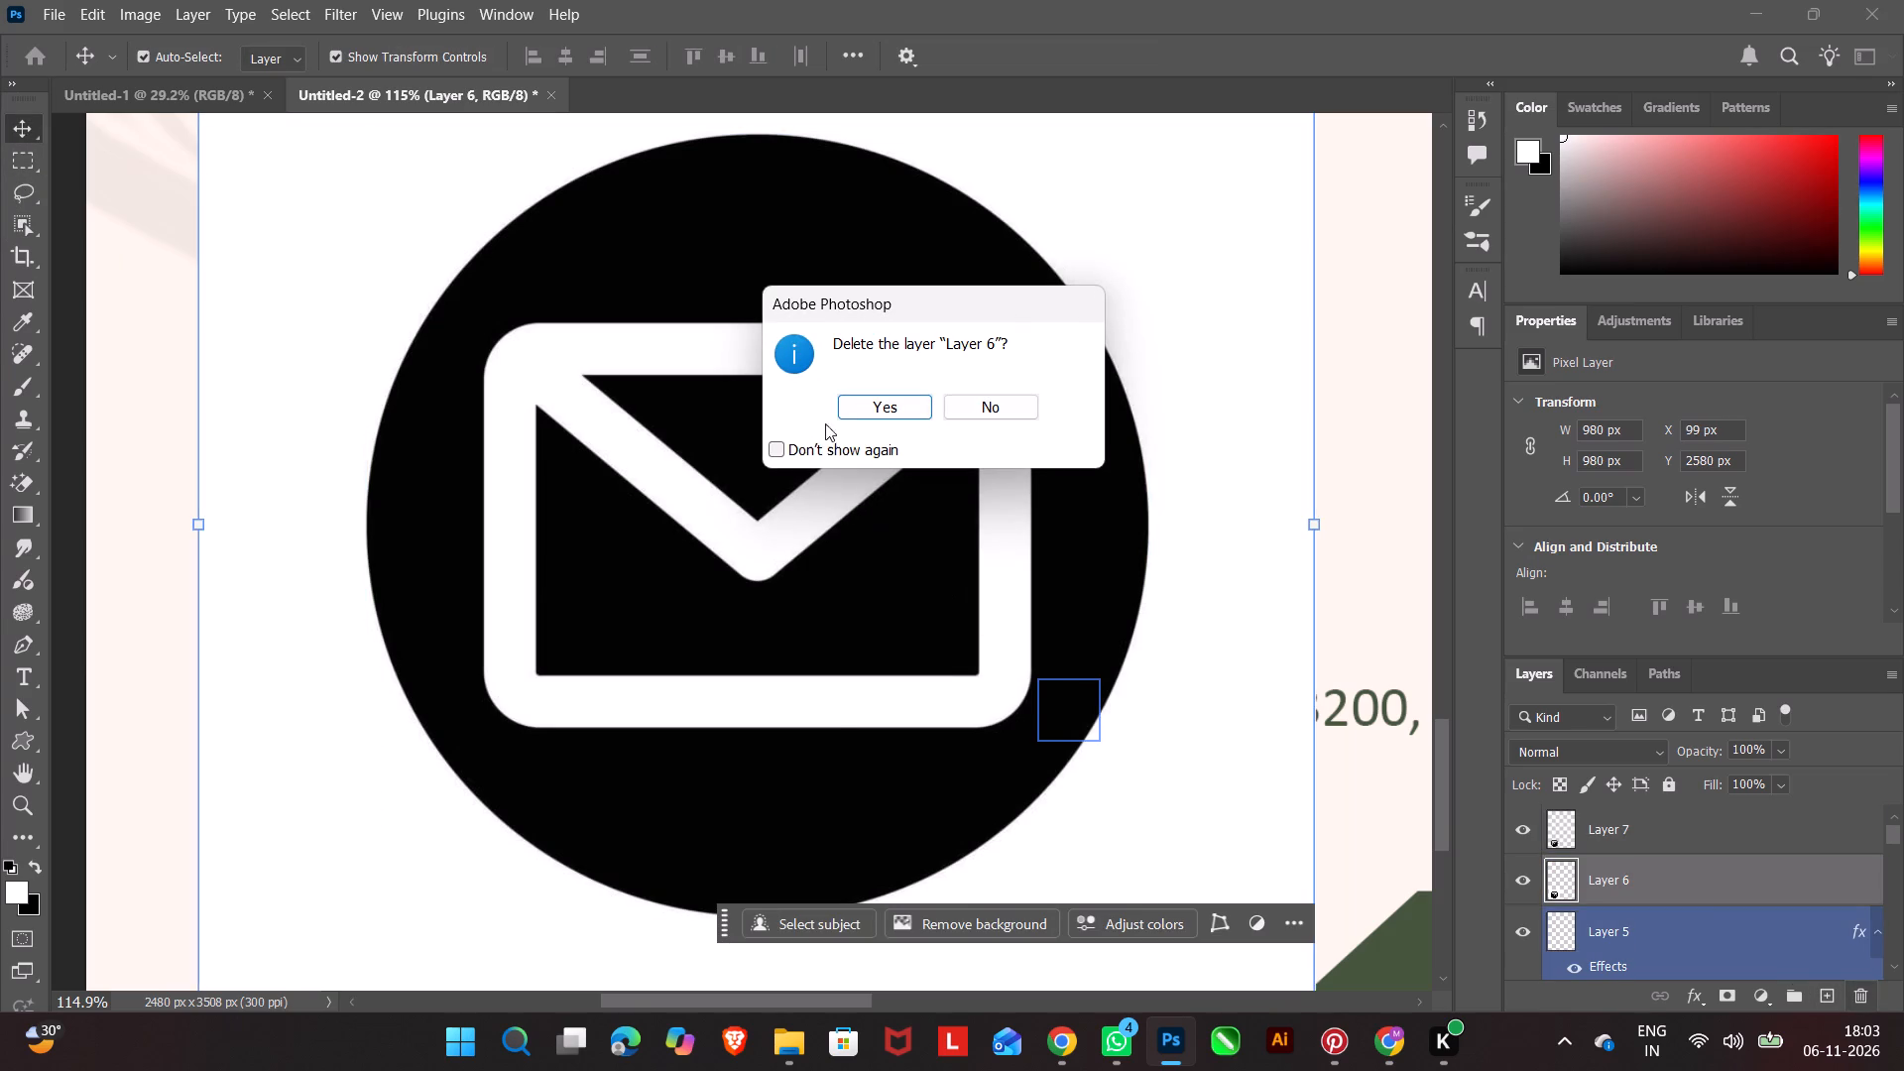
left_click(869, 397)
Shrink the black email circle to 58 × 58 px and place it beside the footer's phone icon at about X 777, Y 3205 px.
left_click_drag(871, 639, 801, 634)
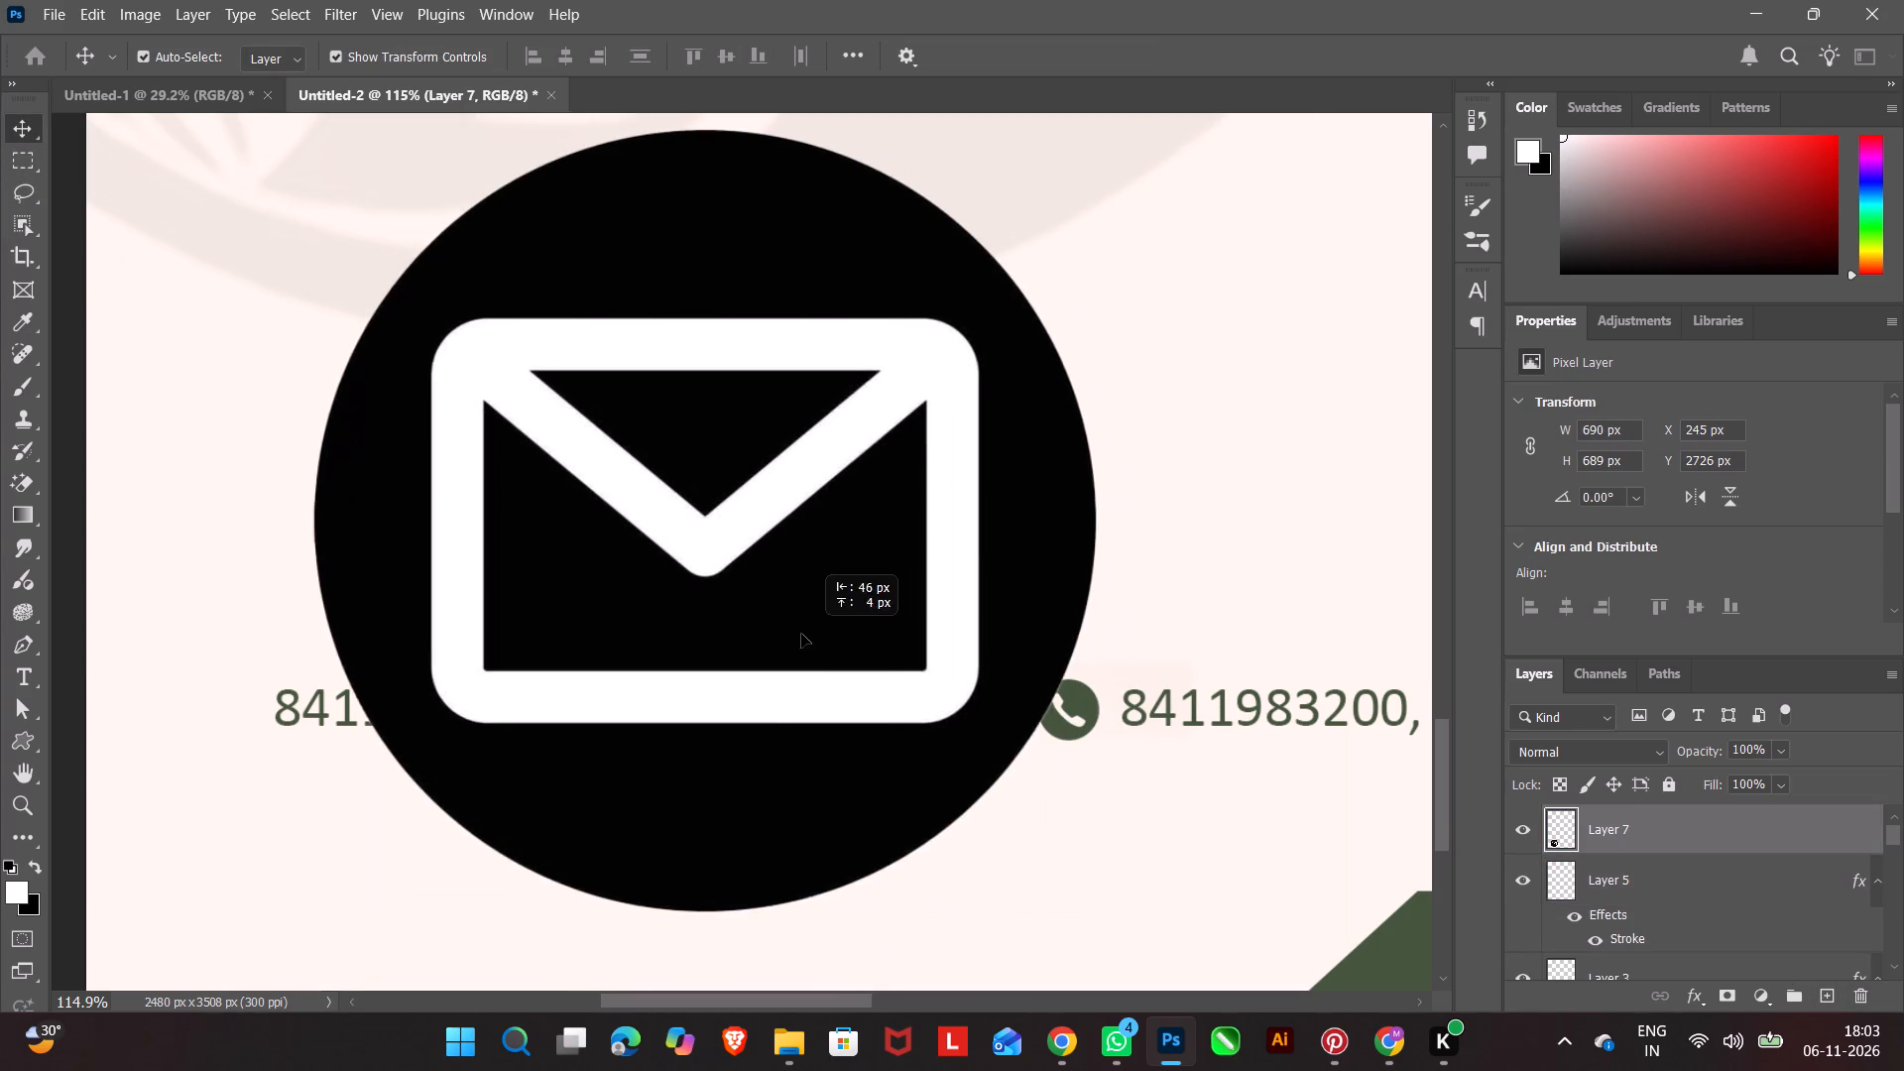
left_click_drag(801, 634, 760, 634)
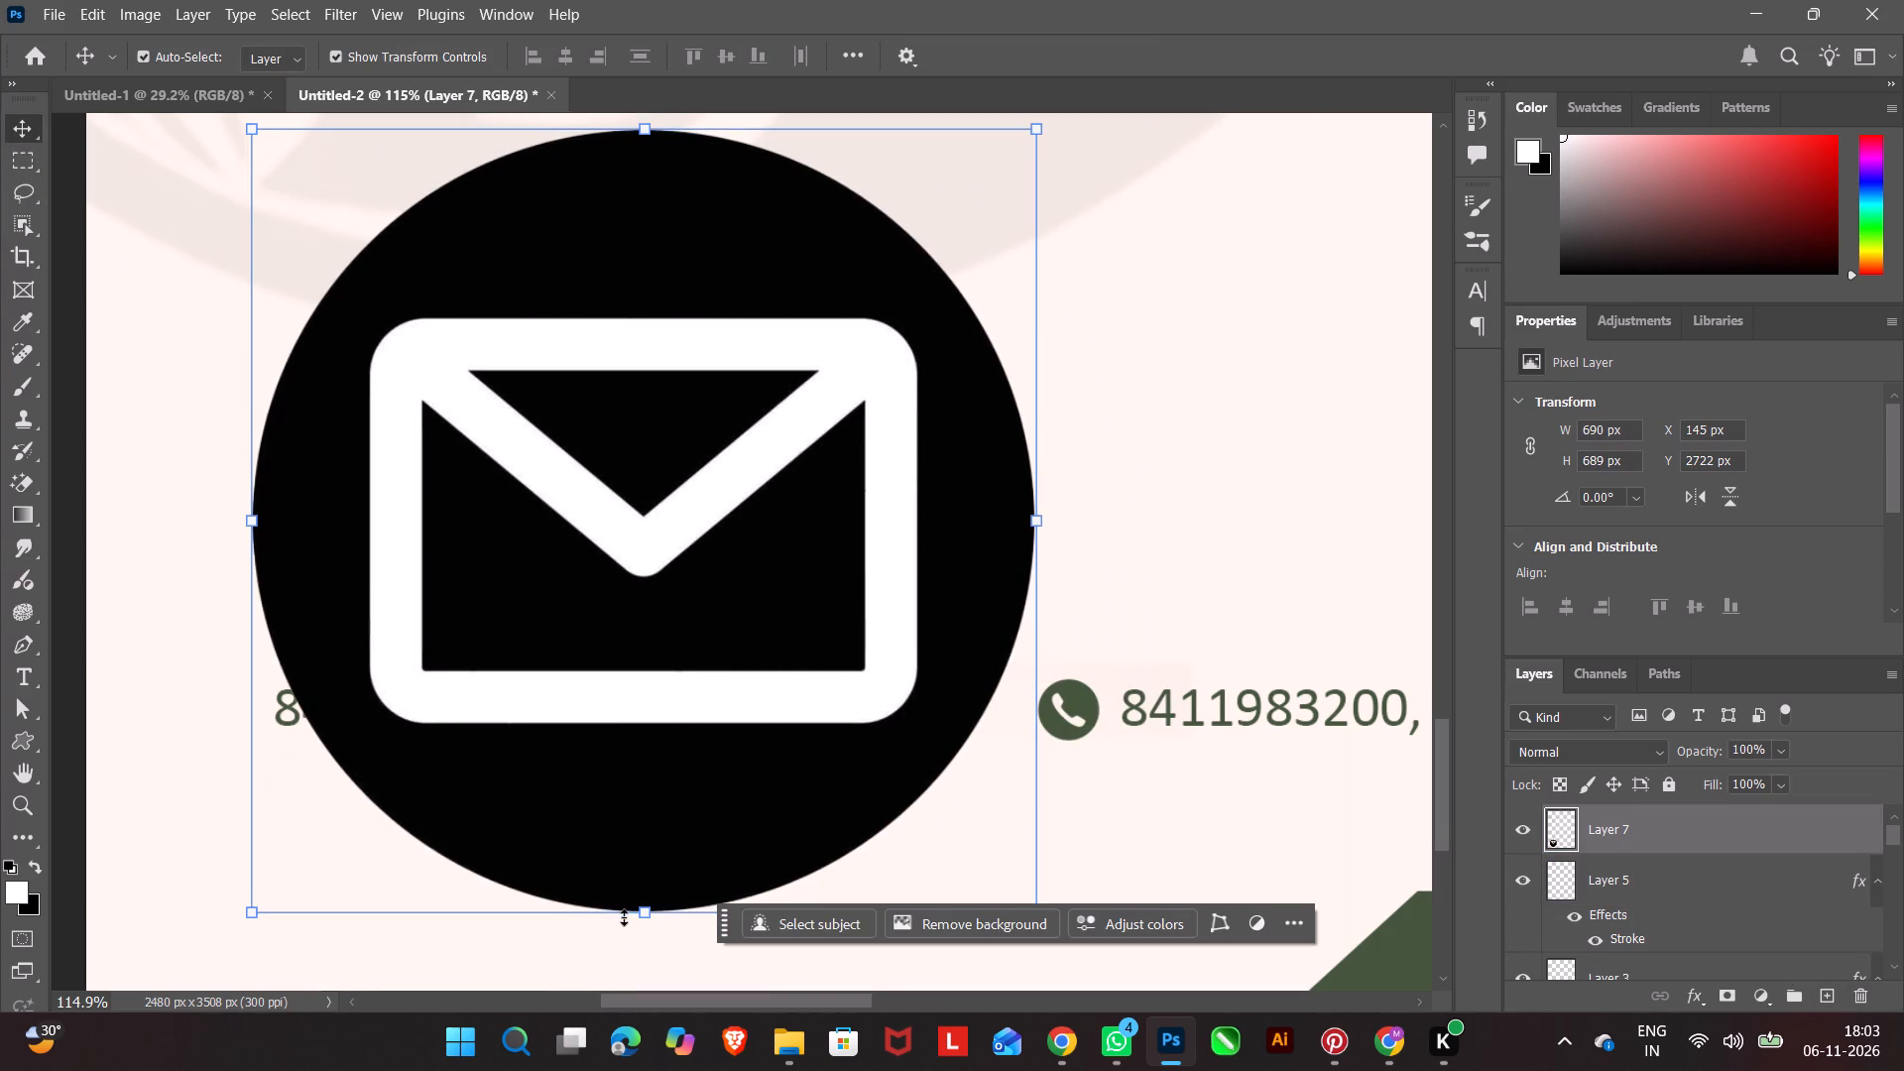
left_click_drag(645, 915, 653, 740)
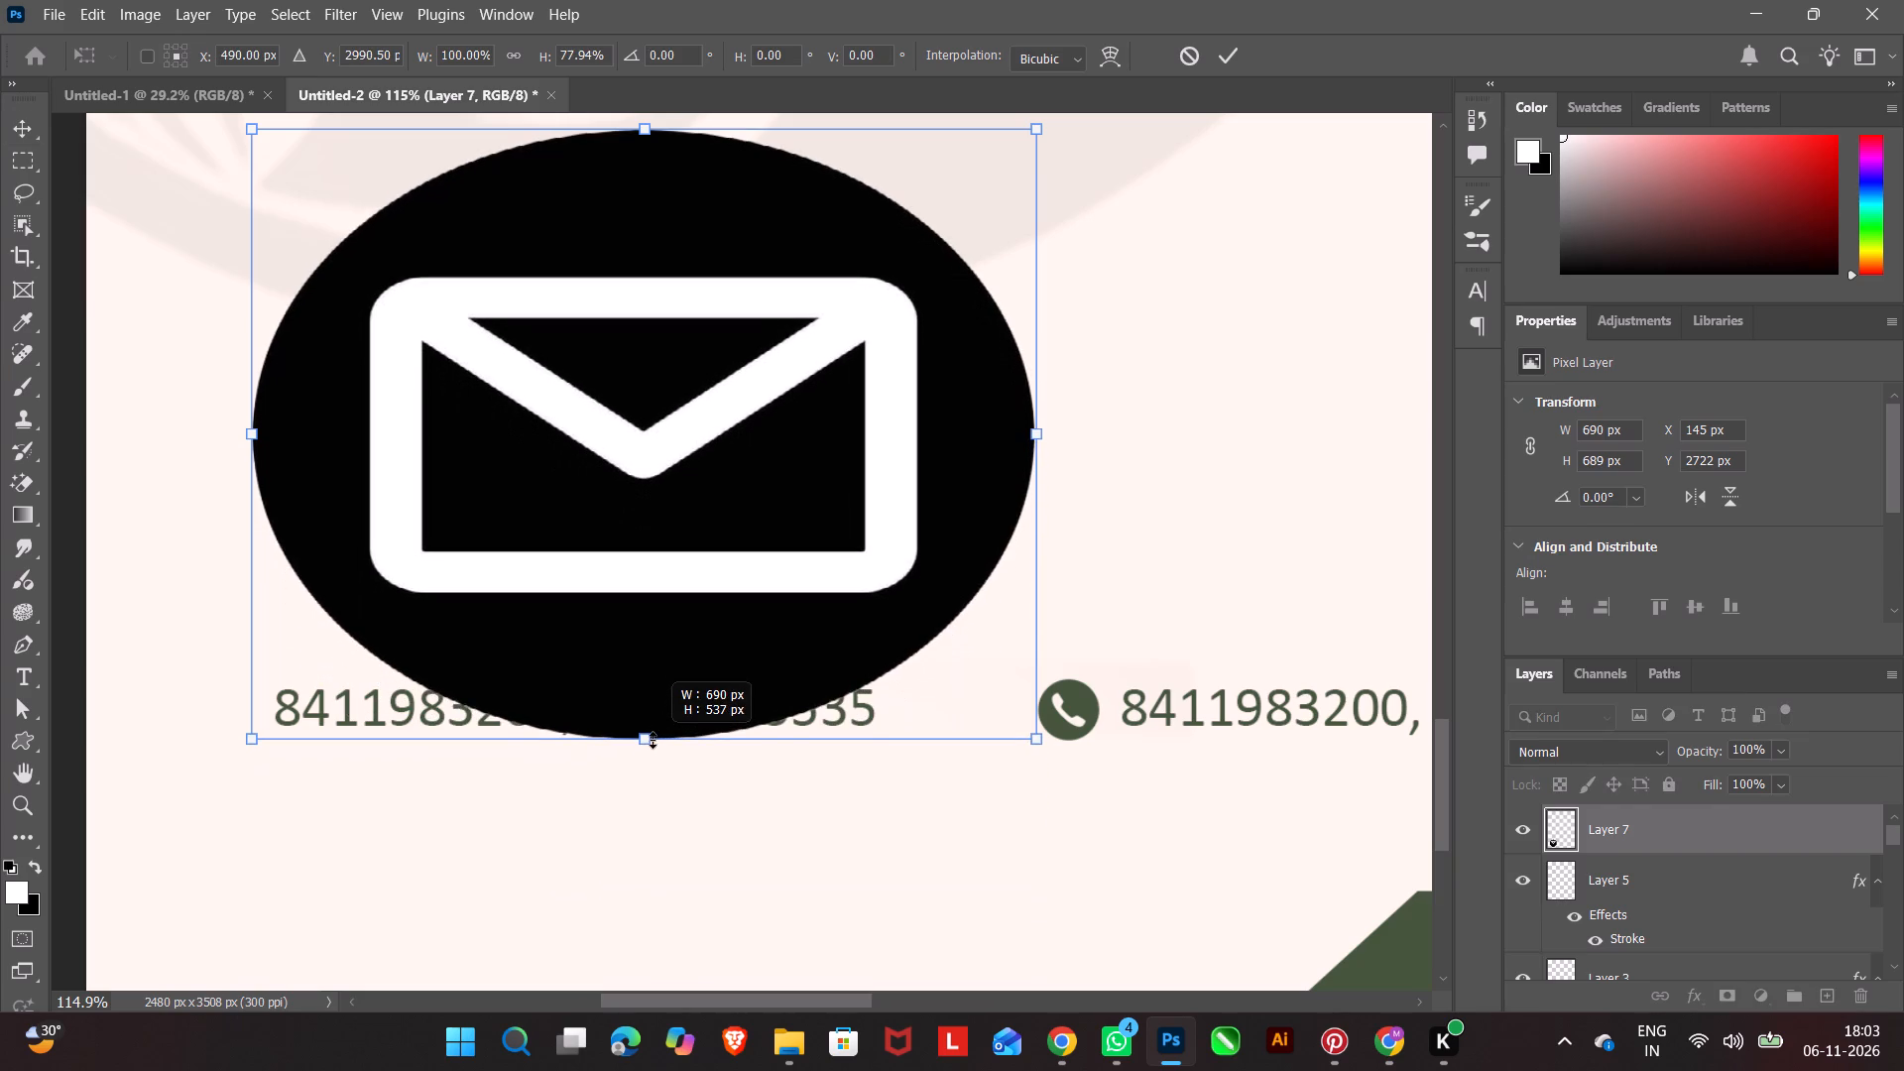
left_click_drag(653, 740, 654, 749)
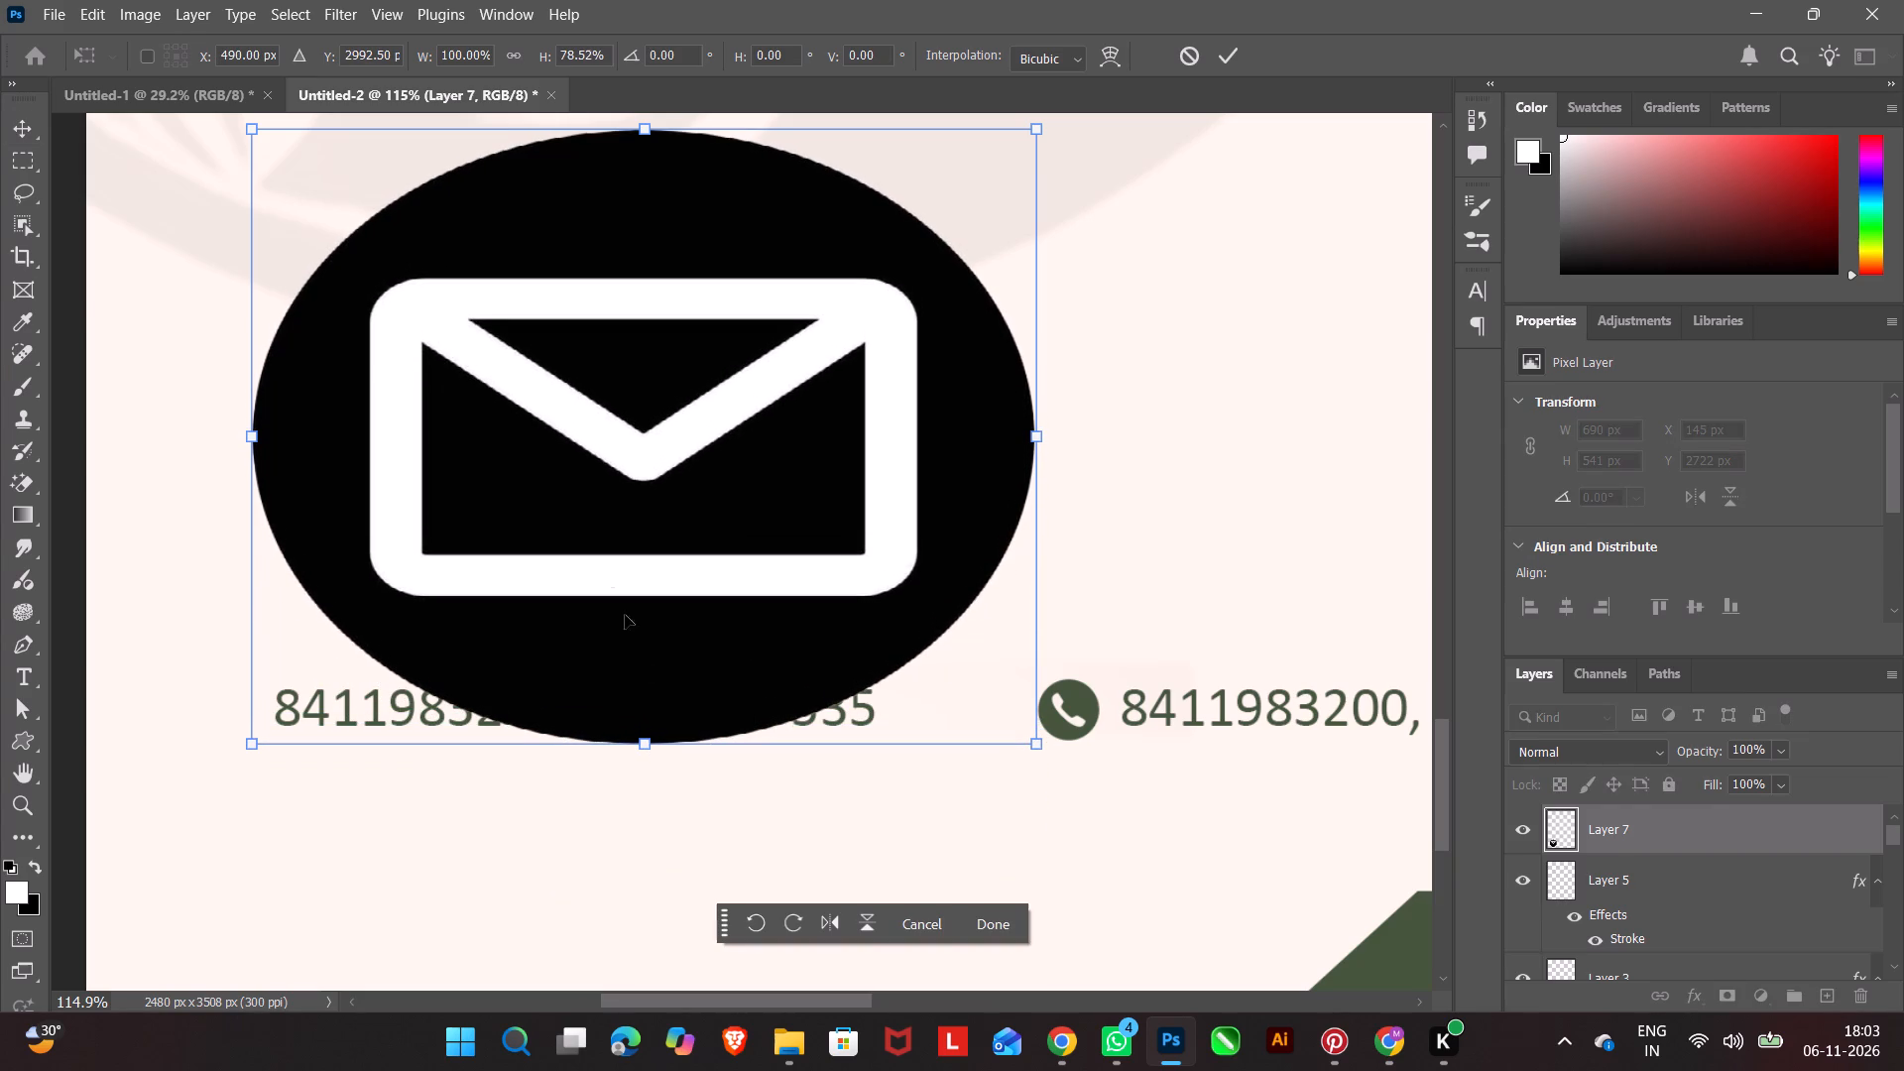
left_click_drag(645, 129, 648, 612)
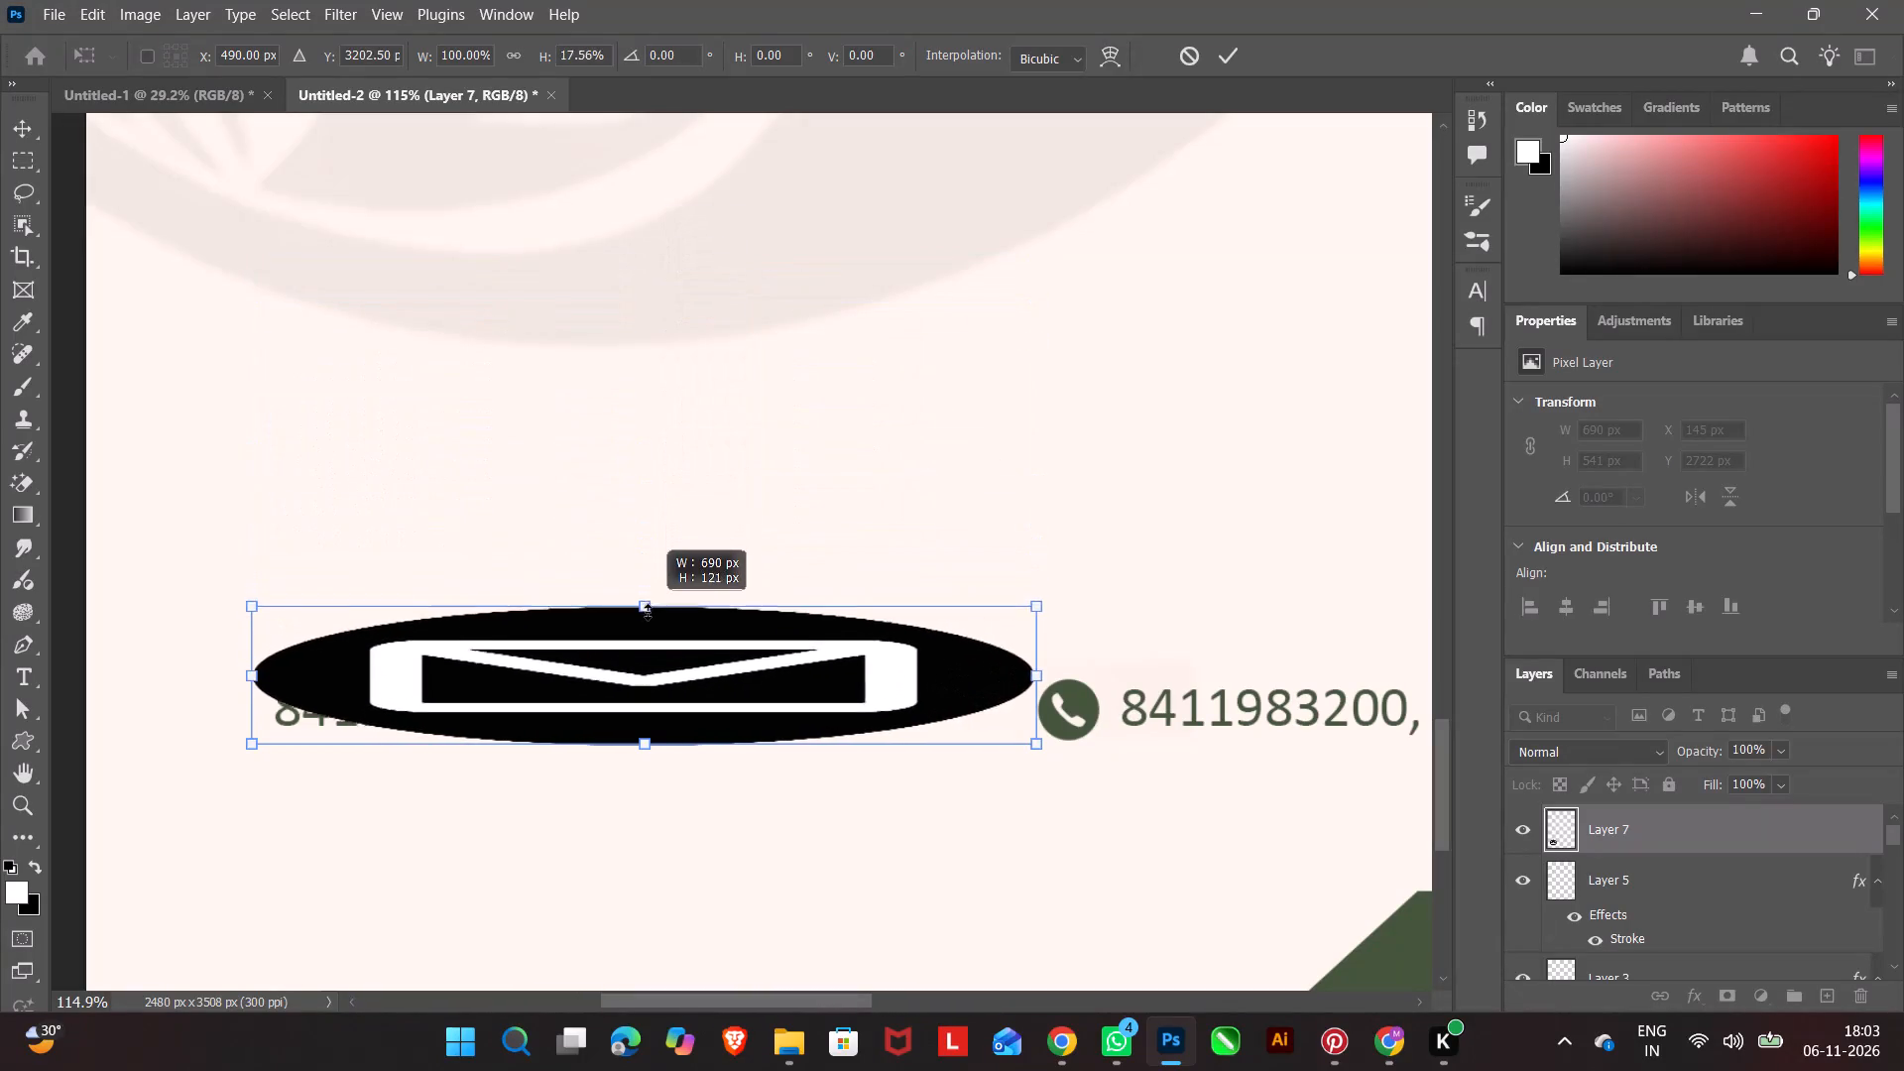
left_click_drag(648, 612, 651, 676)
left_click_drag(250, 713, 852, 729)
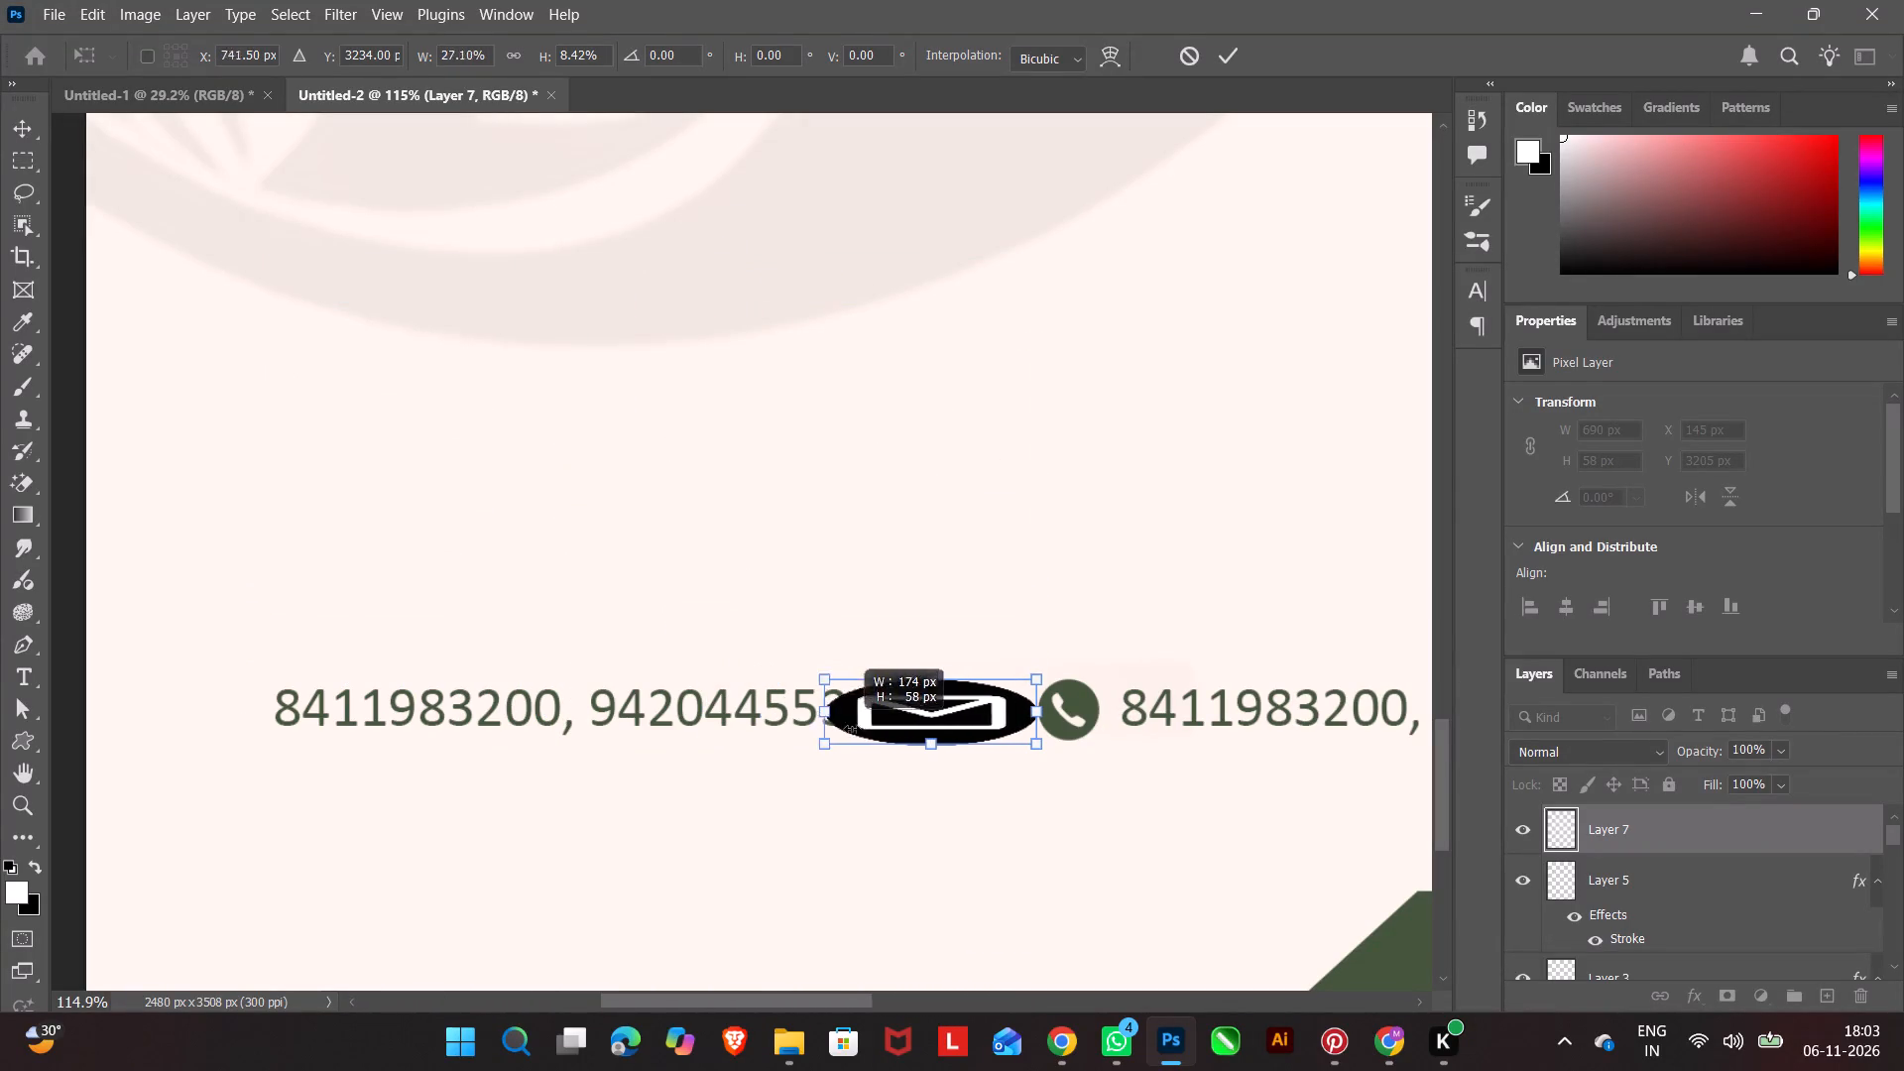
left_click_drag(852, 729, 983, 825)
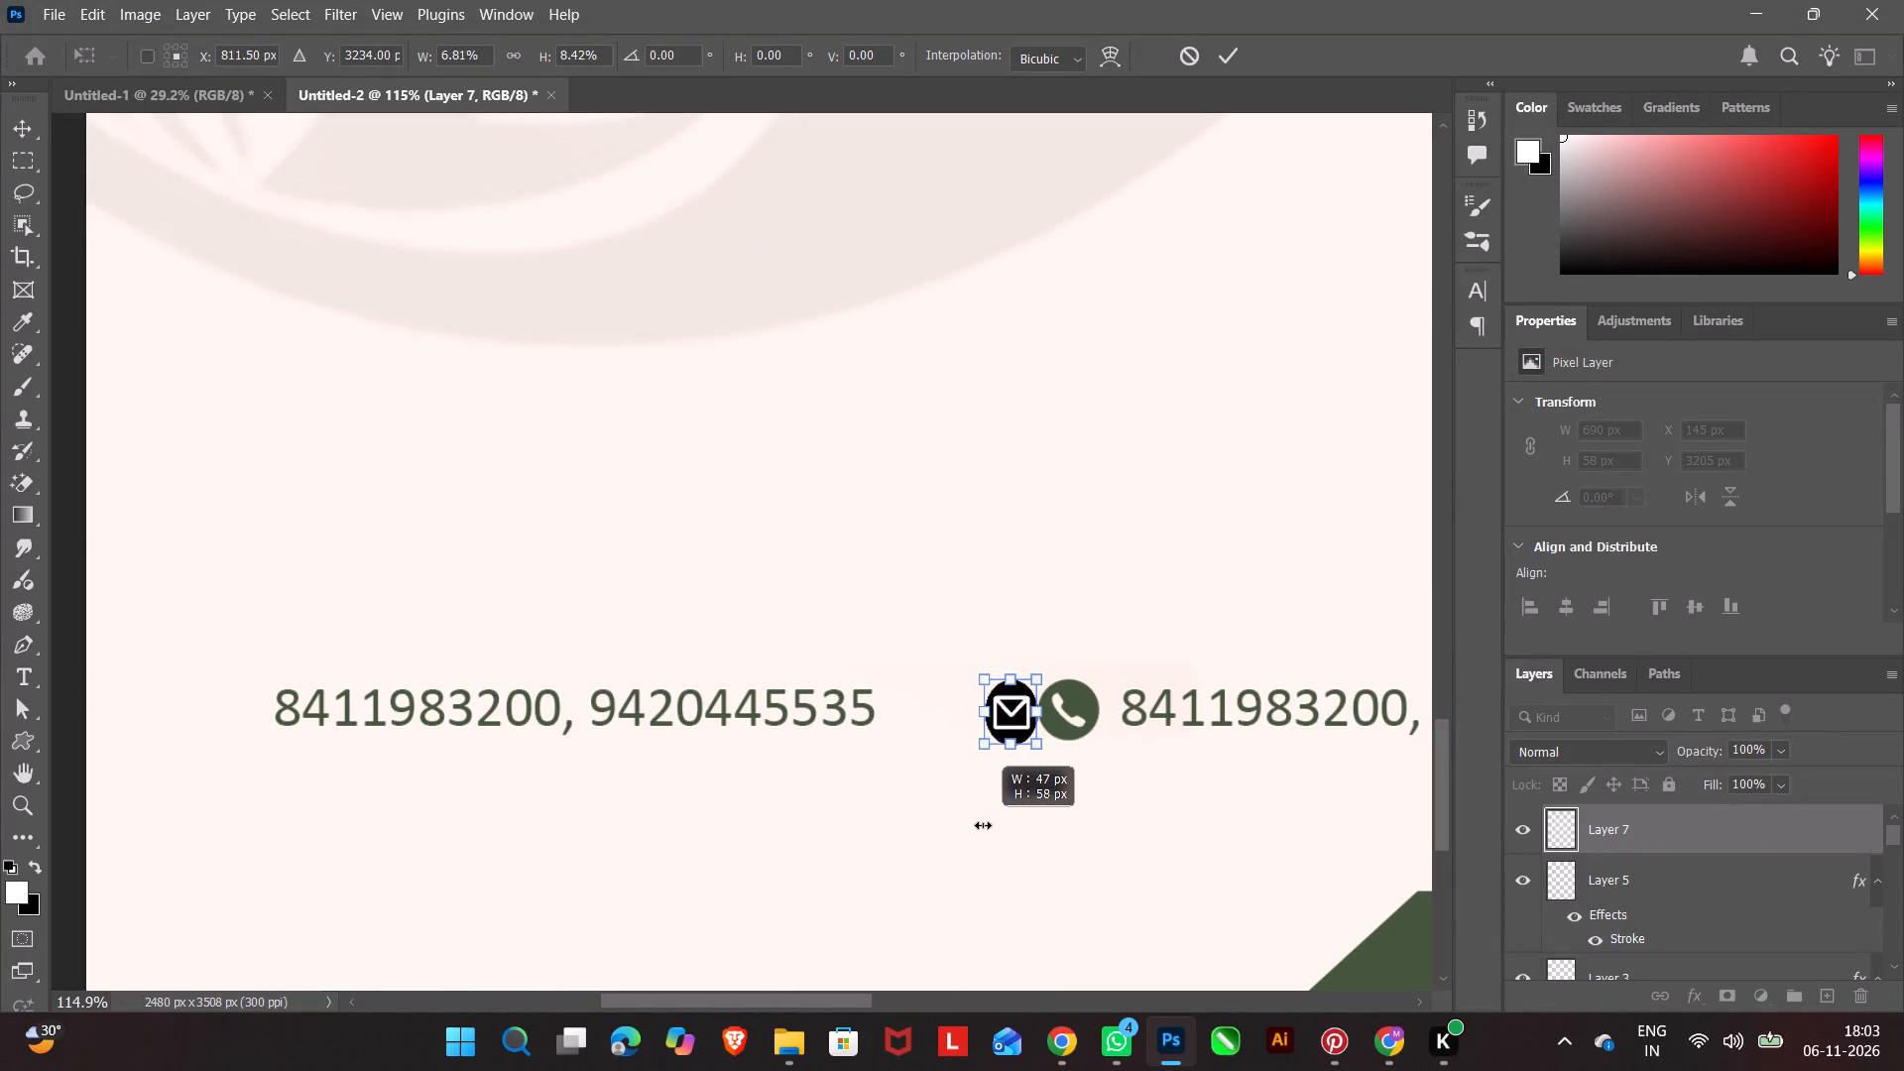
left_click_drag(983, 825, 978, 828)
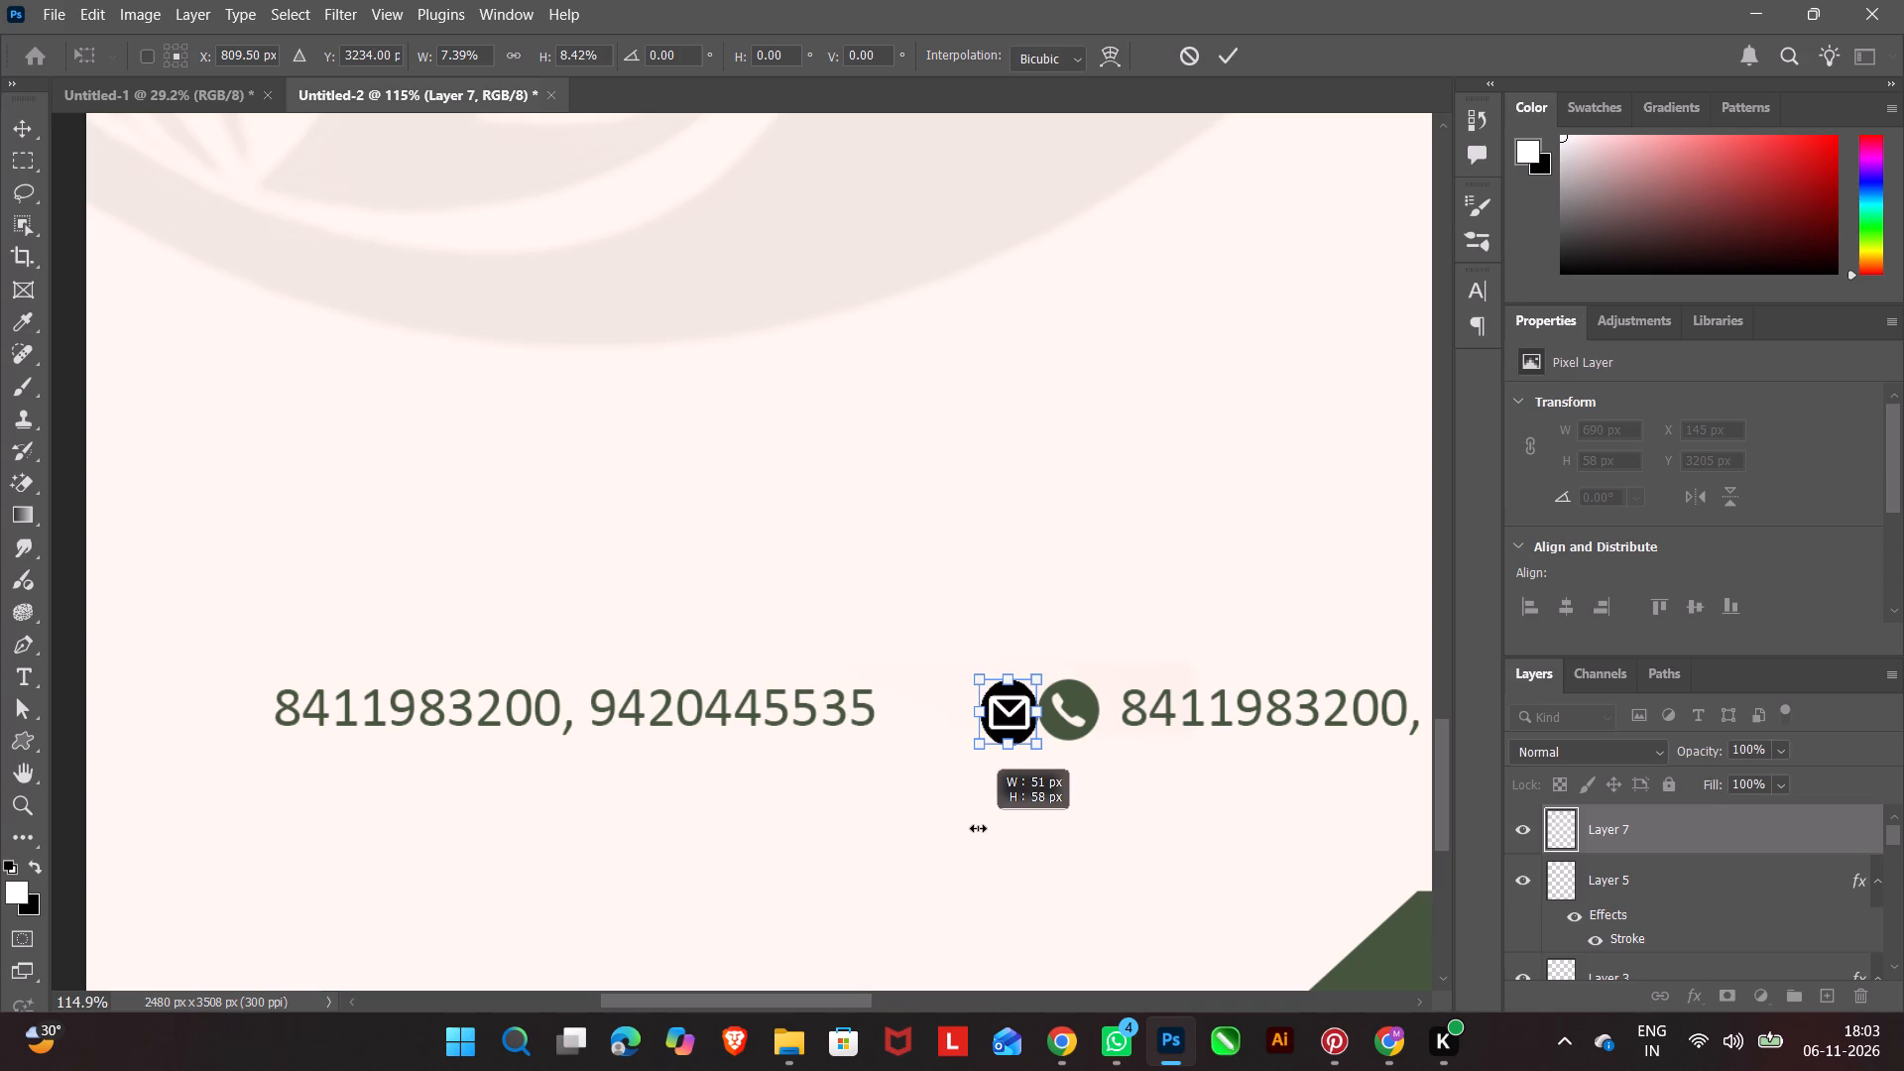
left_click_drag(978, 828, 976, 830)
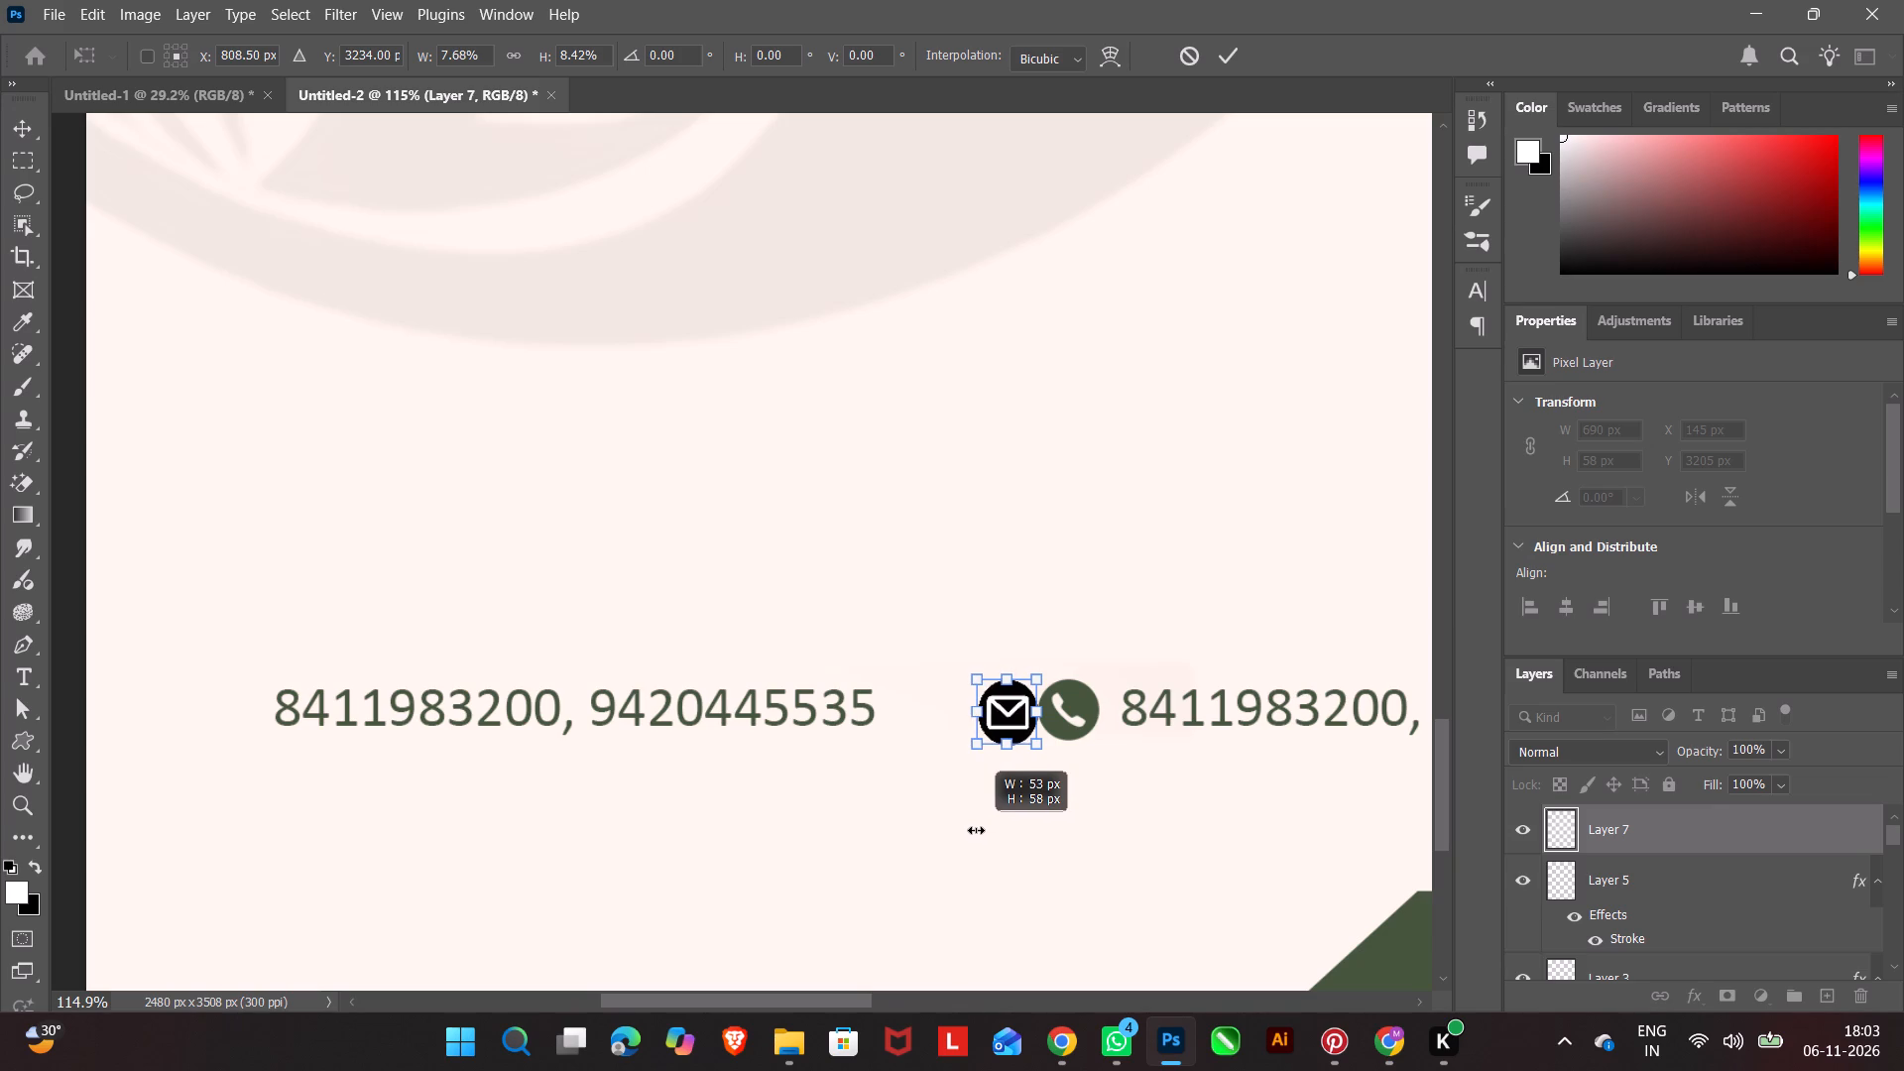
left_click_drag(976, 830, 970, 832)
left_click(1011, 925)
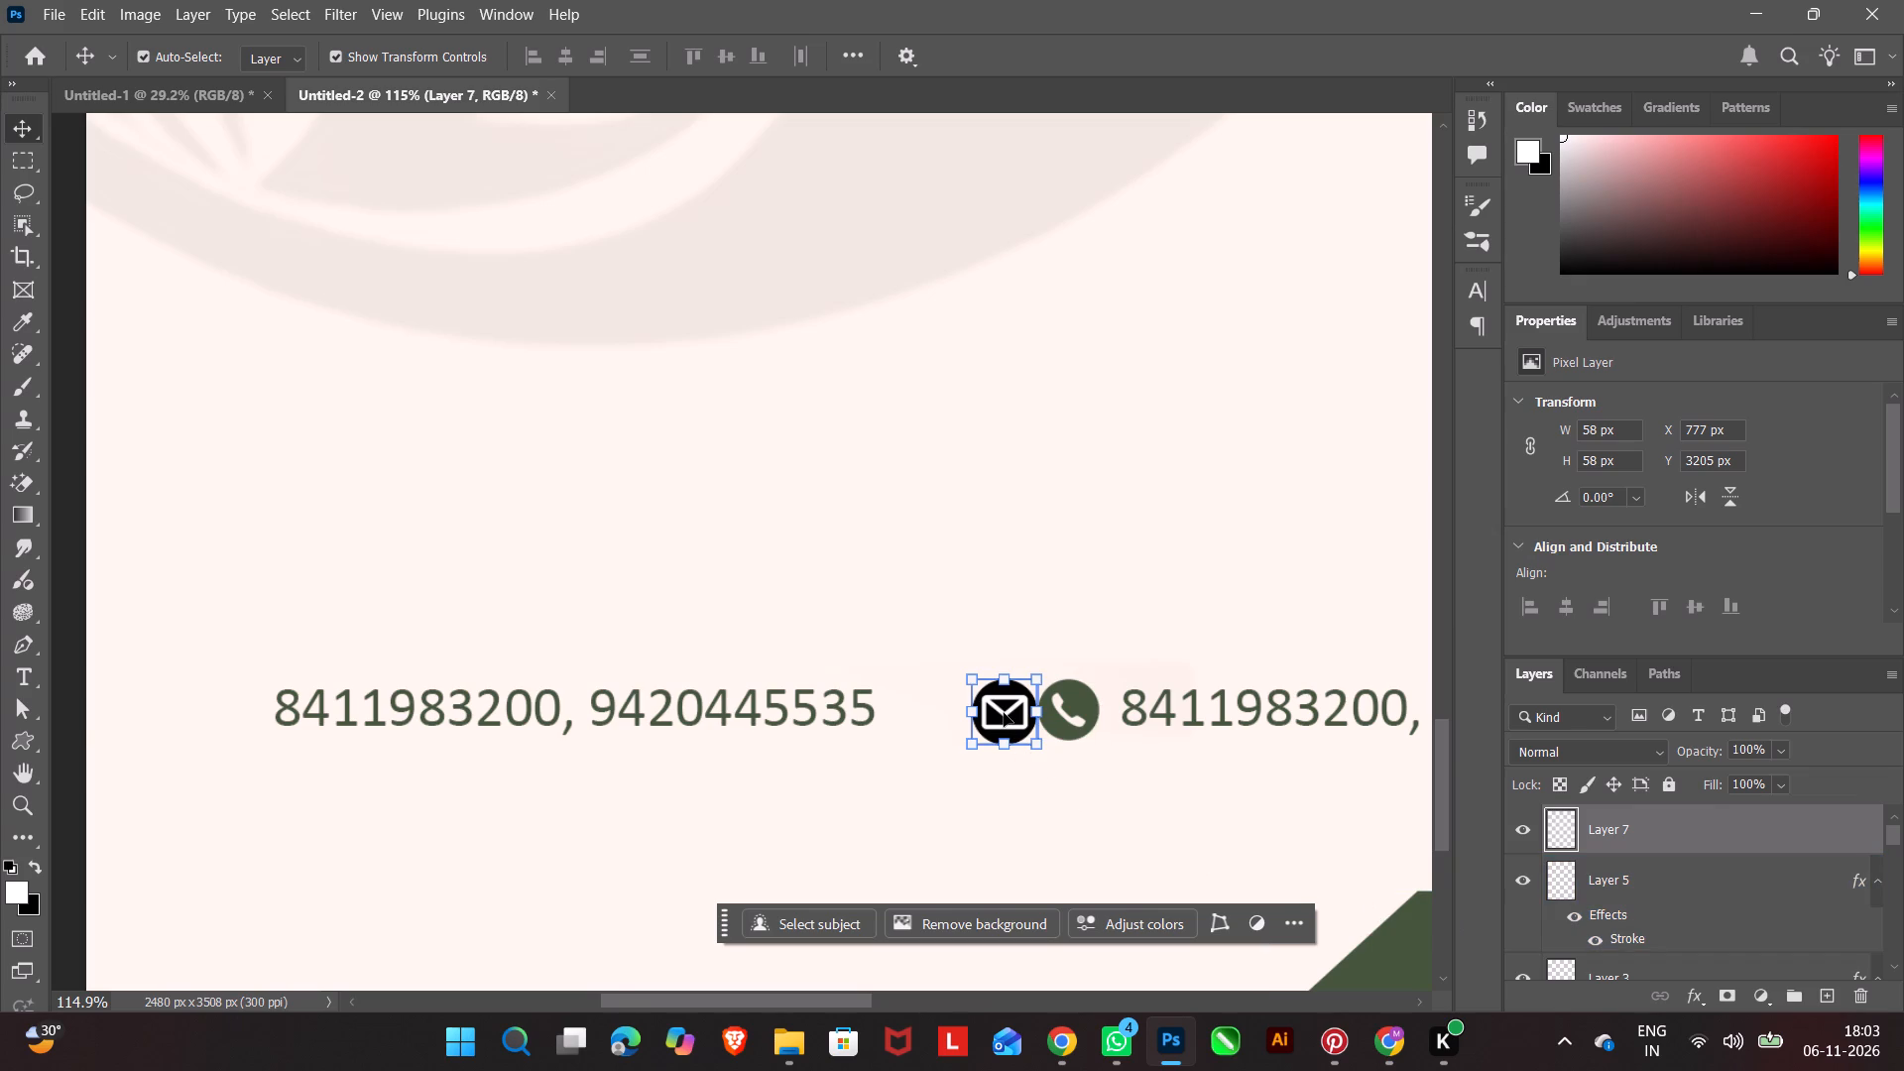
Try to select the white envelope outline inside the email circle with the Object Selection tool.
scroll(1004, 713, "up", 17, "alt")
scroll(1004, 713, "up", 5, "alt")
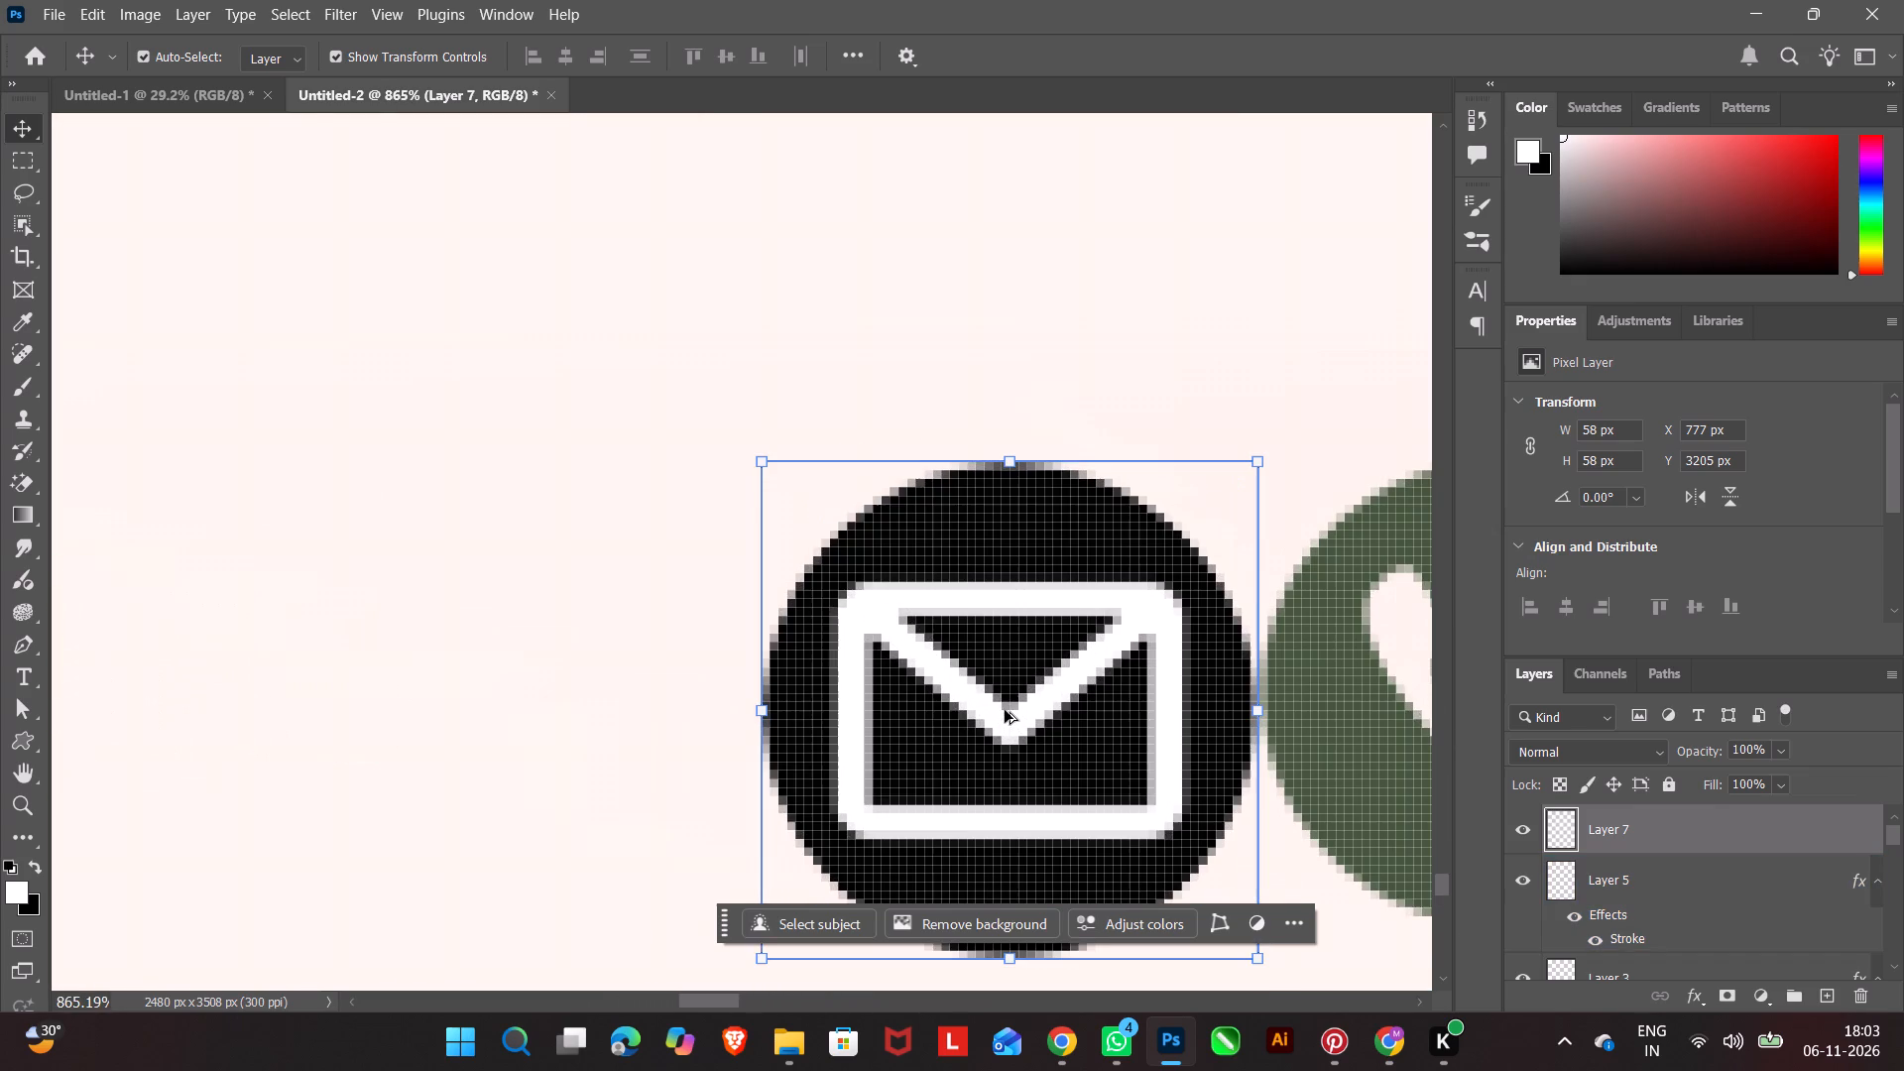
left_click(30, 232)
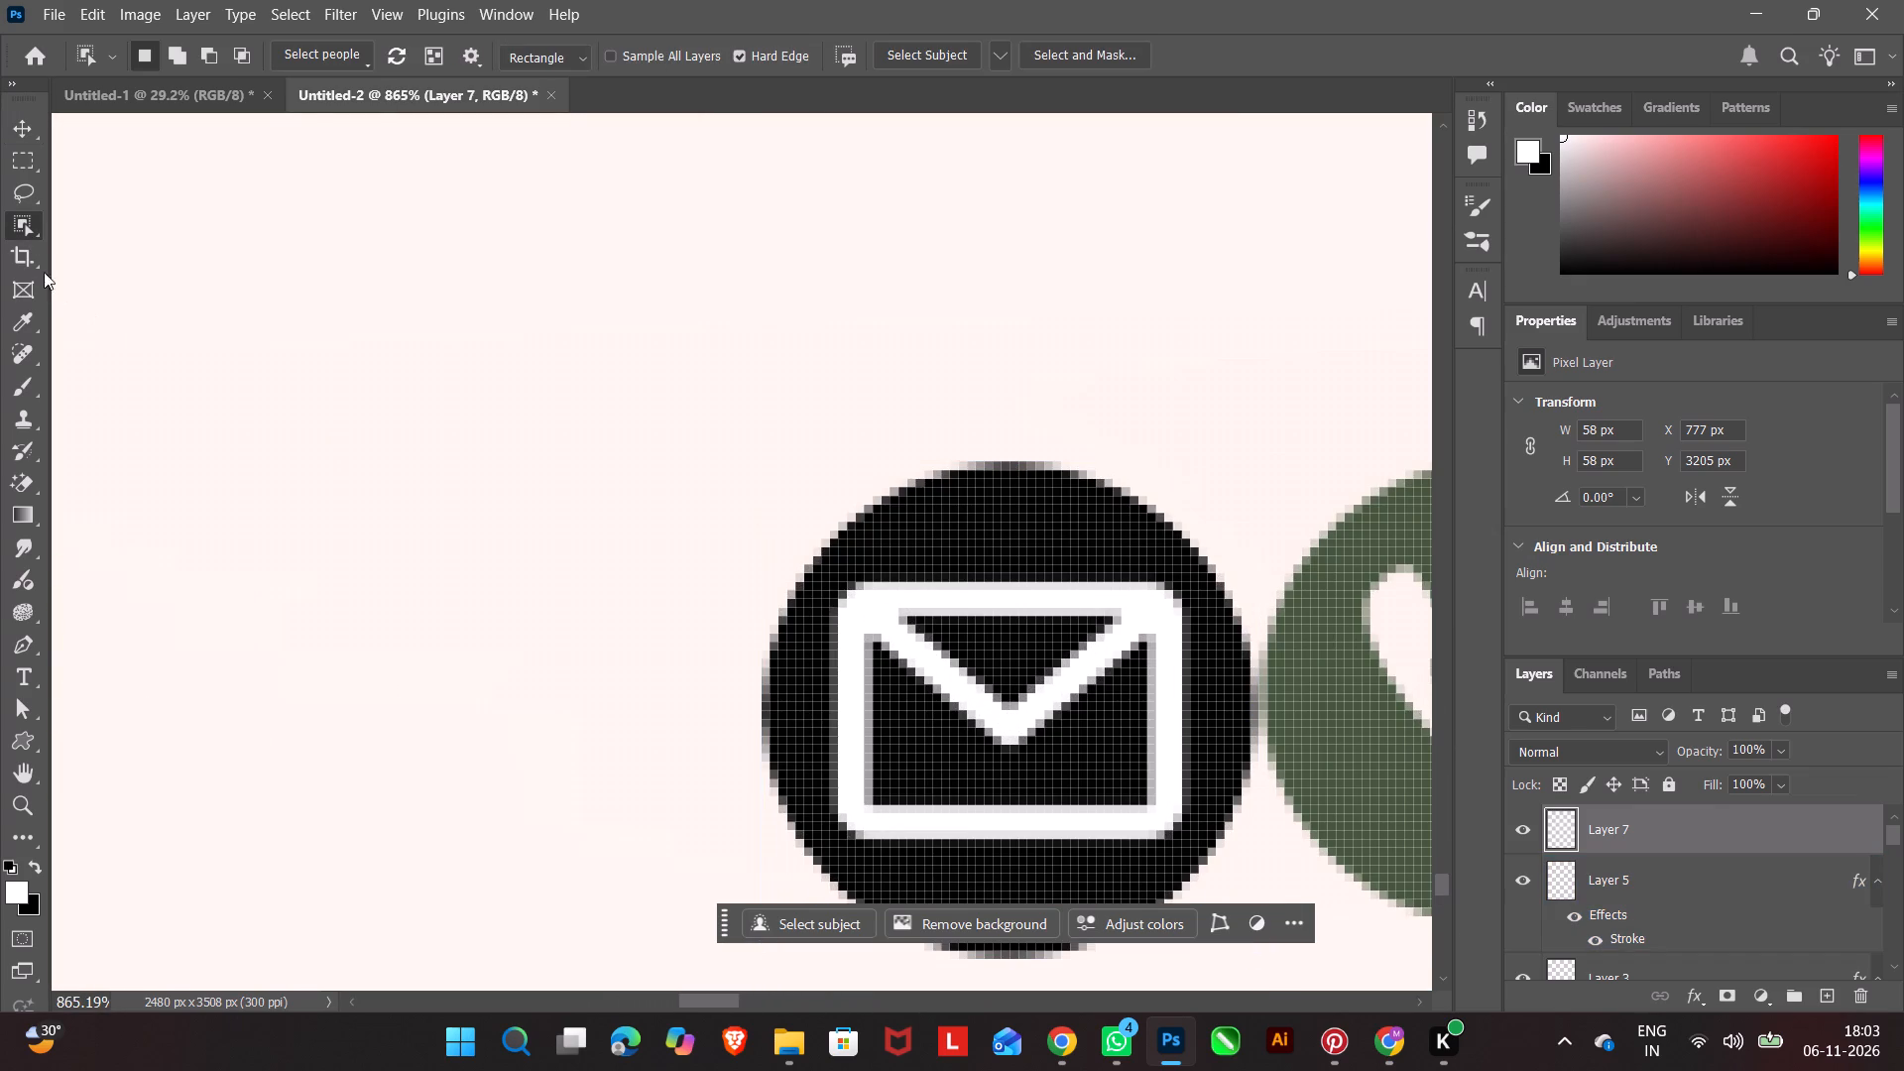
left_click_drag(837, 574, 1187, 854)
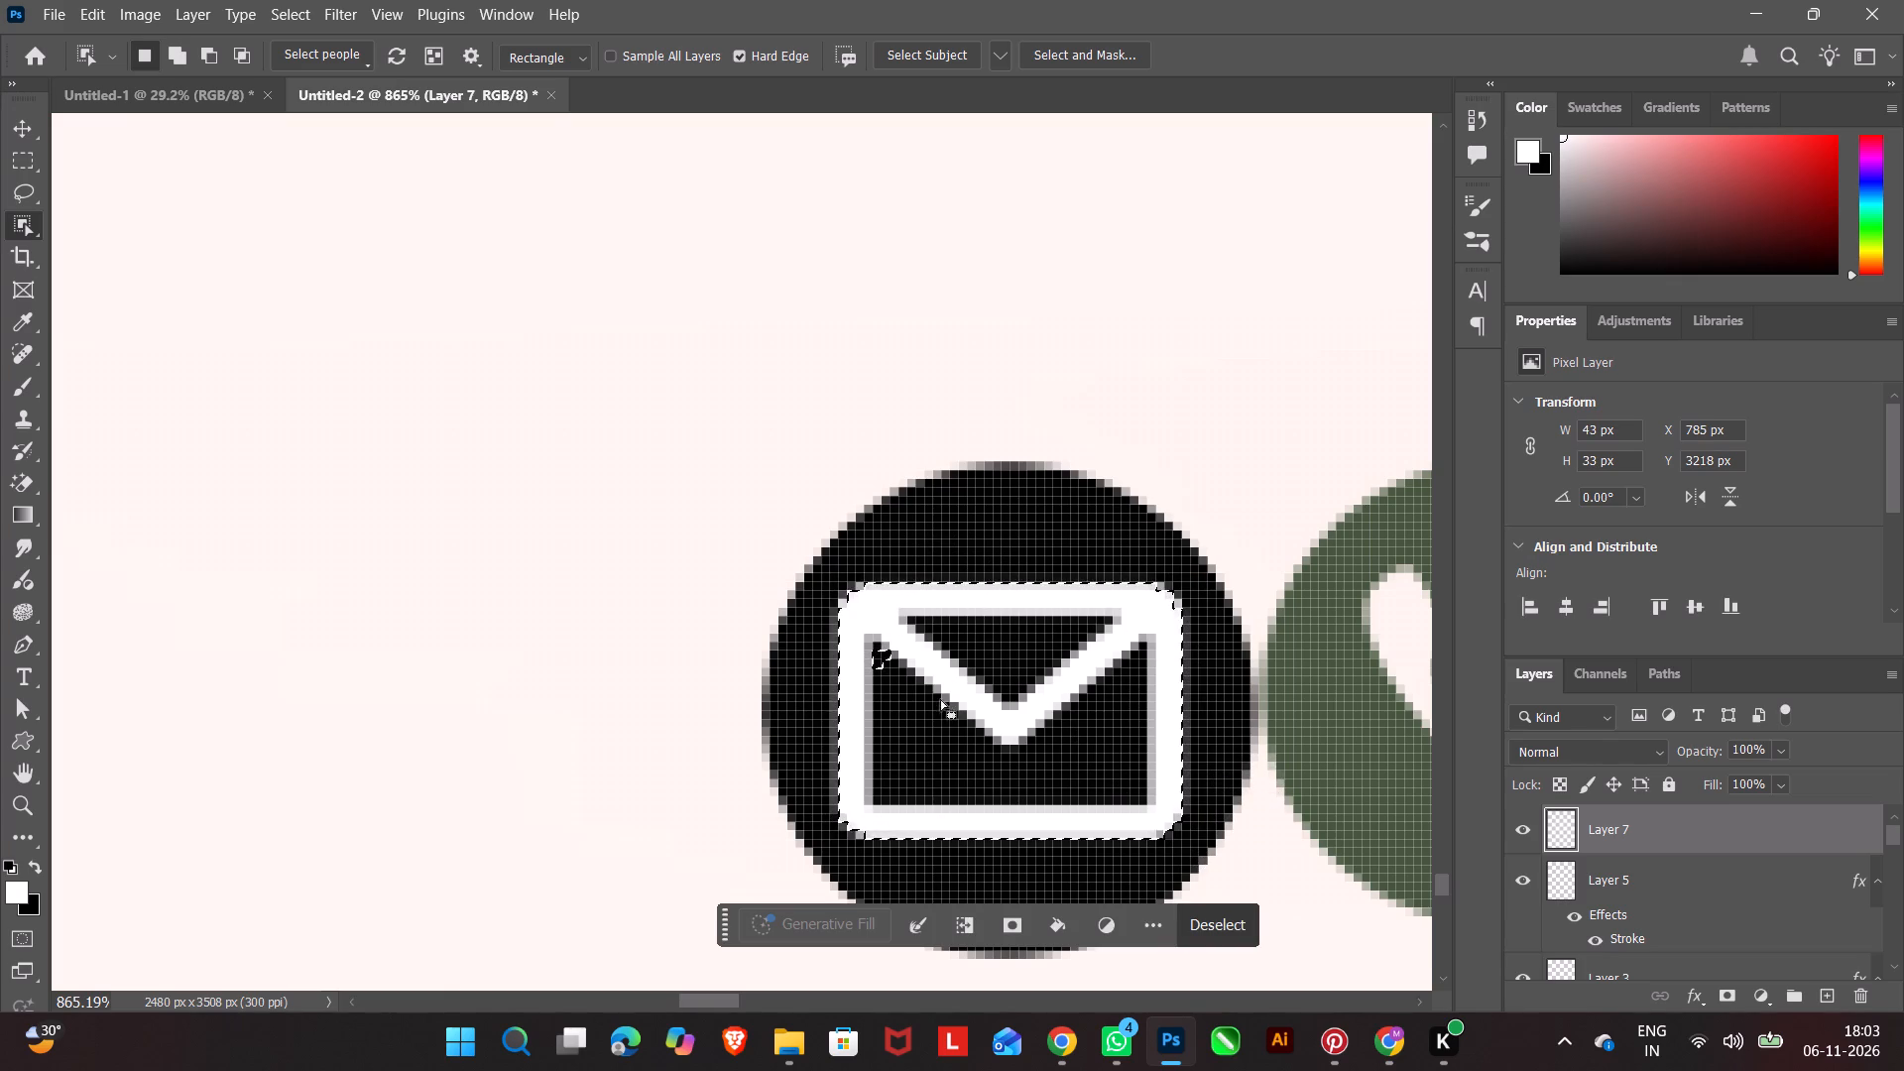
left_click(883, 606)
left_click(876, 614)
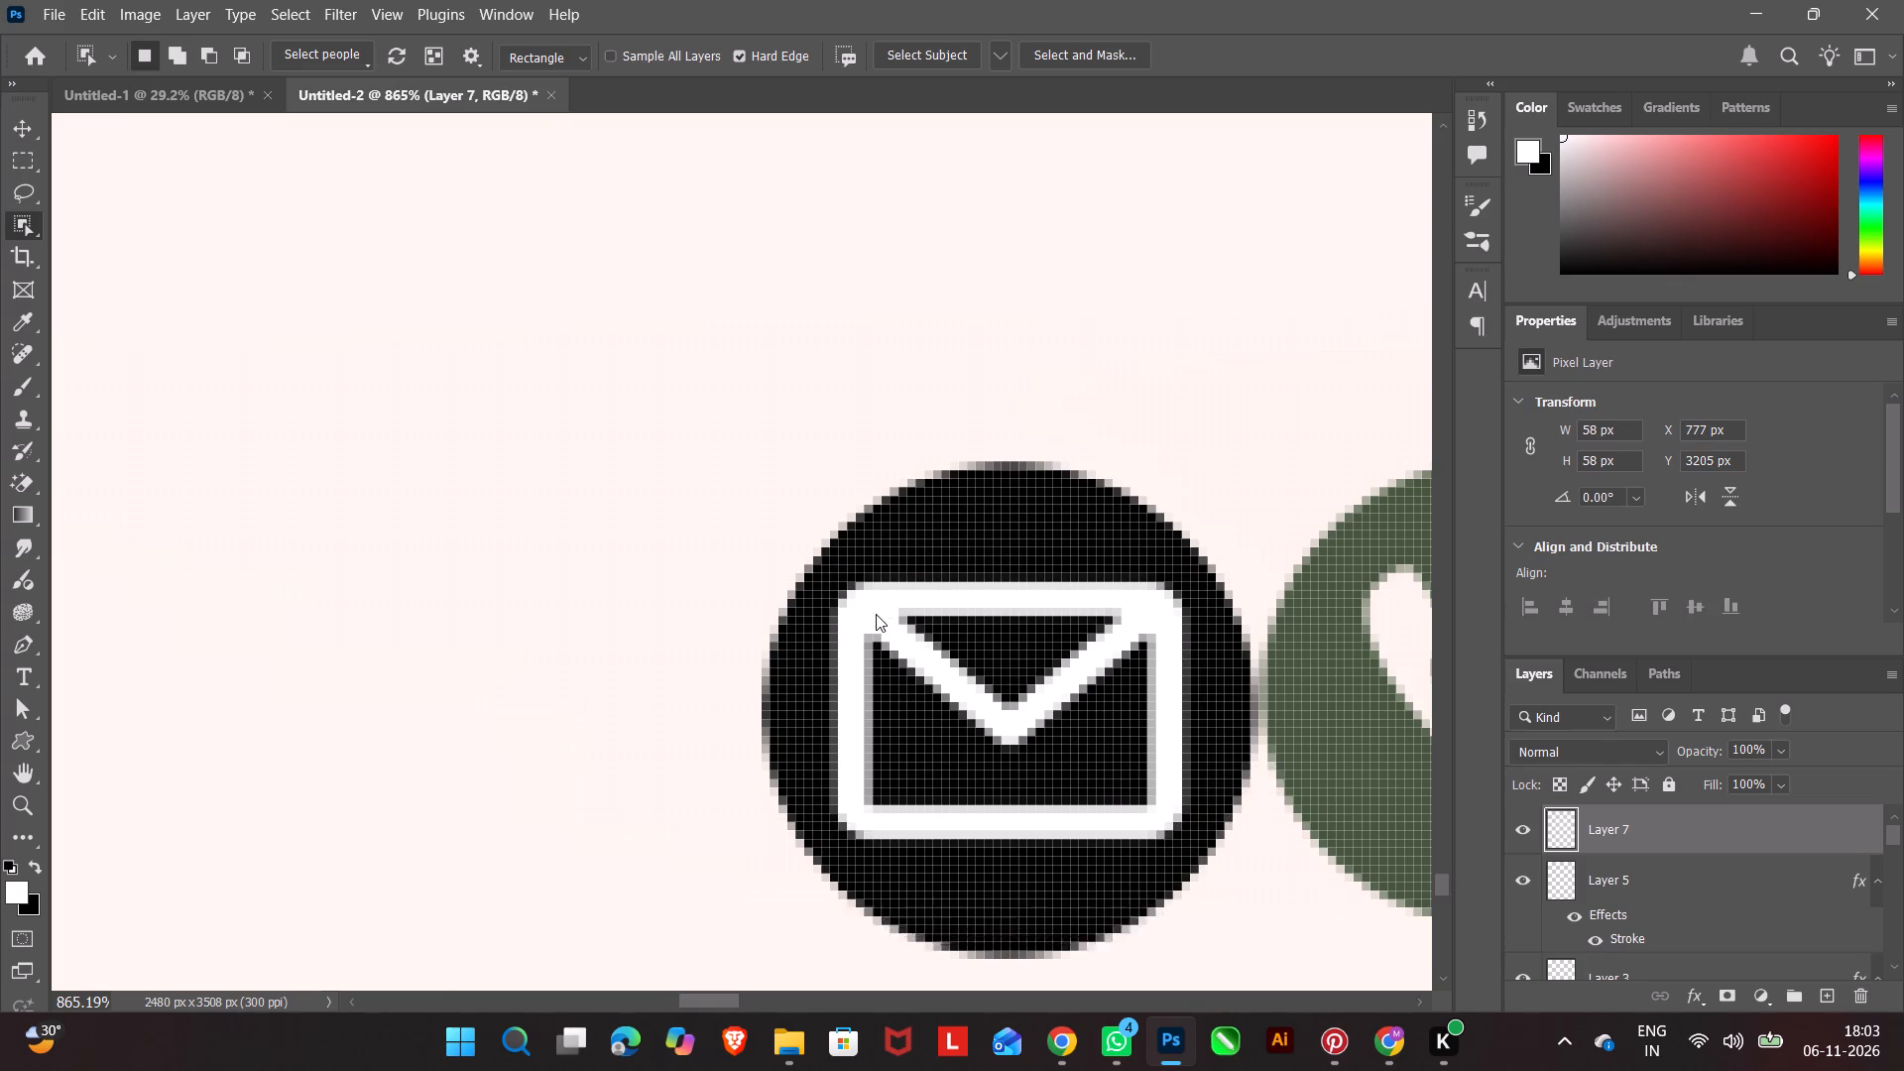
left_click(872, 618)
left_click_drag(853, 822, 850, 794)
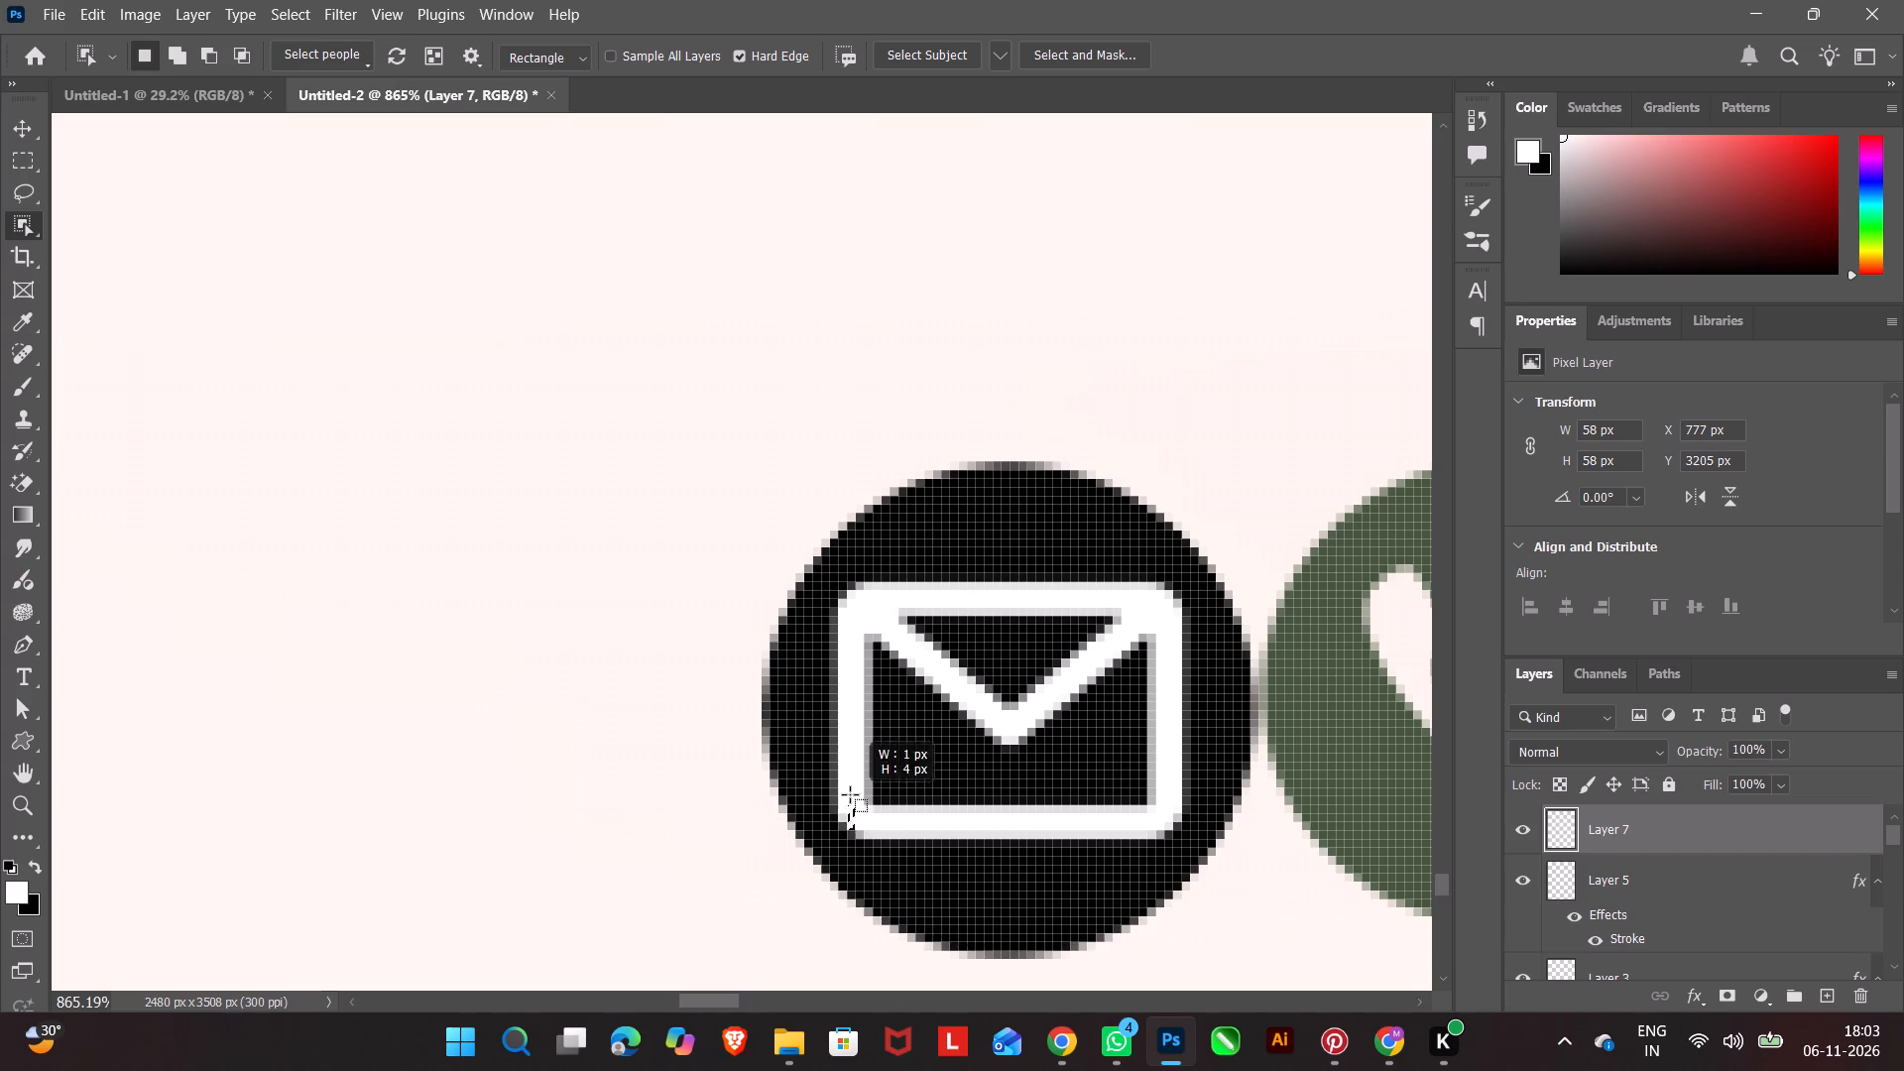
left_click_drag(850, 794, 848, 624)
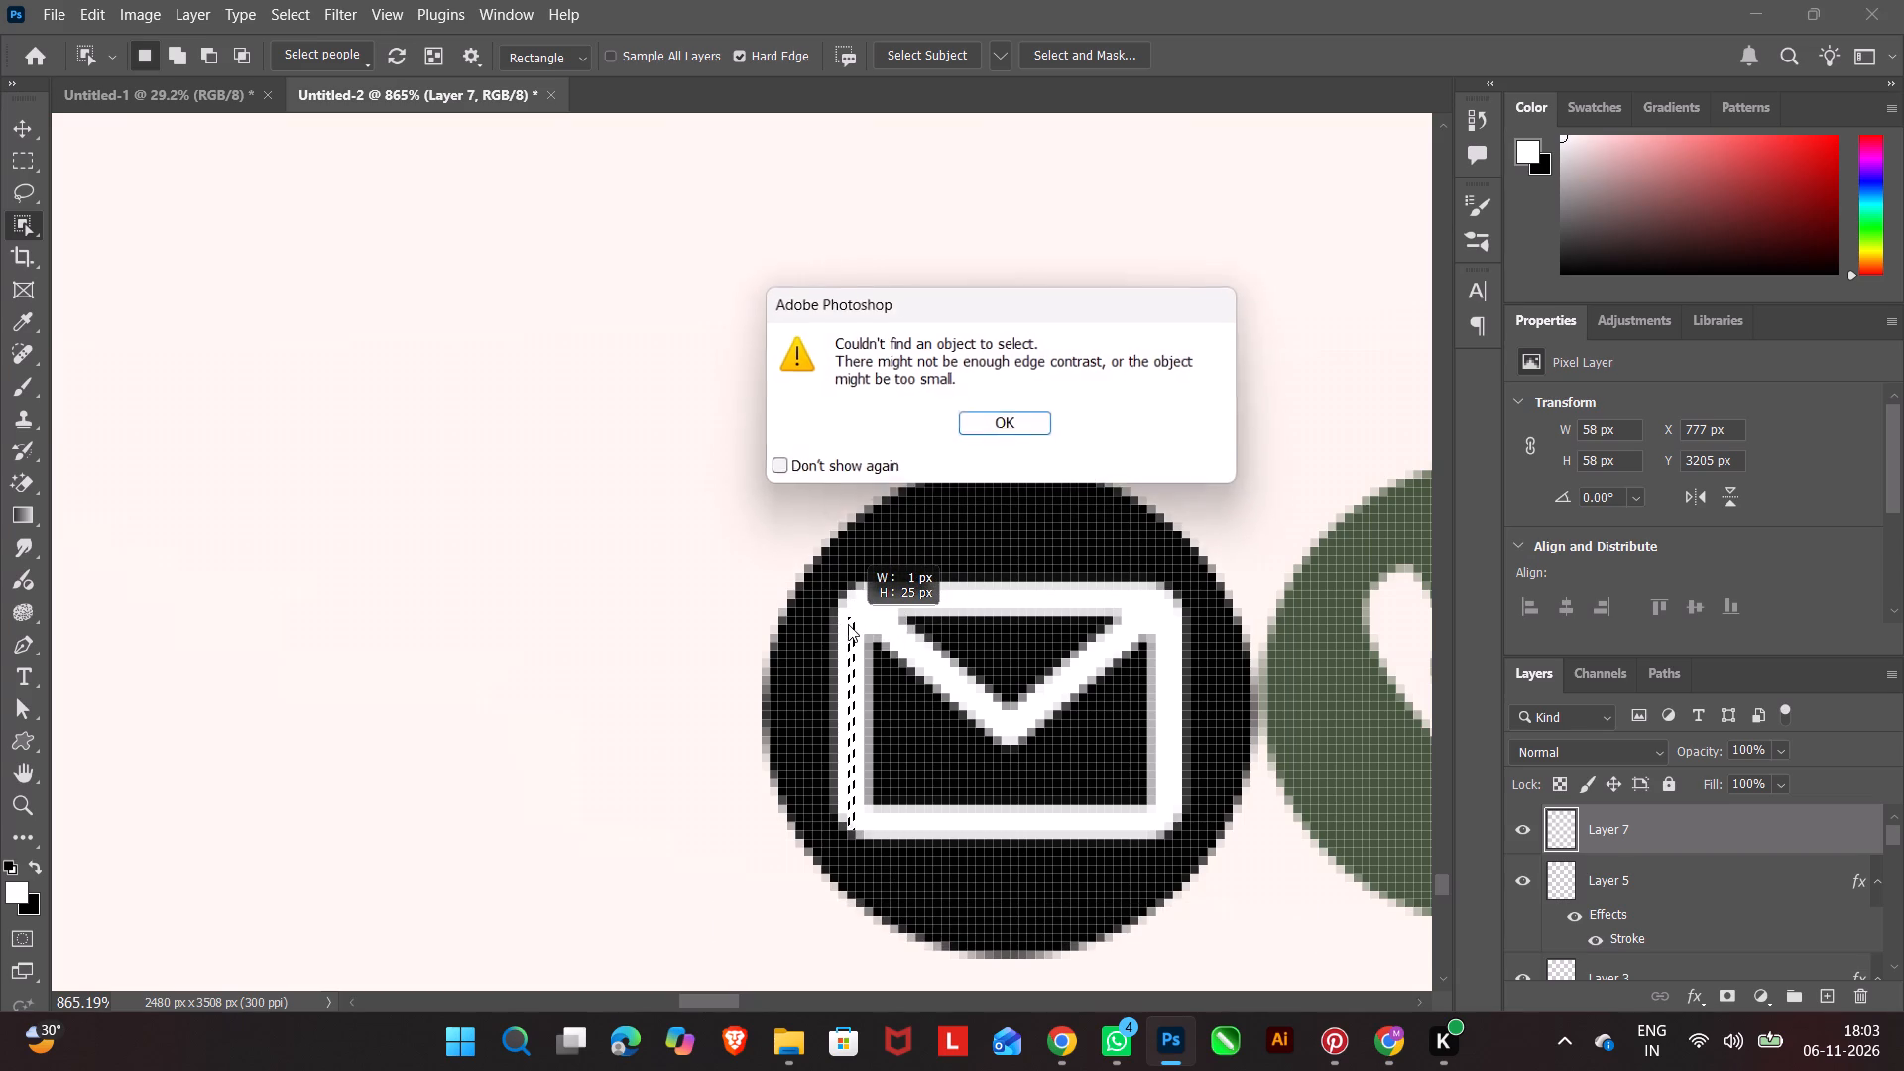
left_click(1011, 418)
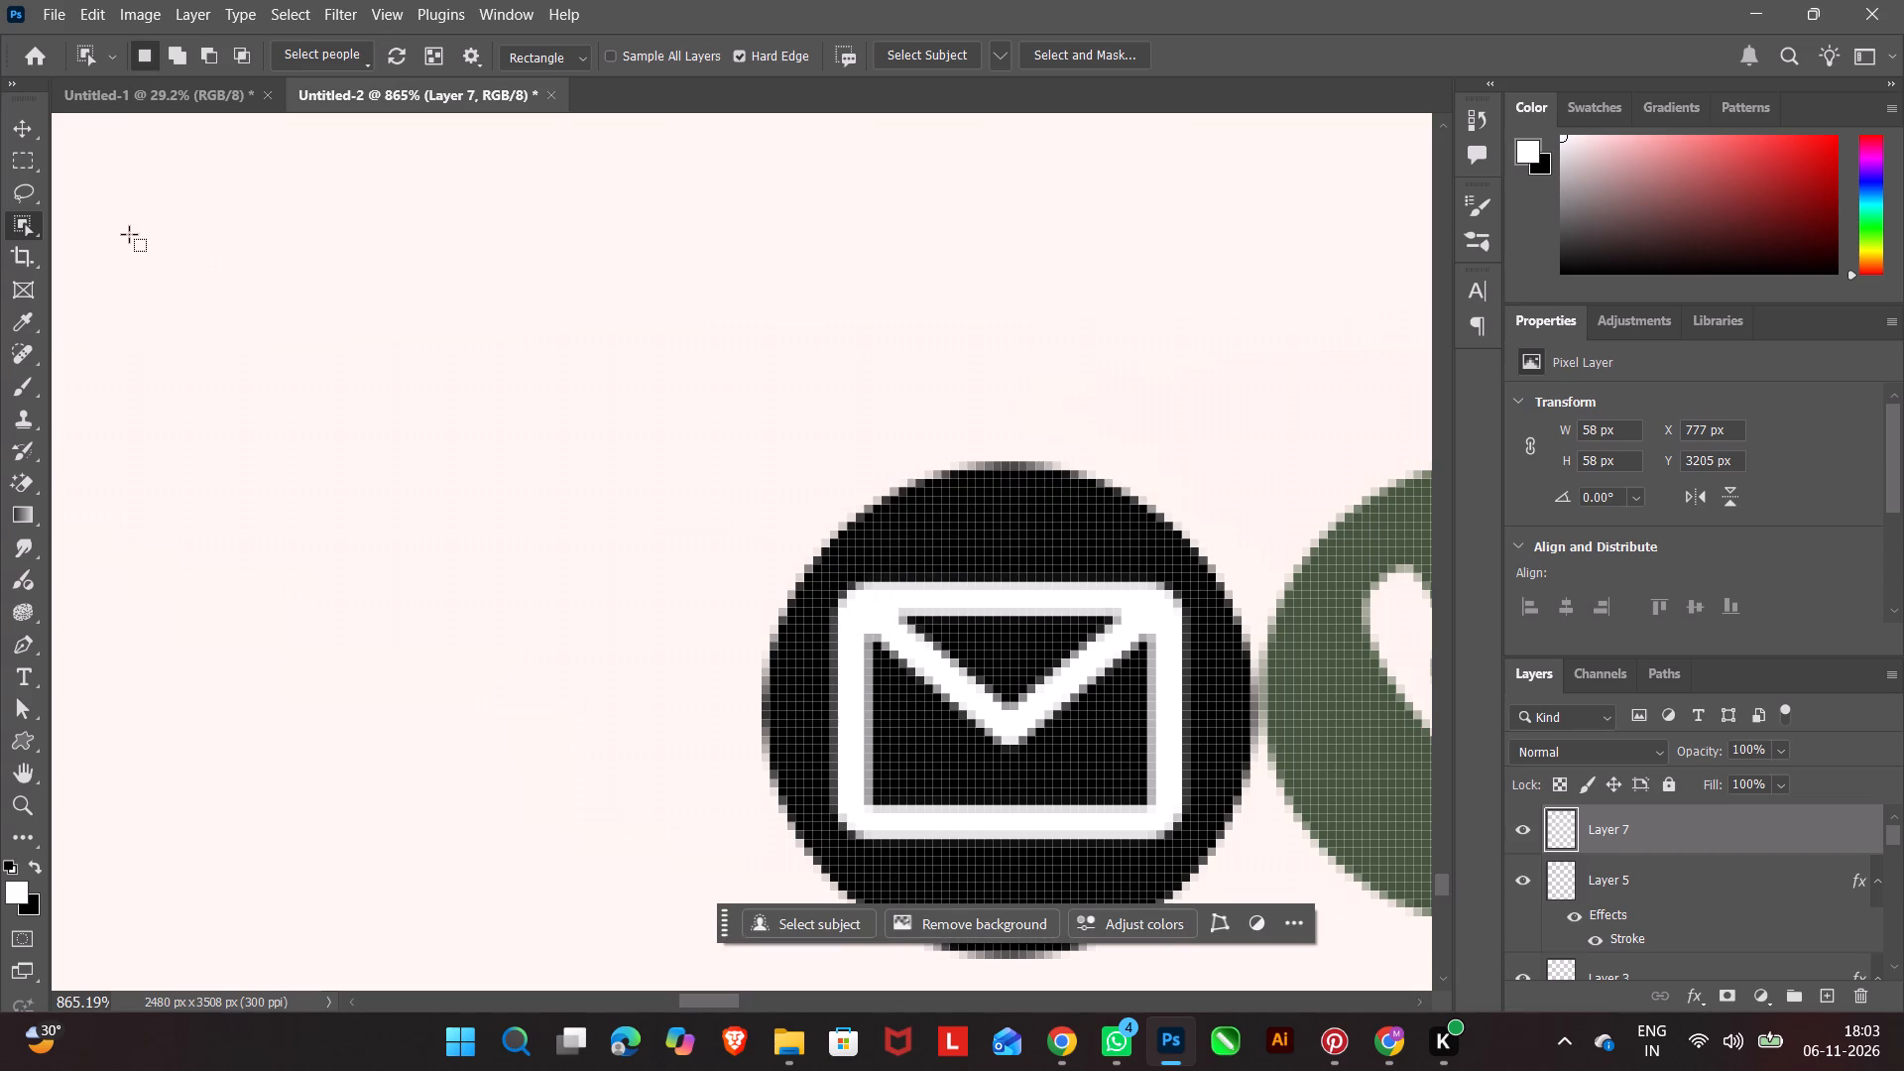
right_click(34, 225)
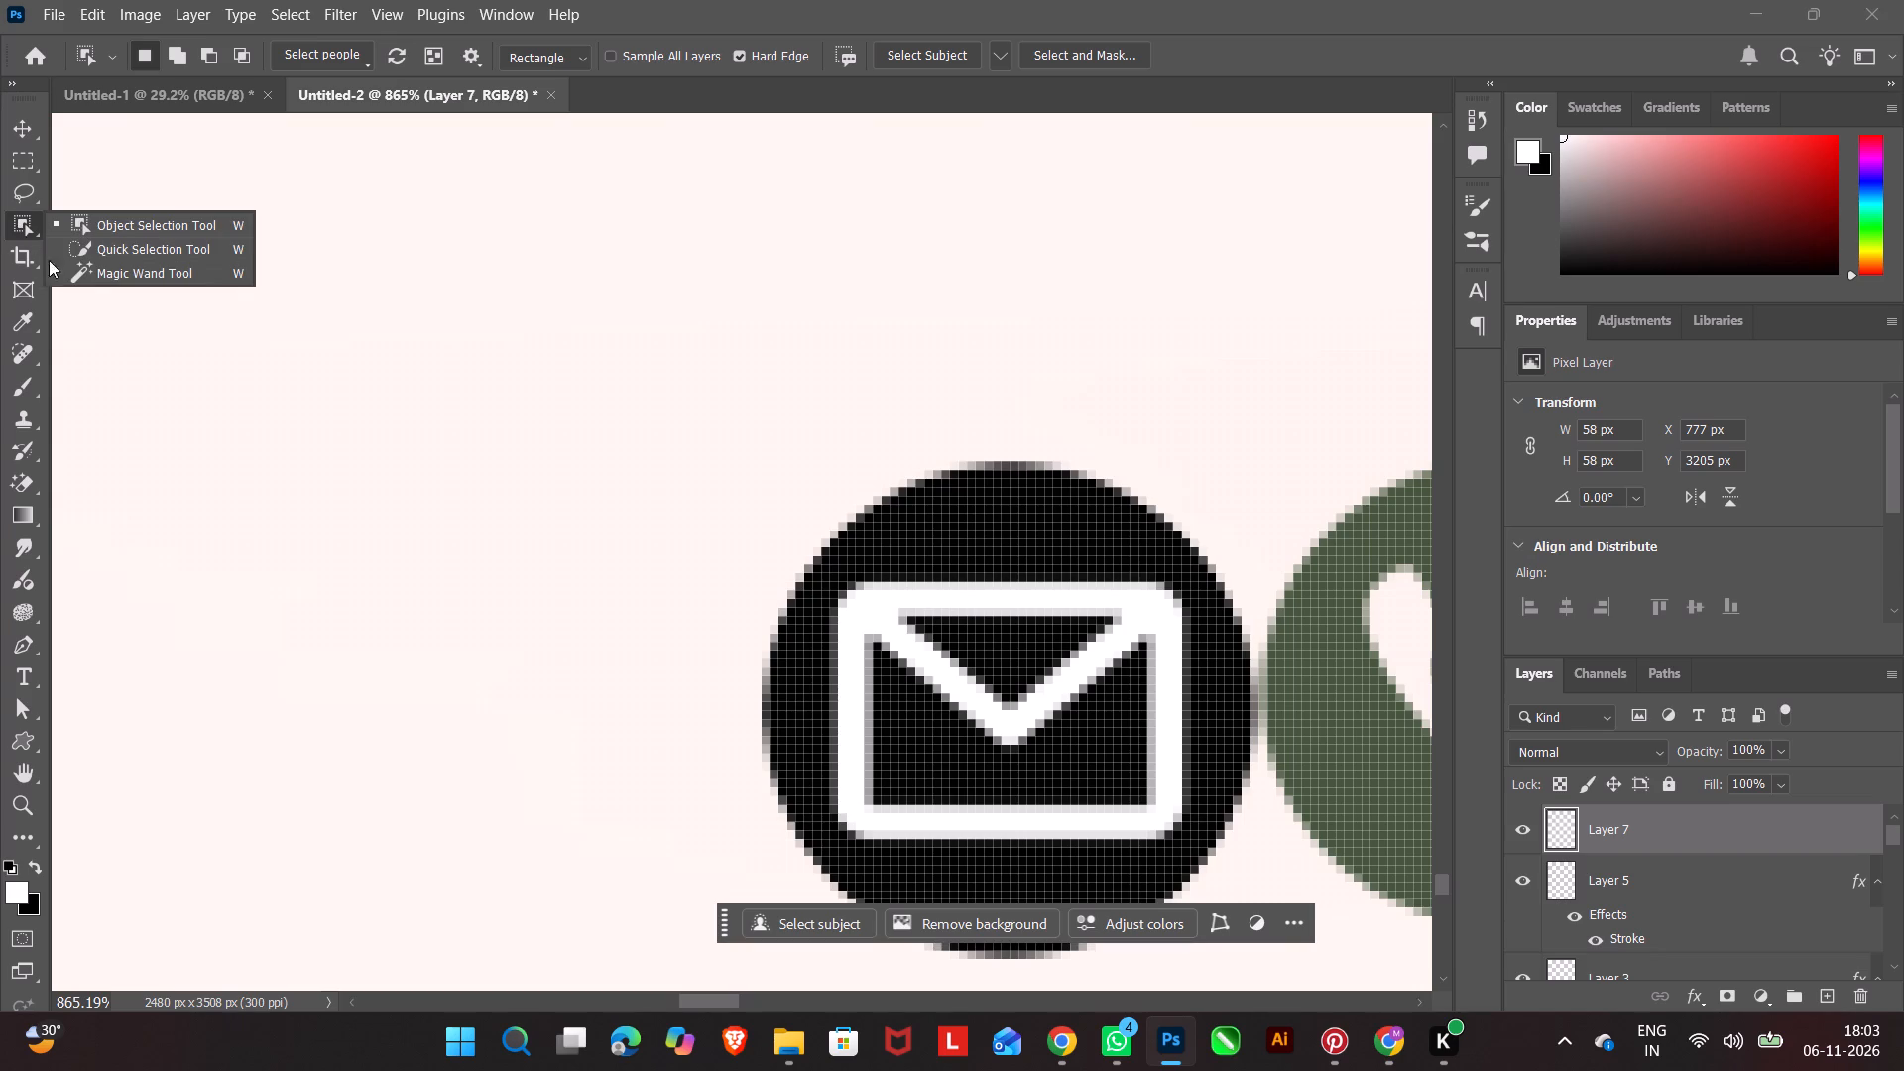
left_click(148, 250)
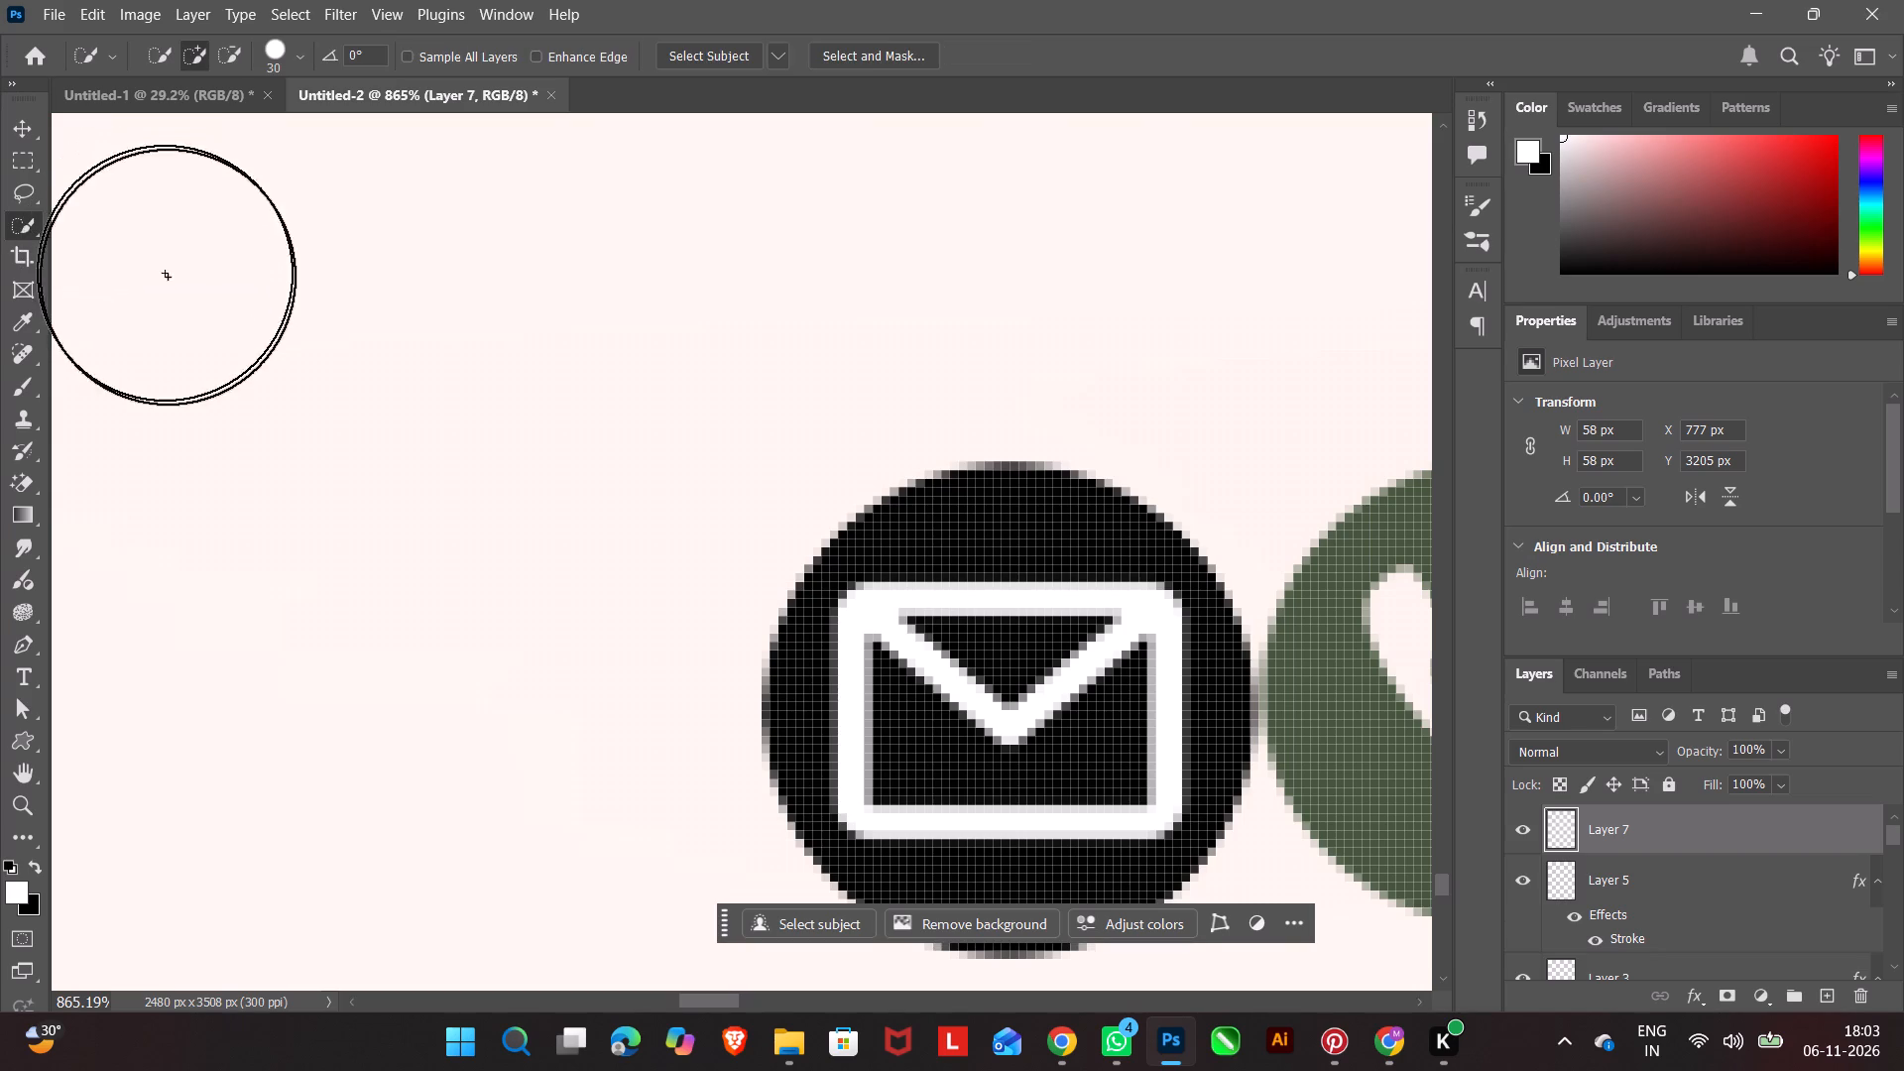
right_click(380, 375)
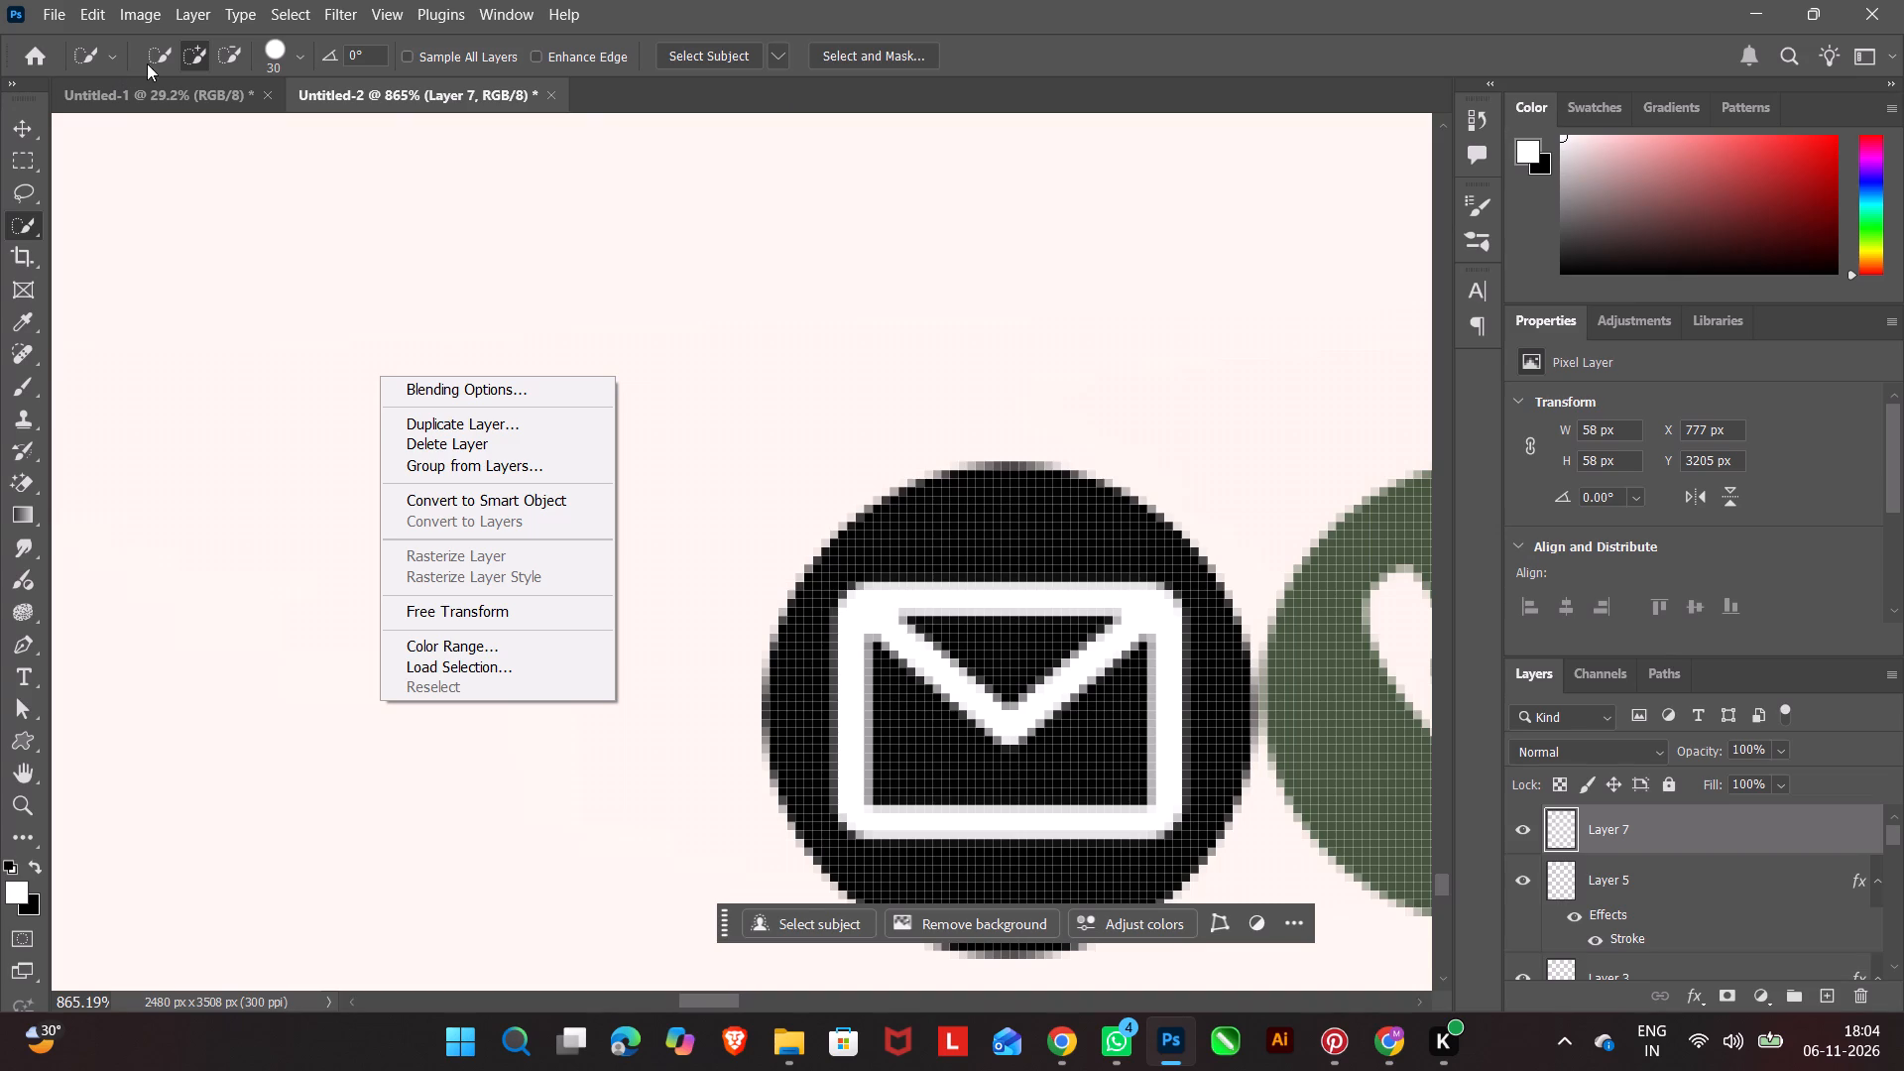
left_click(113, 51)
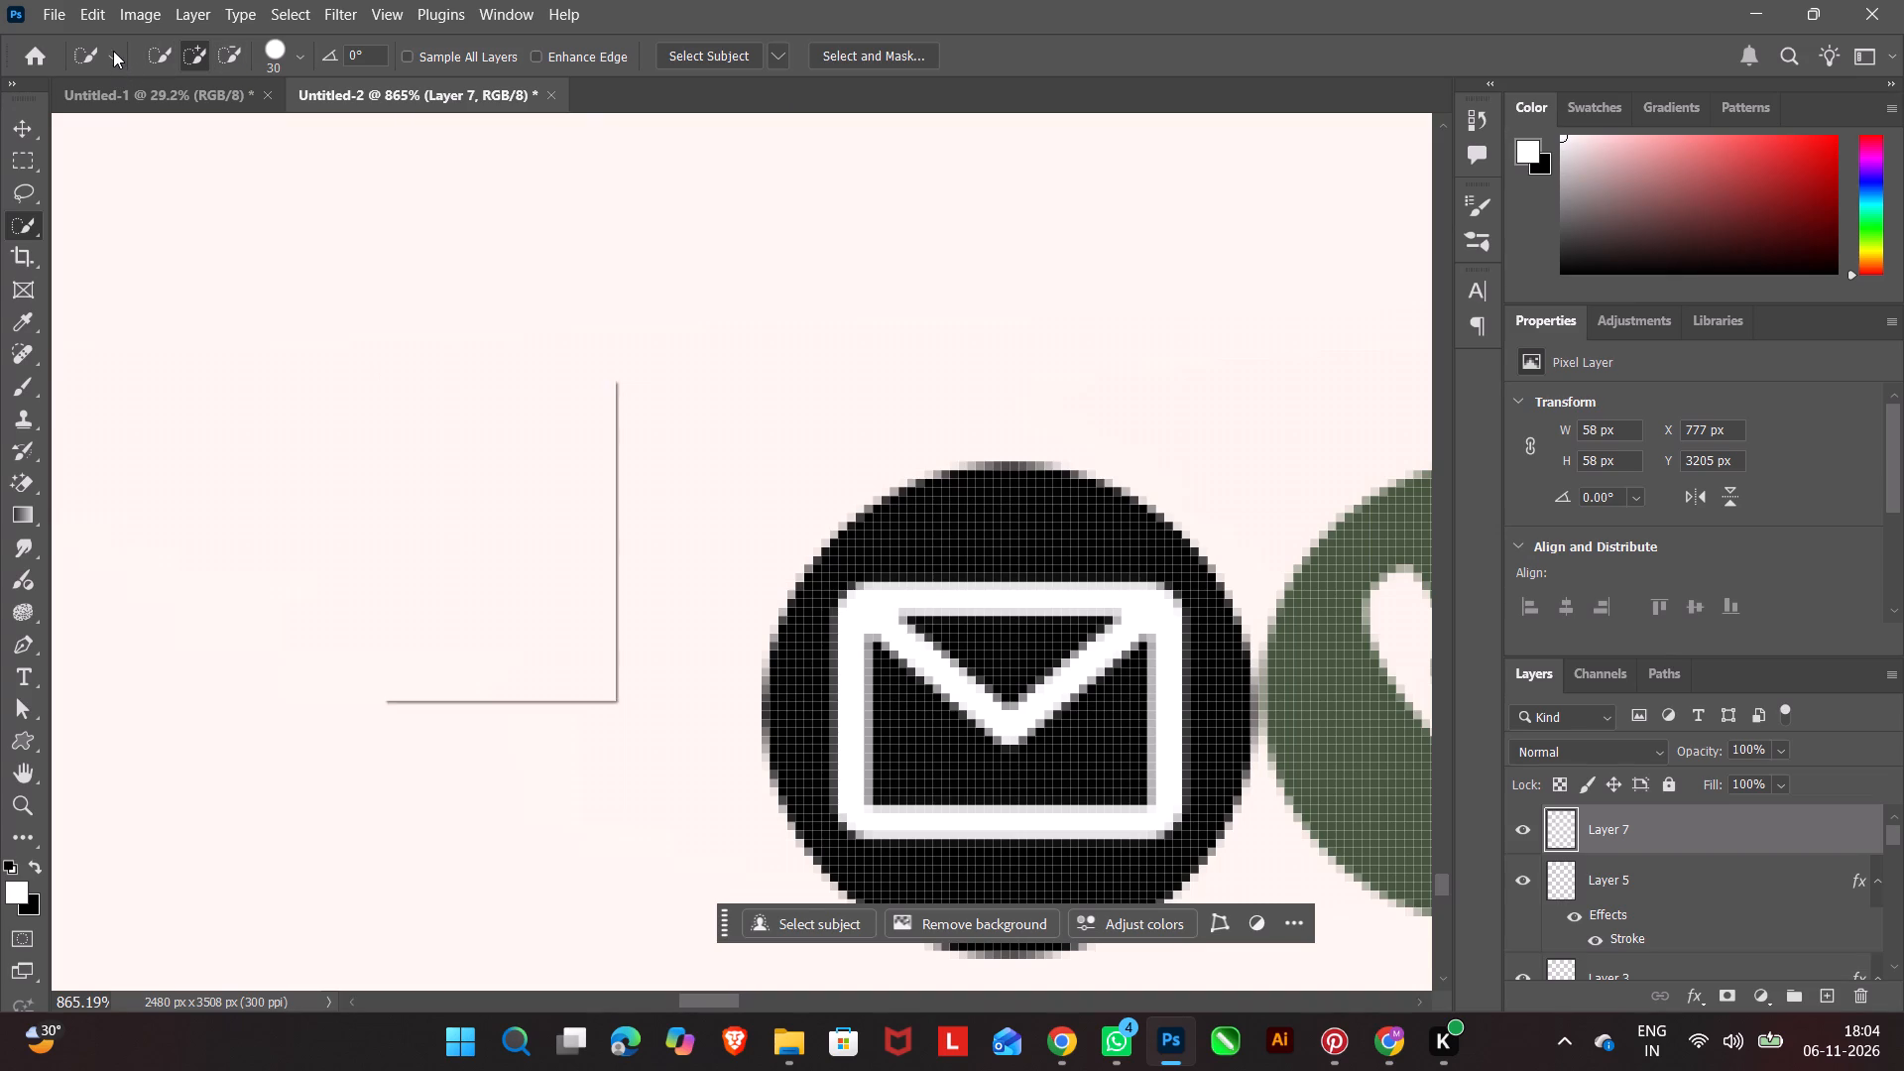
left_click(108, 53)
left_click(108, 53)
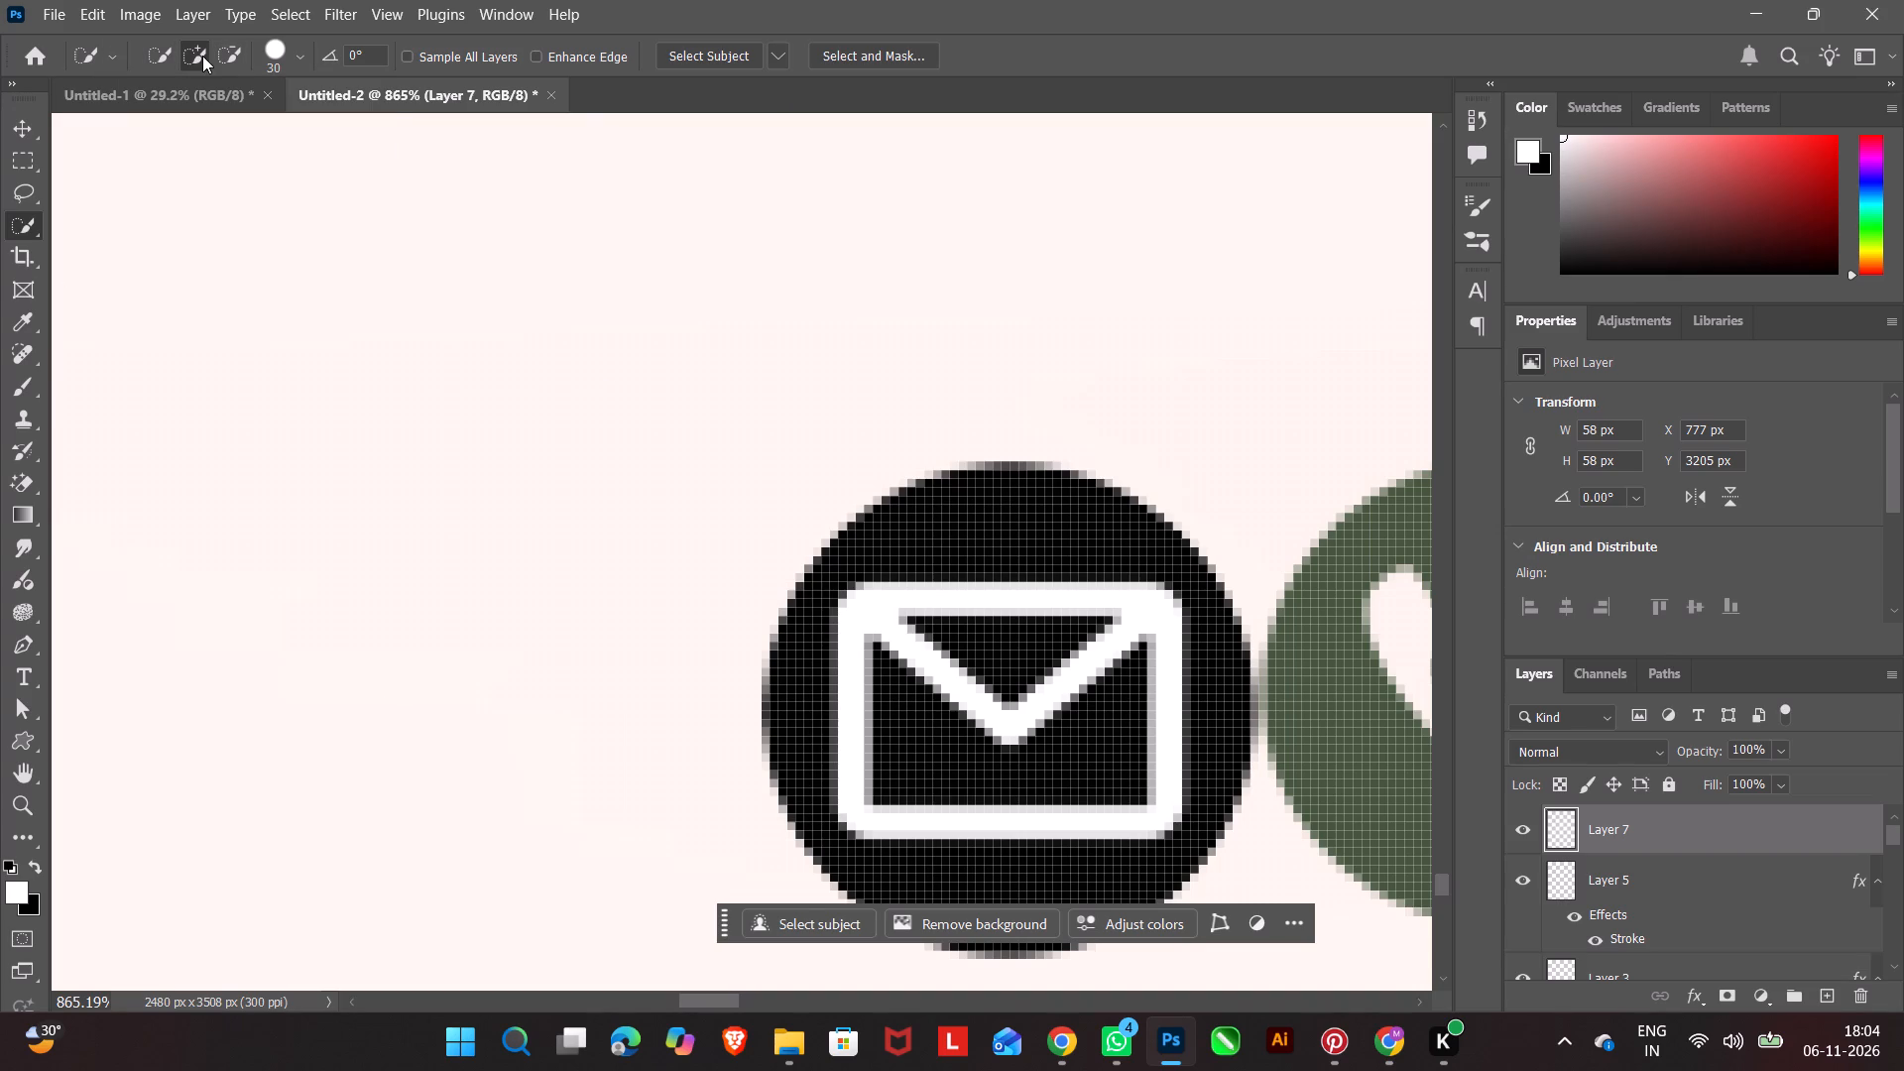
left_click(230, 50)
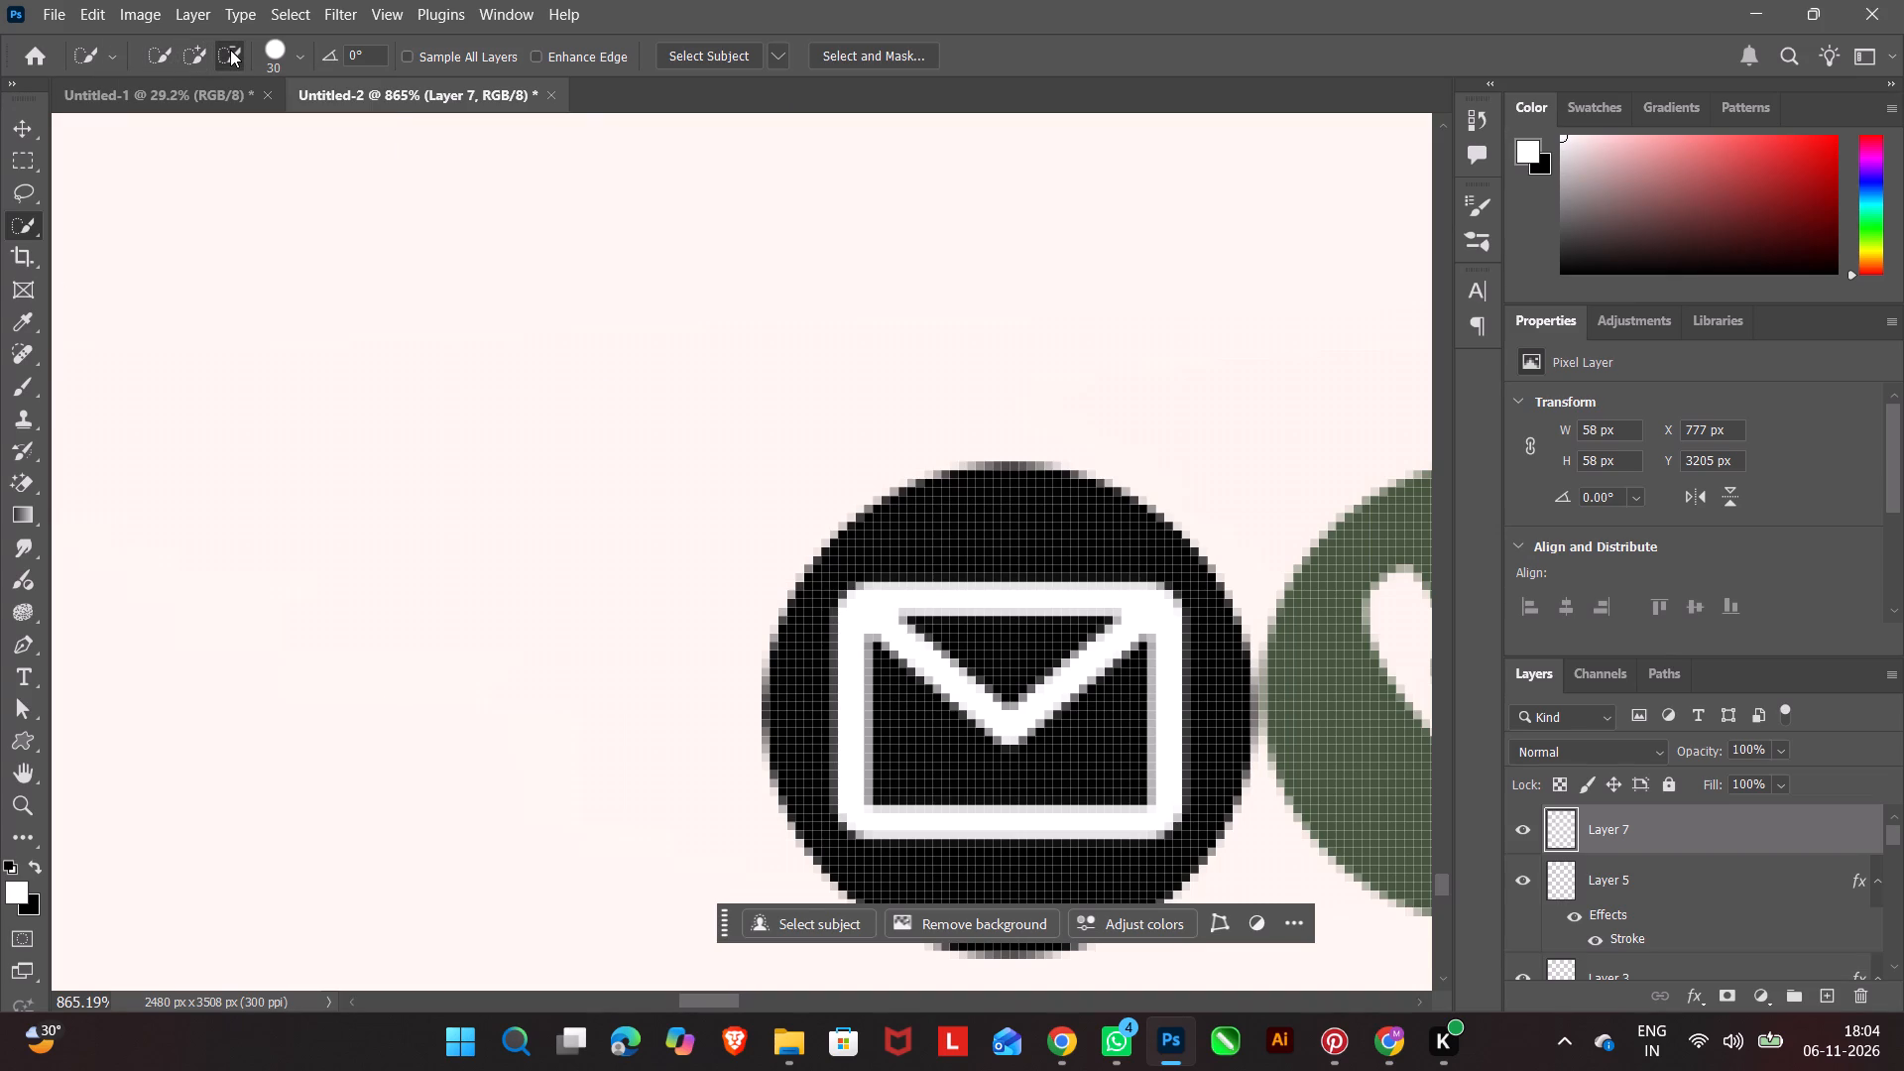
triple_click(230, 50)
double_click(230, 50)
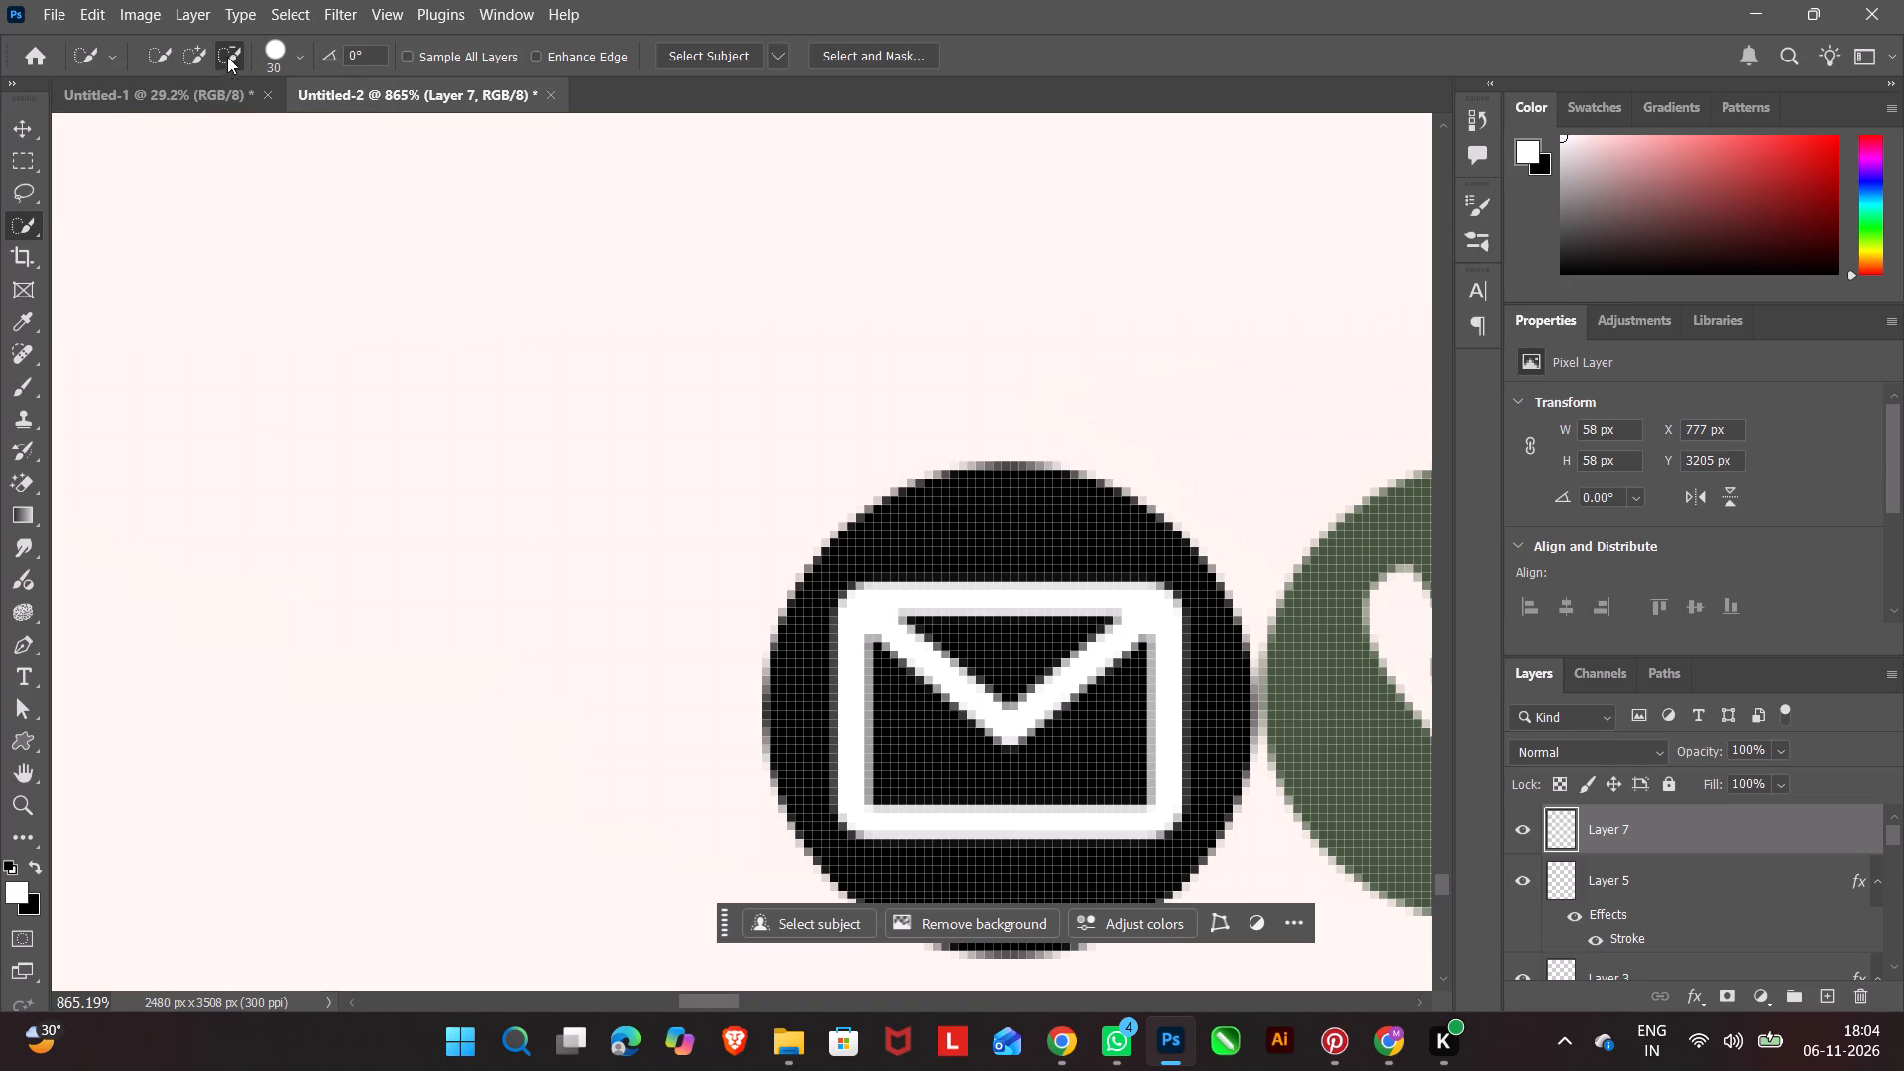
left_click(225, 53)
Select the white envelope outline inside the black email circle with the Magic Wand tool.
right_click(26, 228)
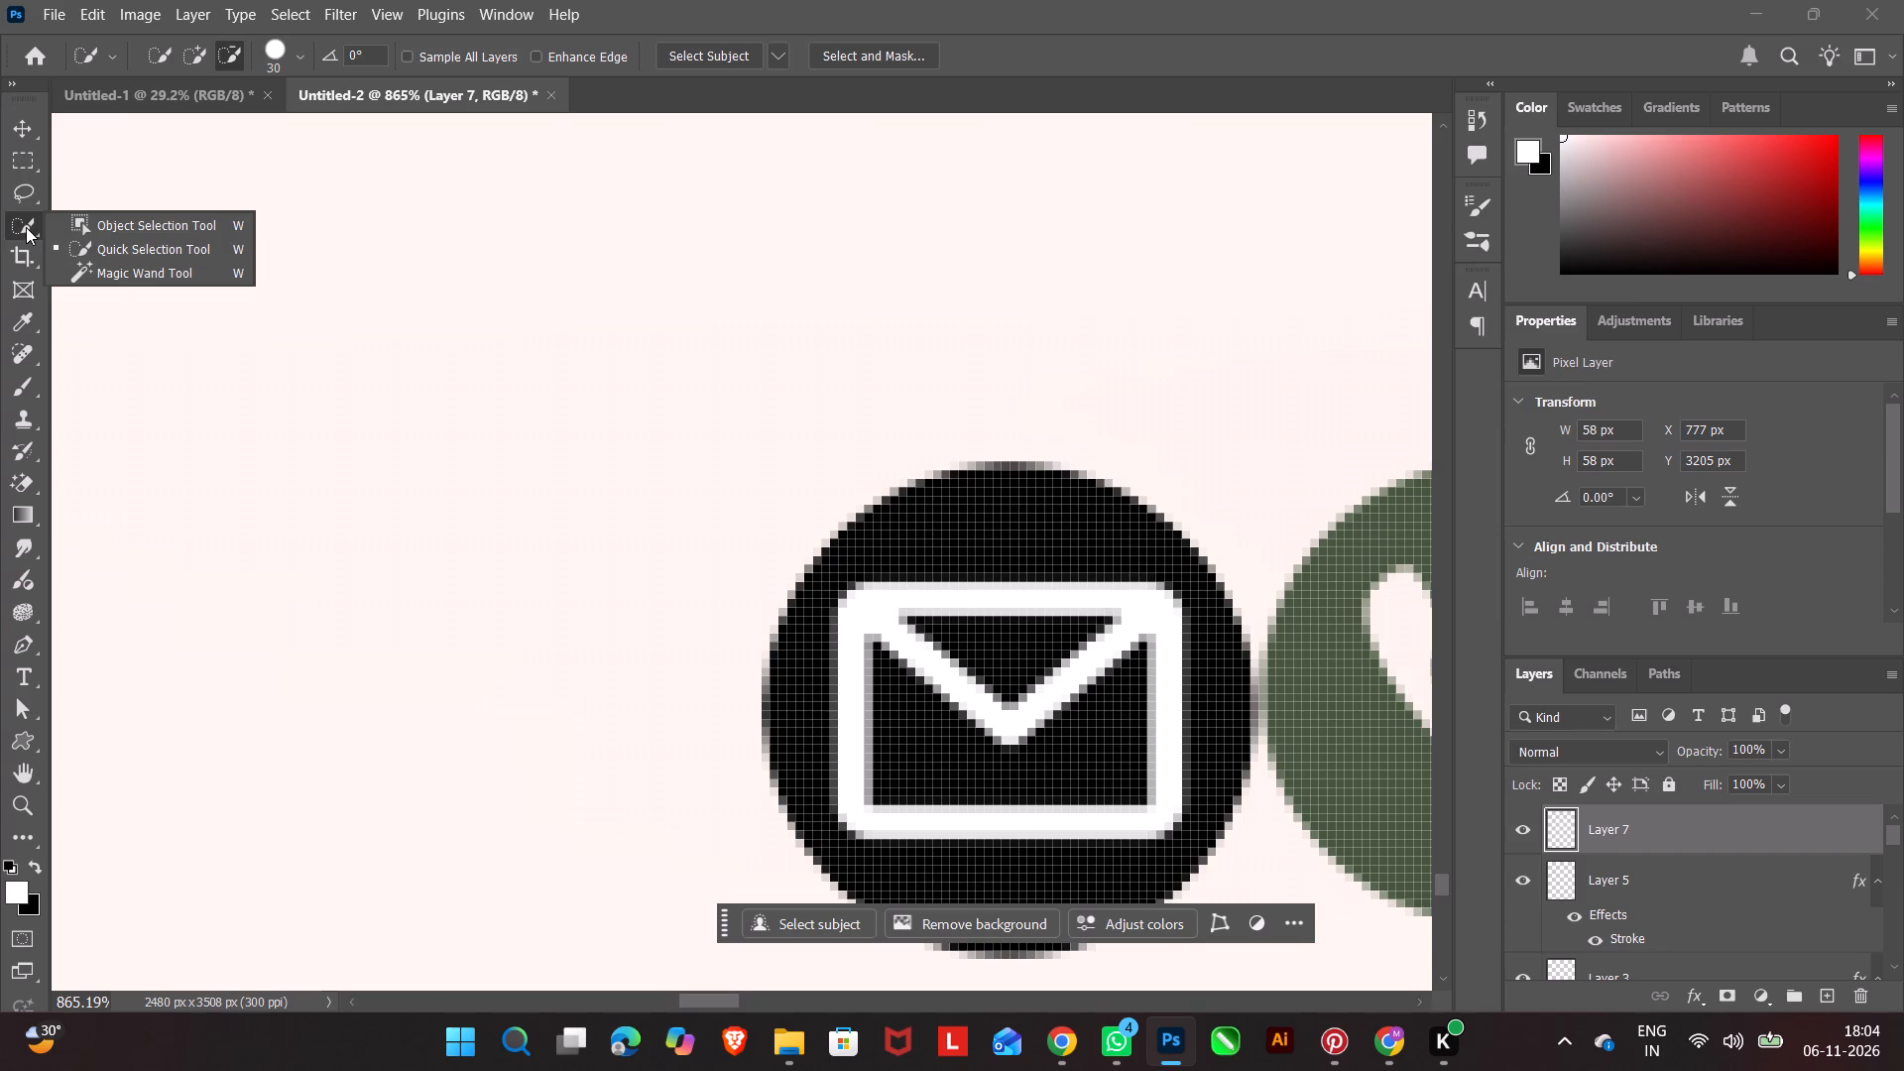
left_click(121, 273)
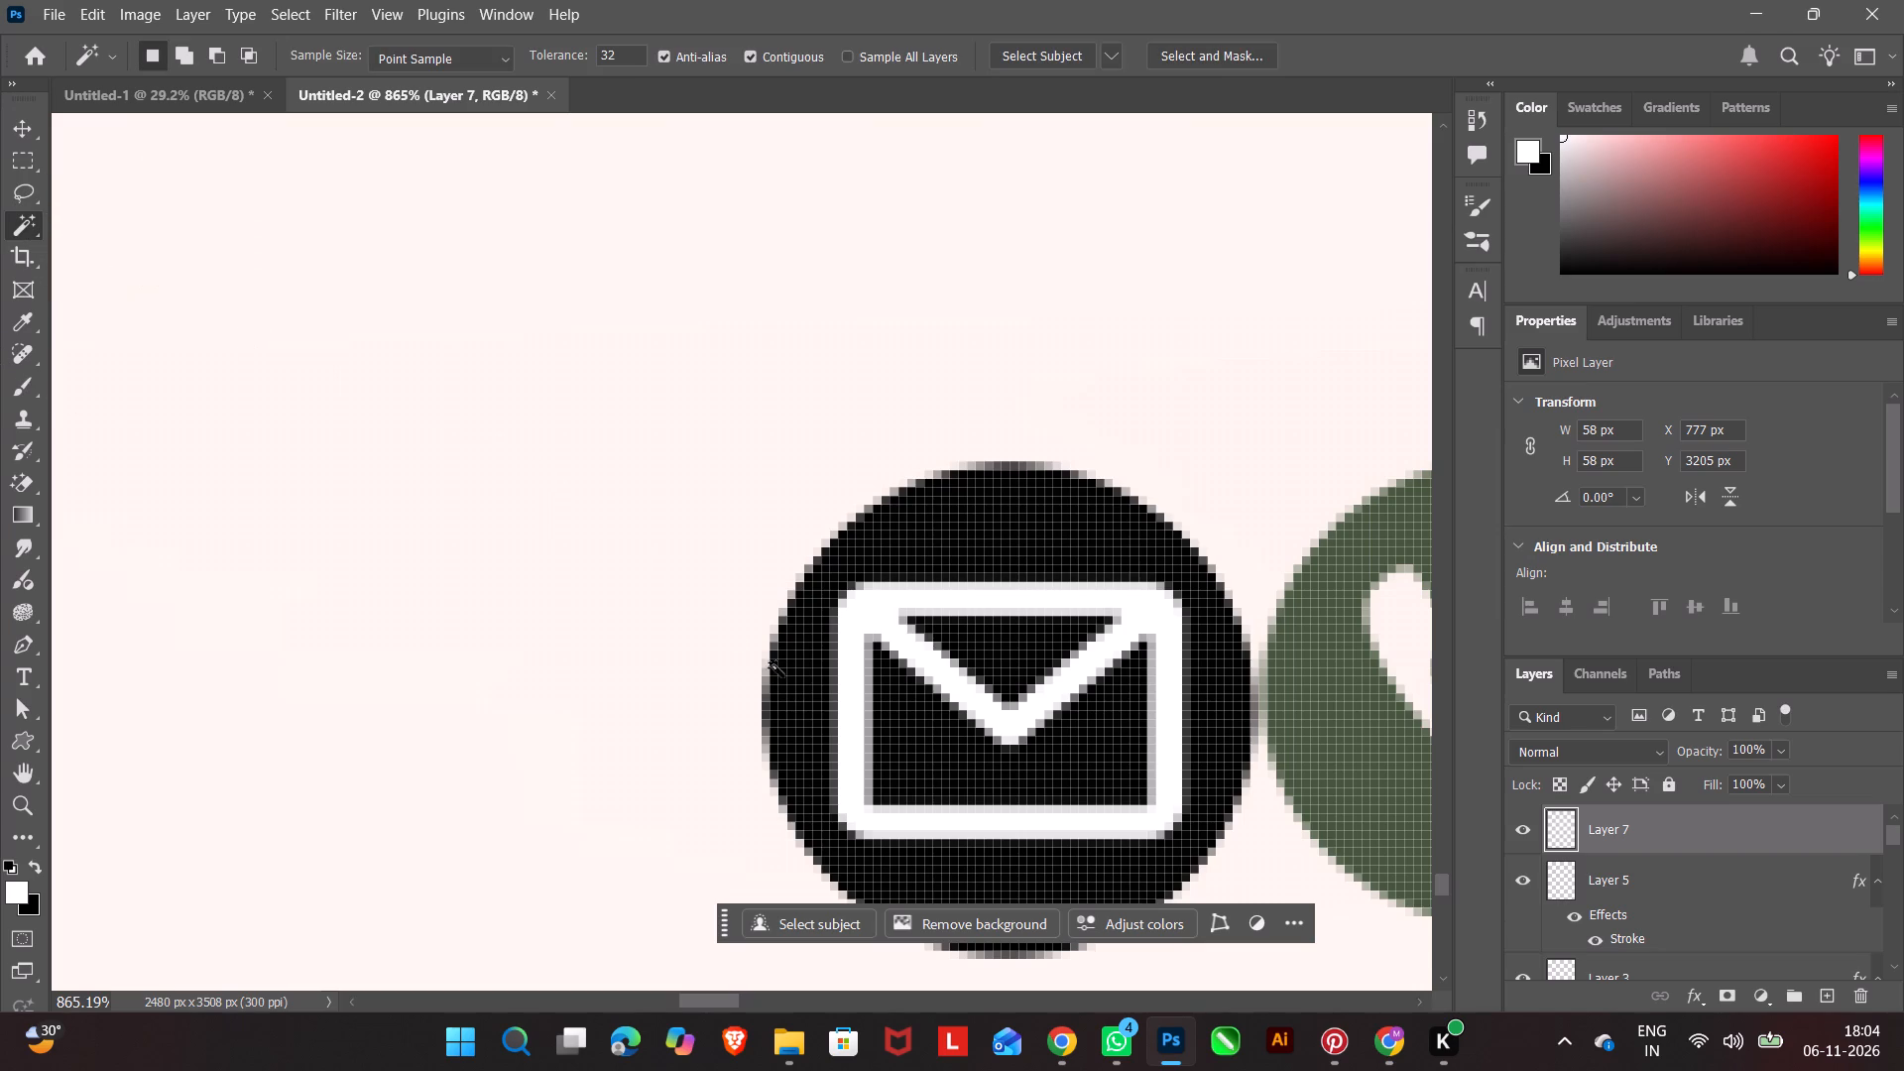
left_click_drag(864, 610, 855, 800)
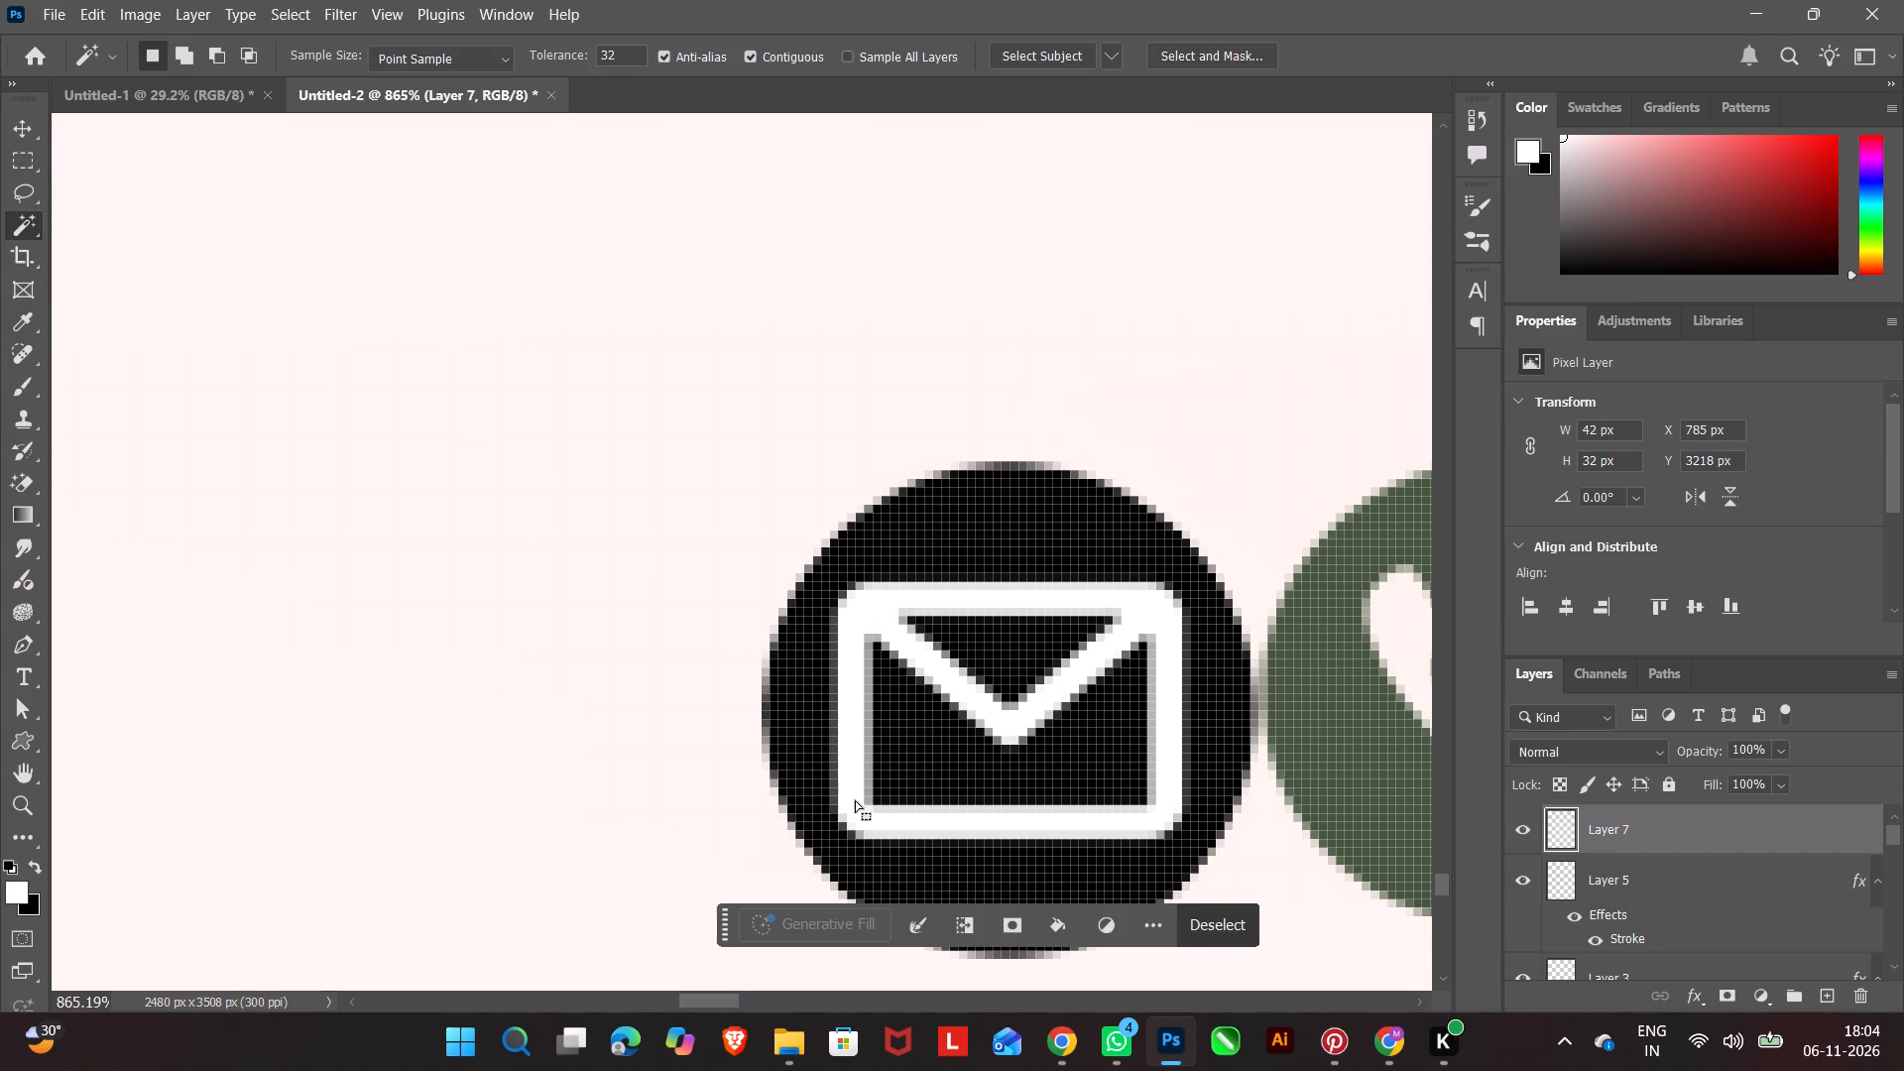
left_click_drag(855, 800, 1162, 607)
left_click_drag(1162, 607, 1120, 592)
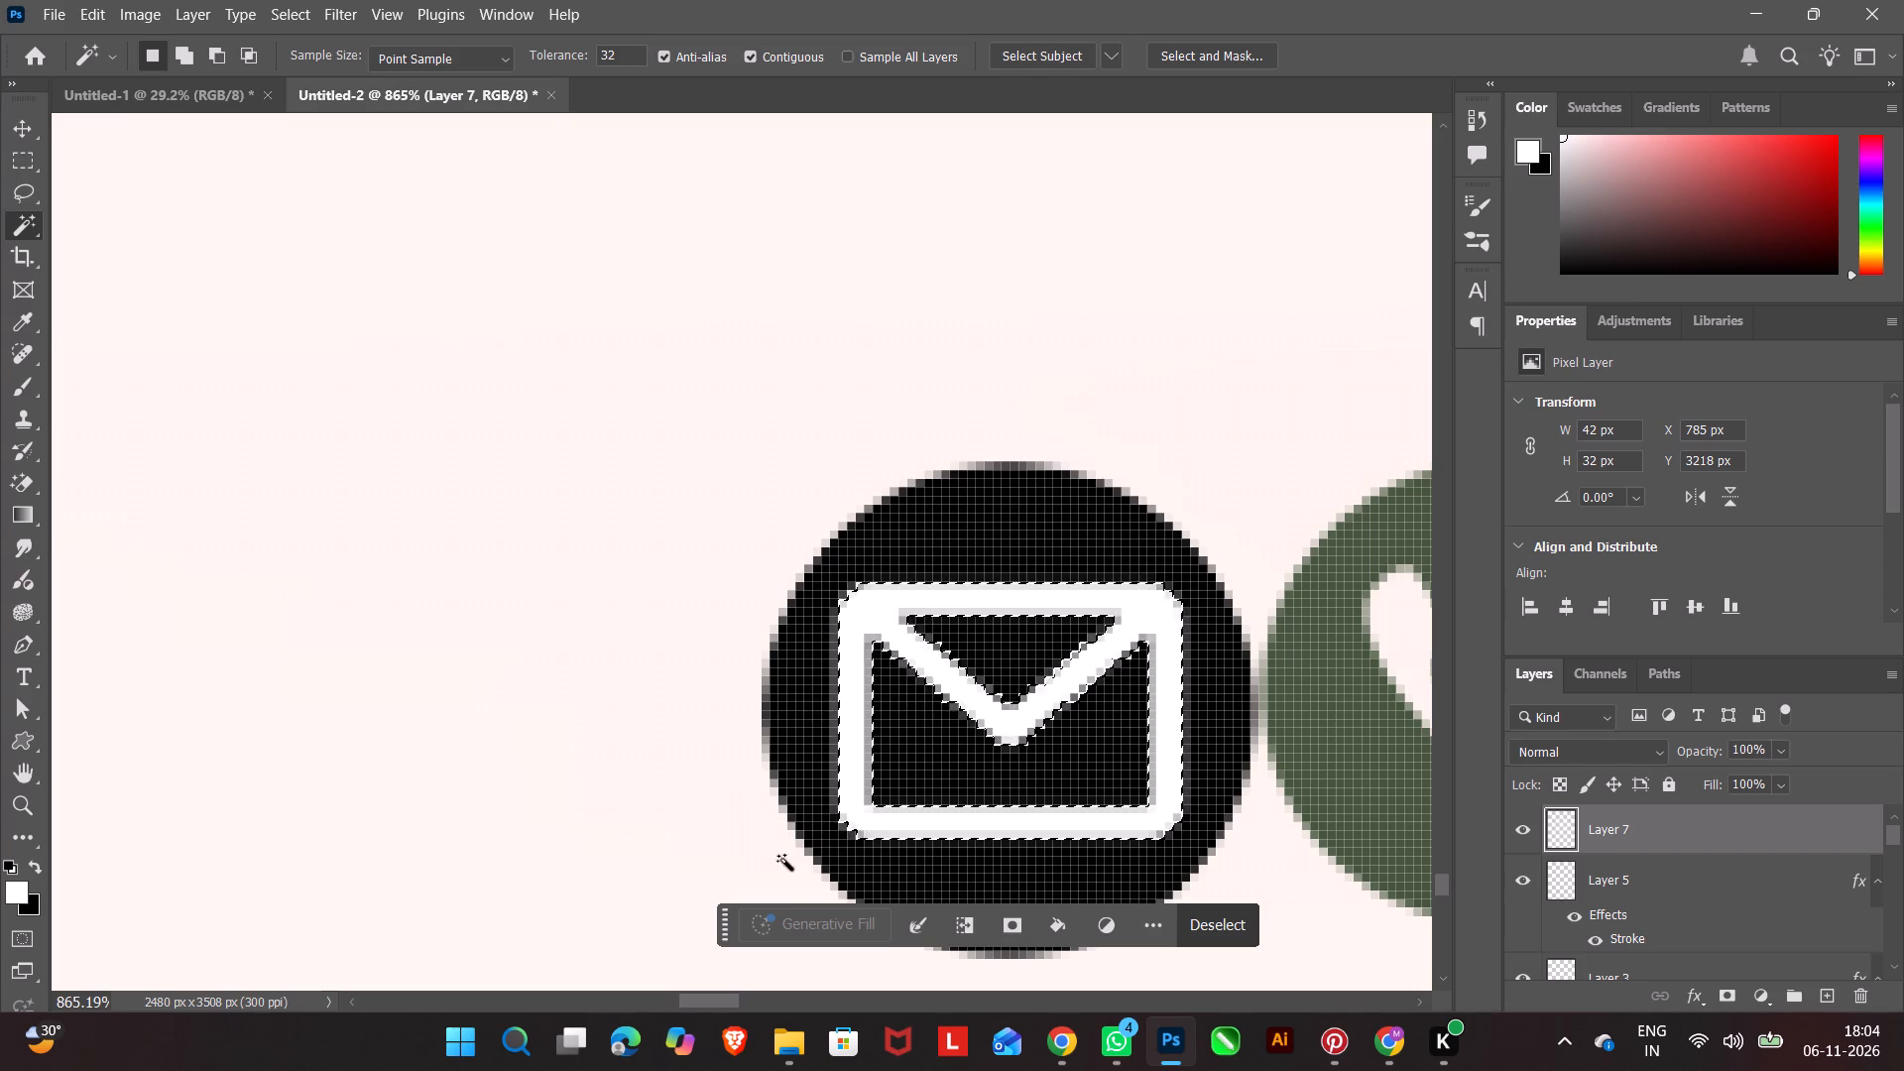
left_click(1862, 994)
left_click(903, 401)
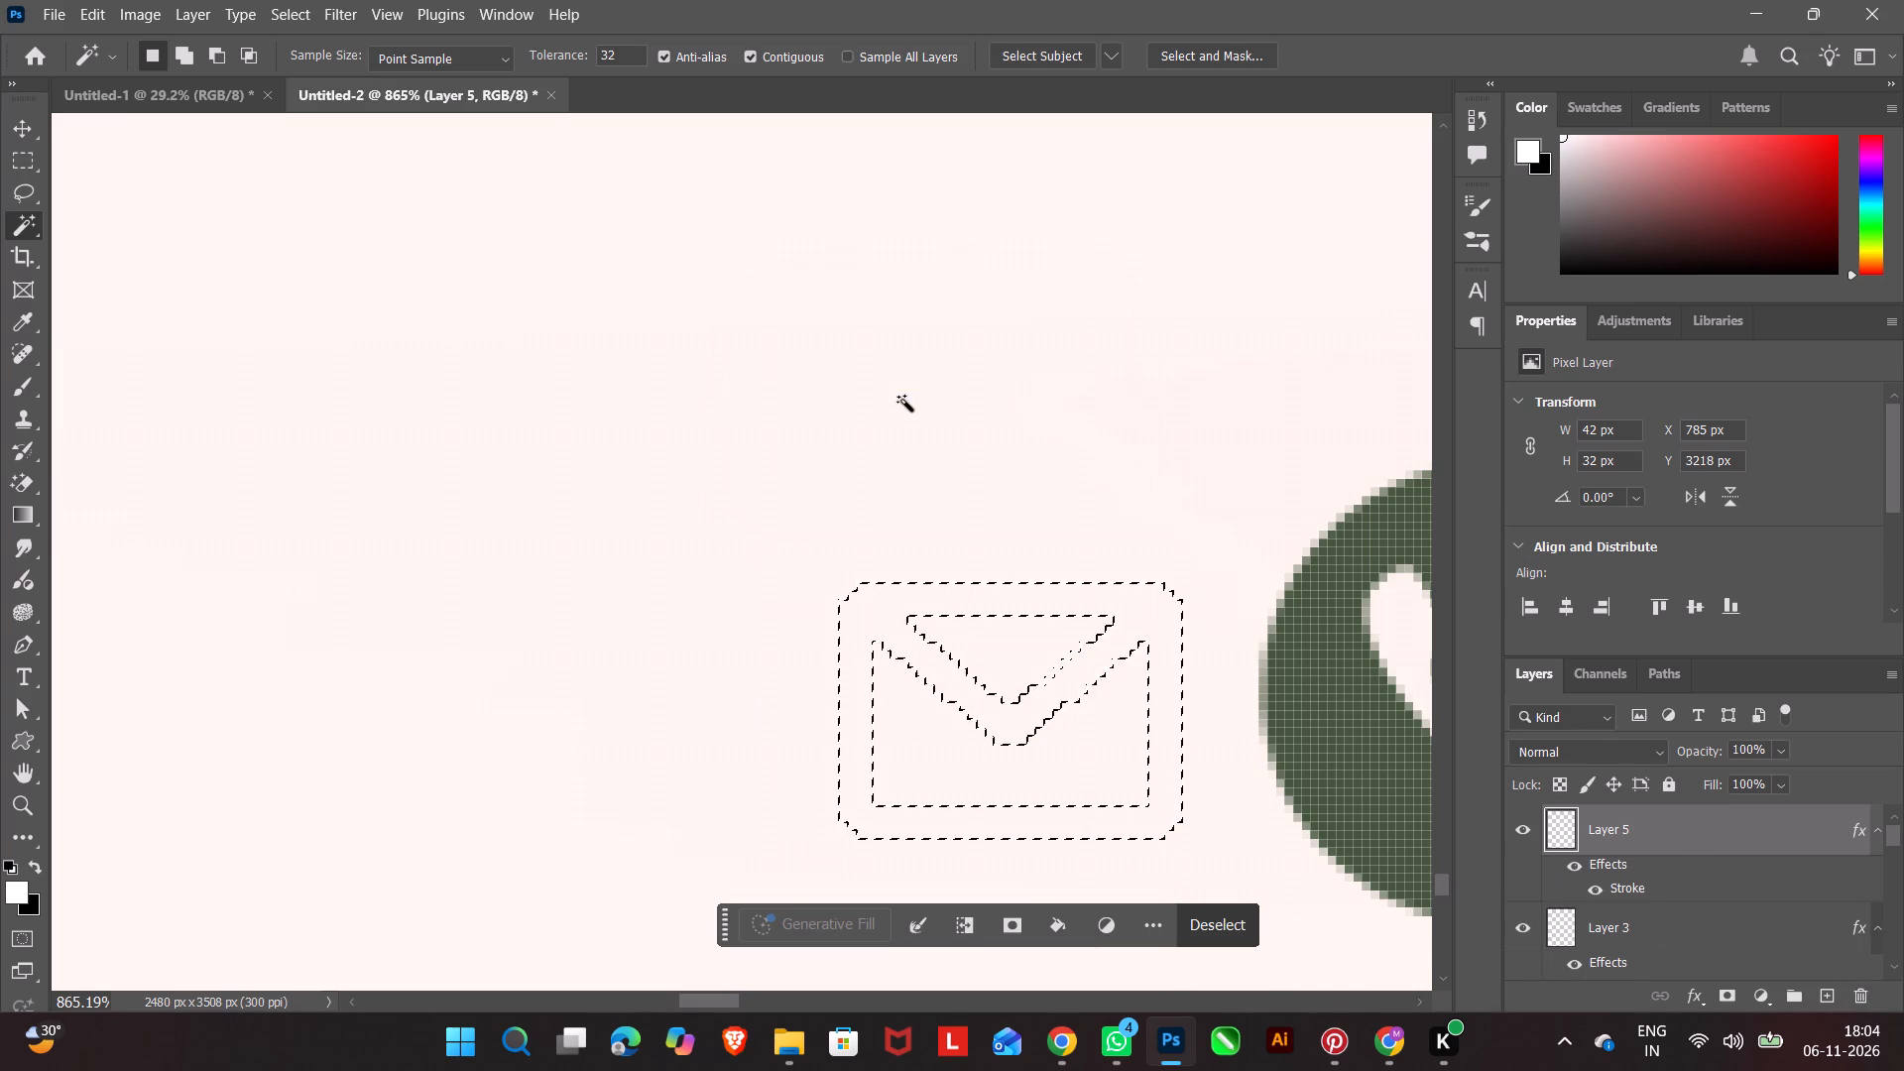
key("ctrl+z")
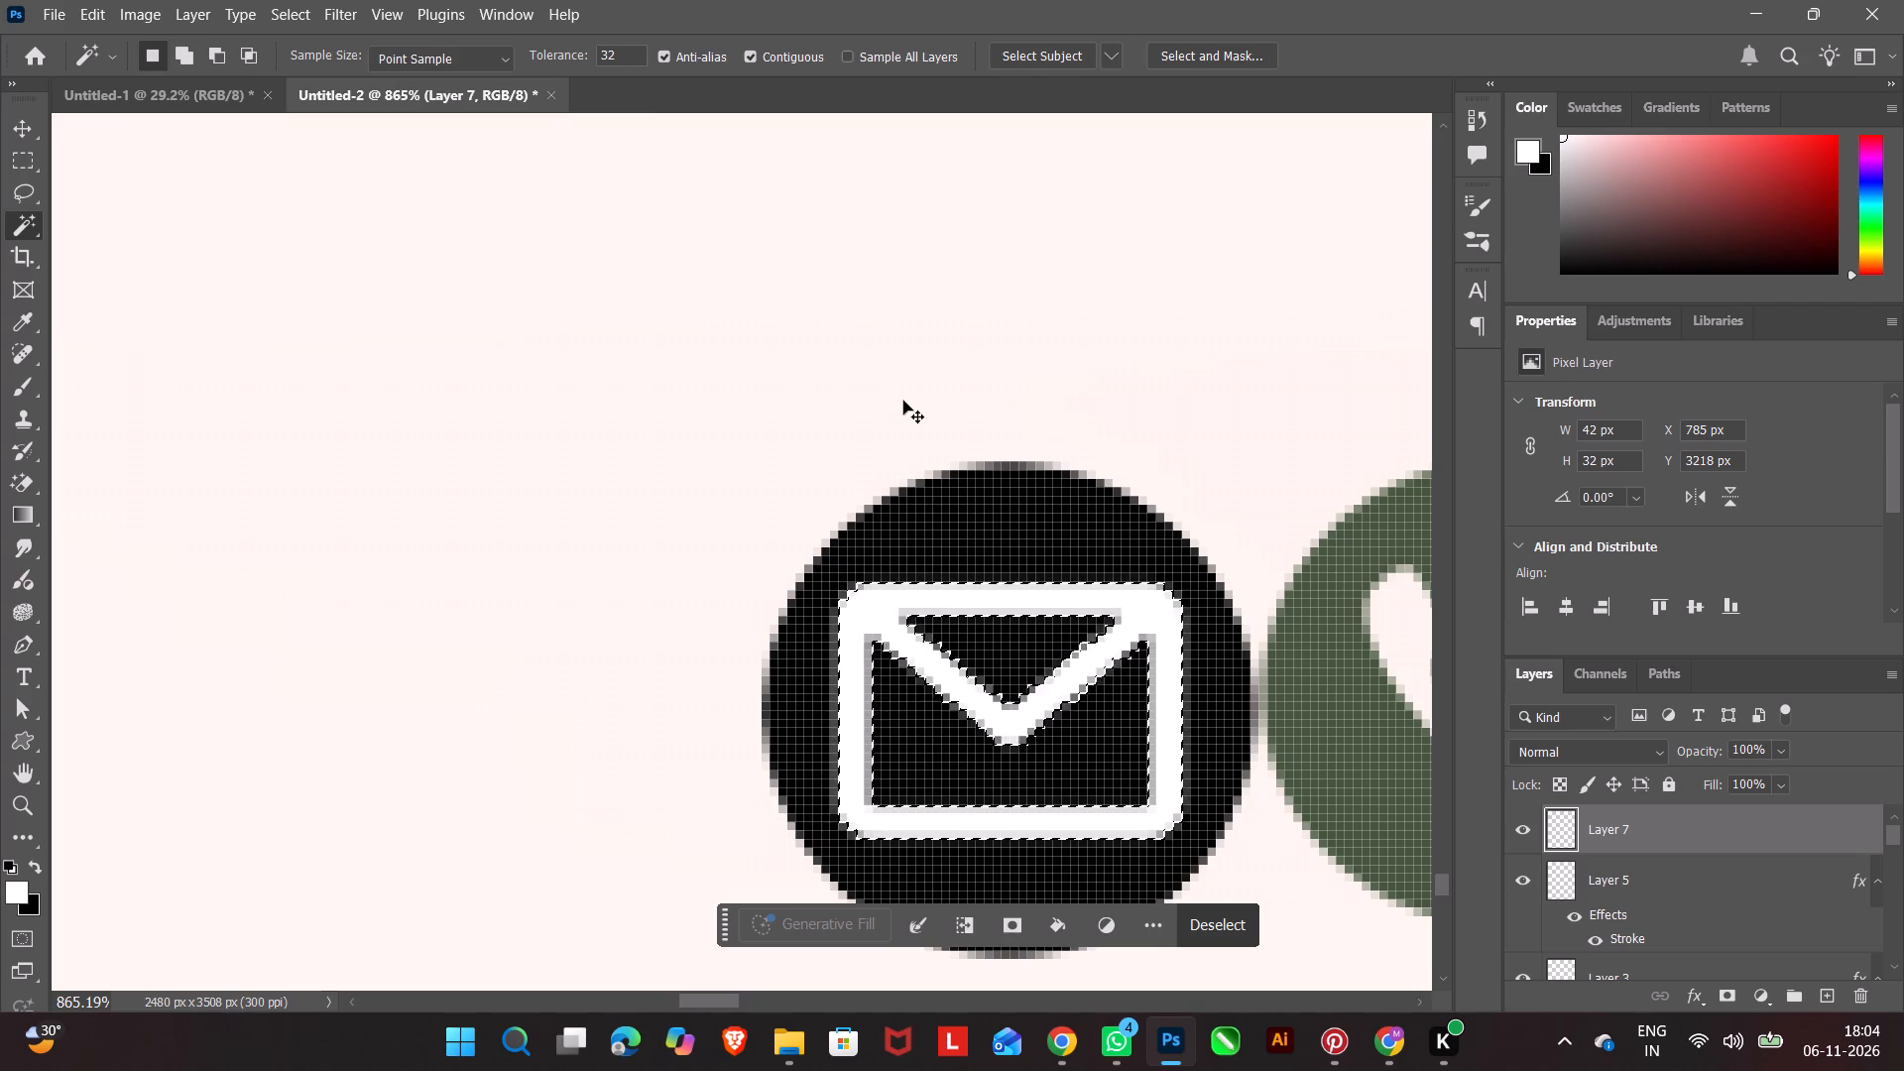
Copy the selected white envelope outline onto its own layer and switch to the Move tool.
key("ctrl+j")
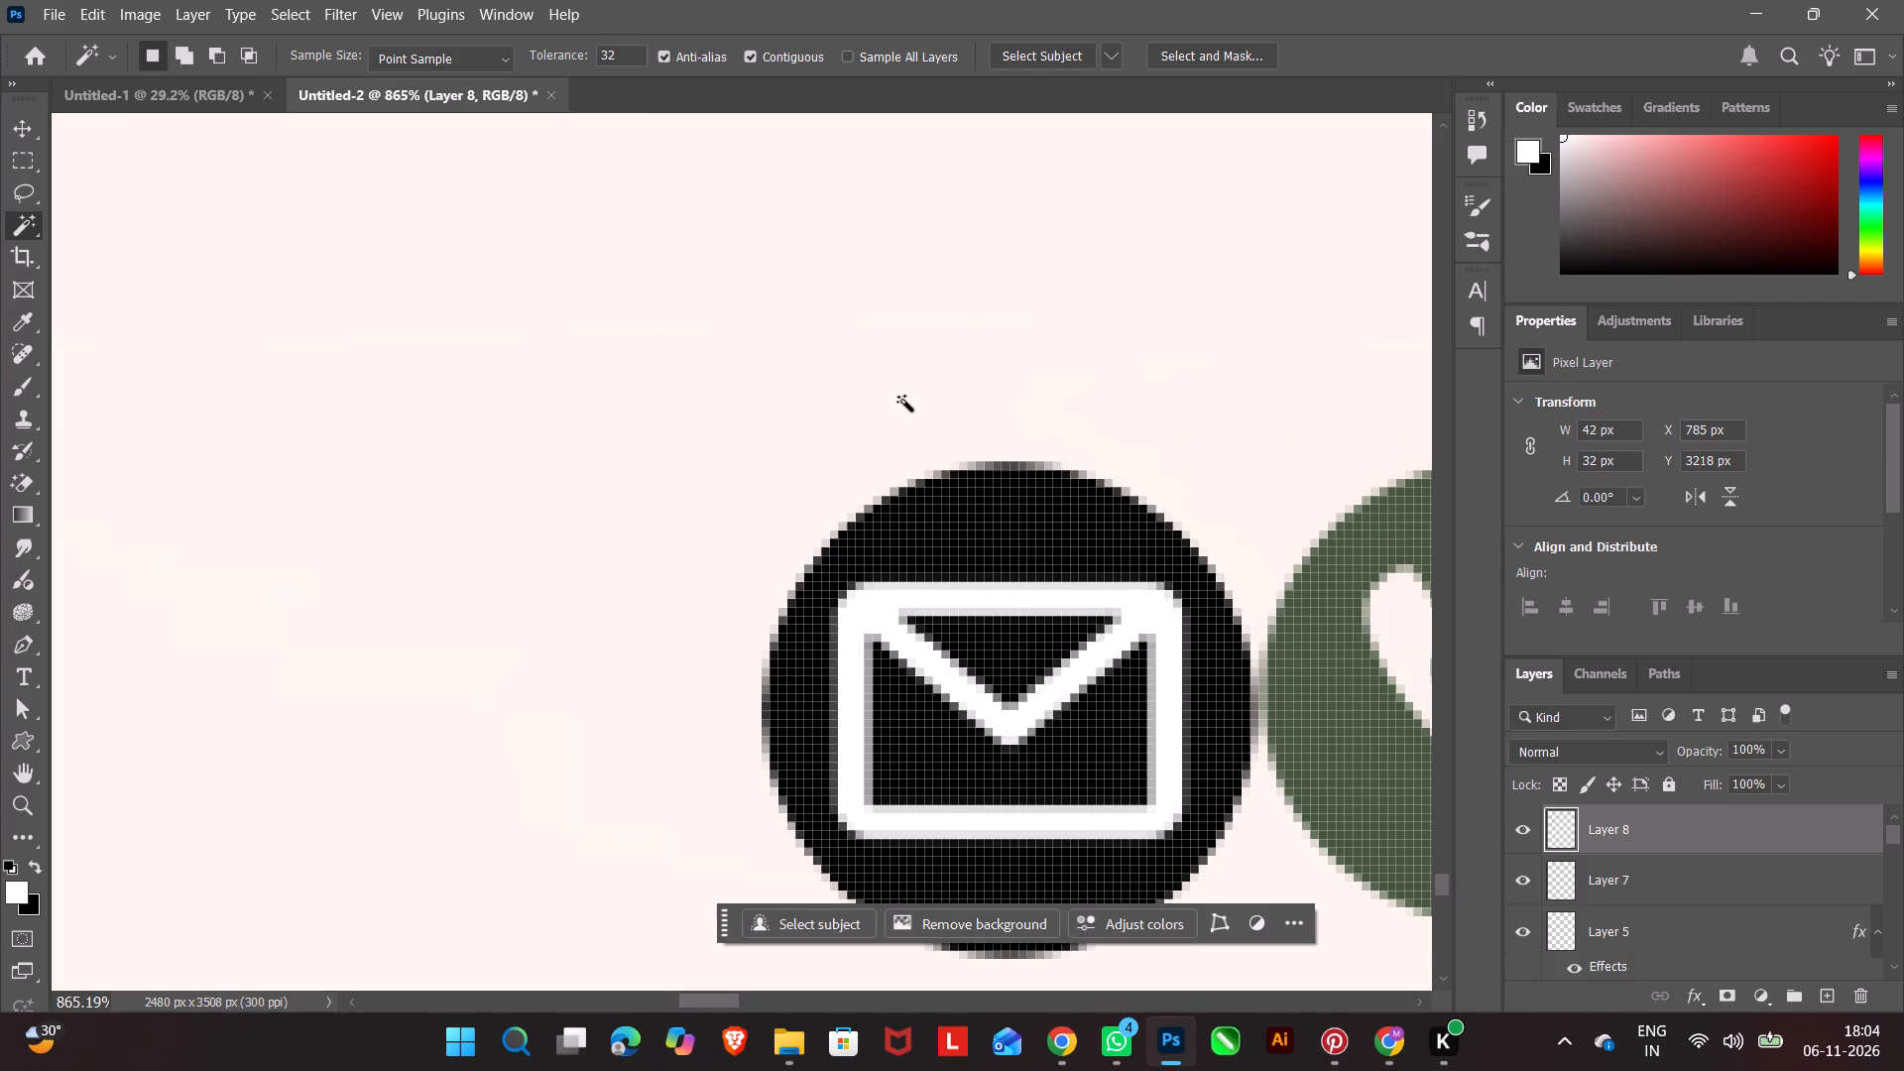
left_click(24, 123)
left_click(485, 388)
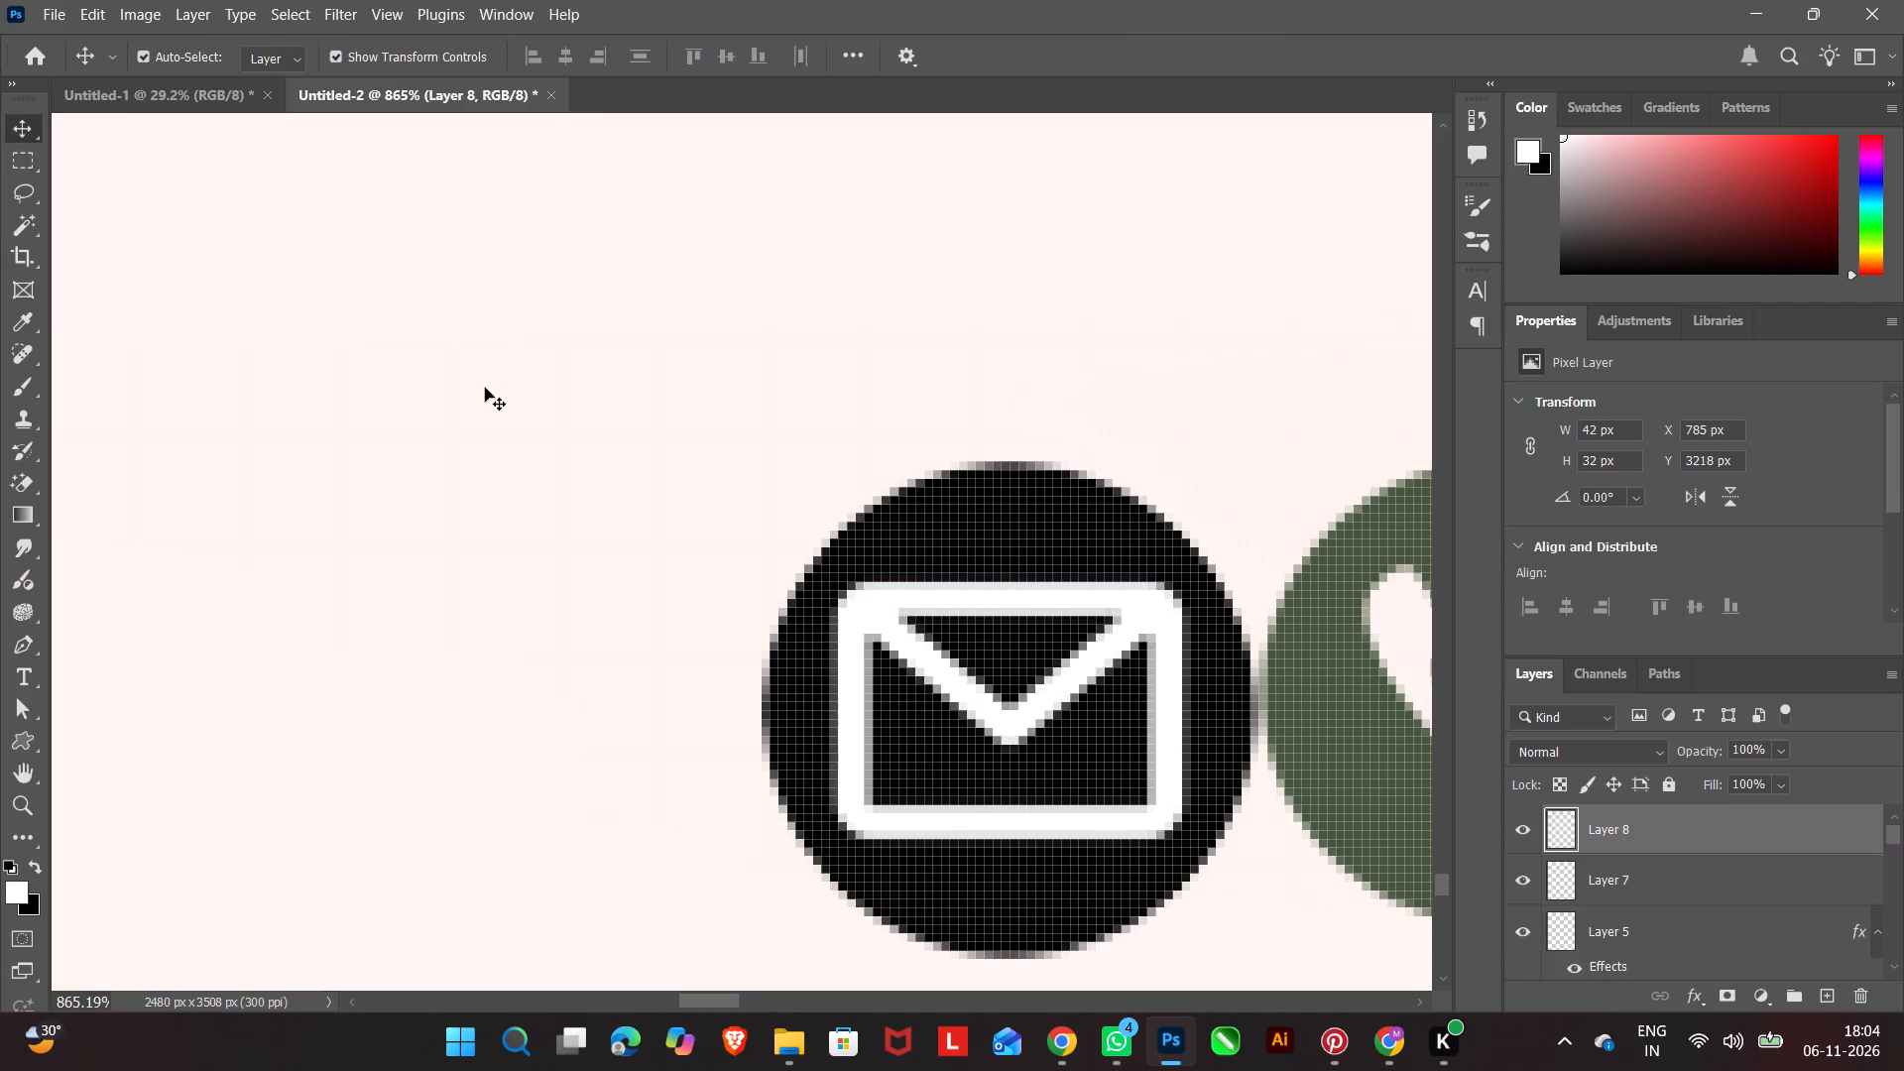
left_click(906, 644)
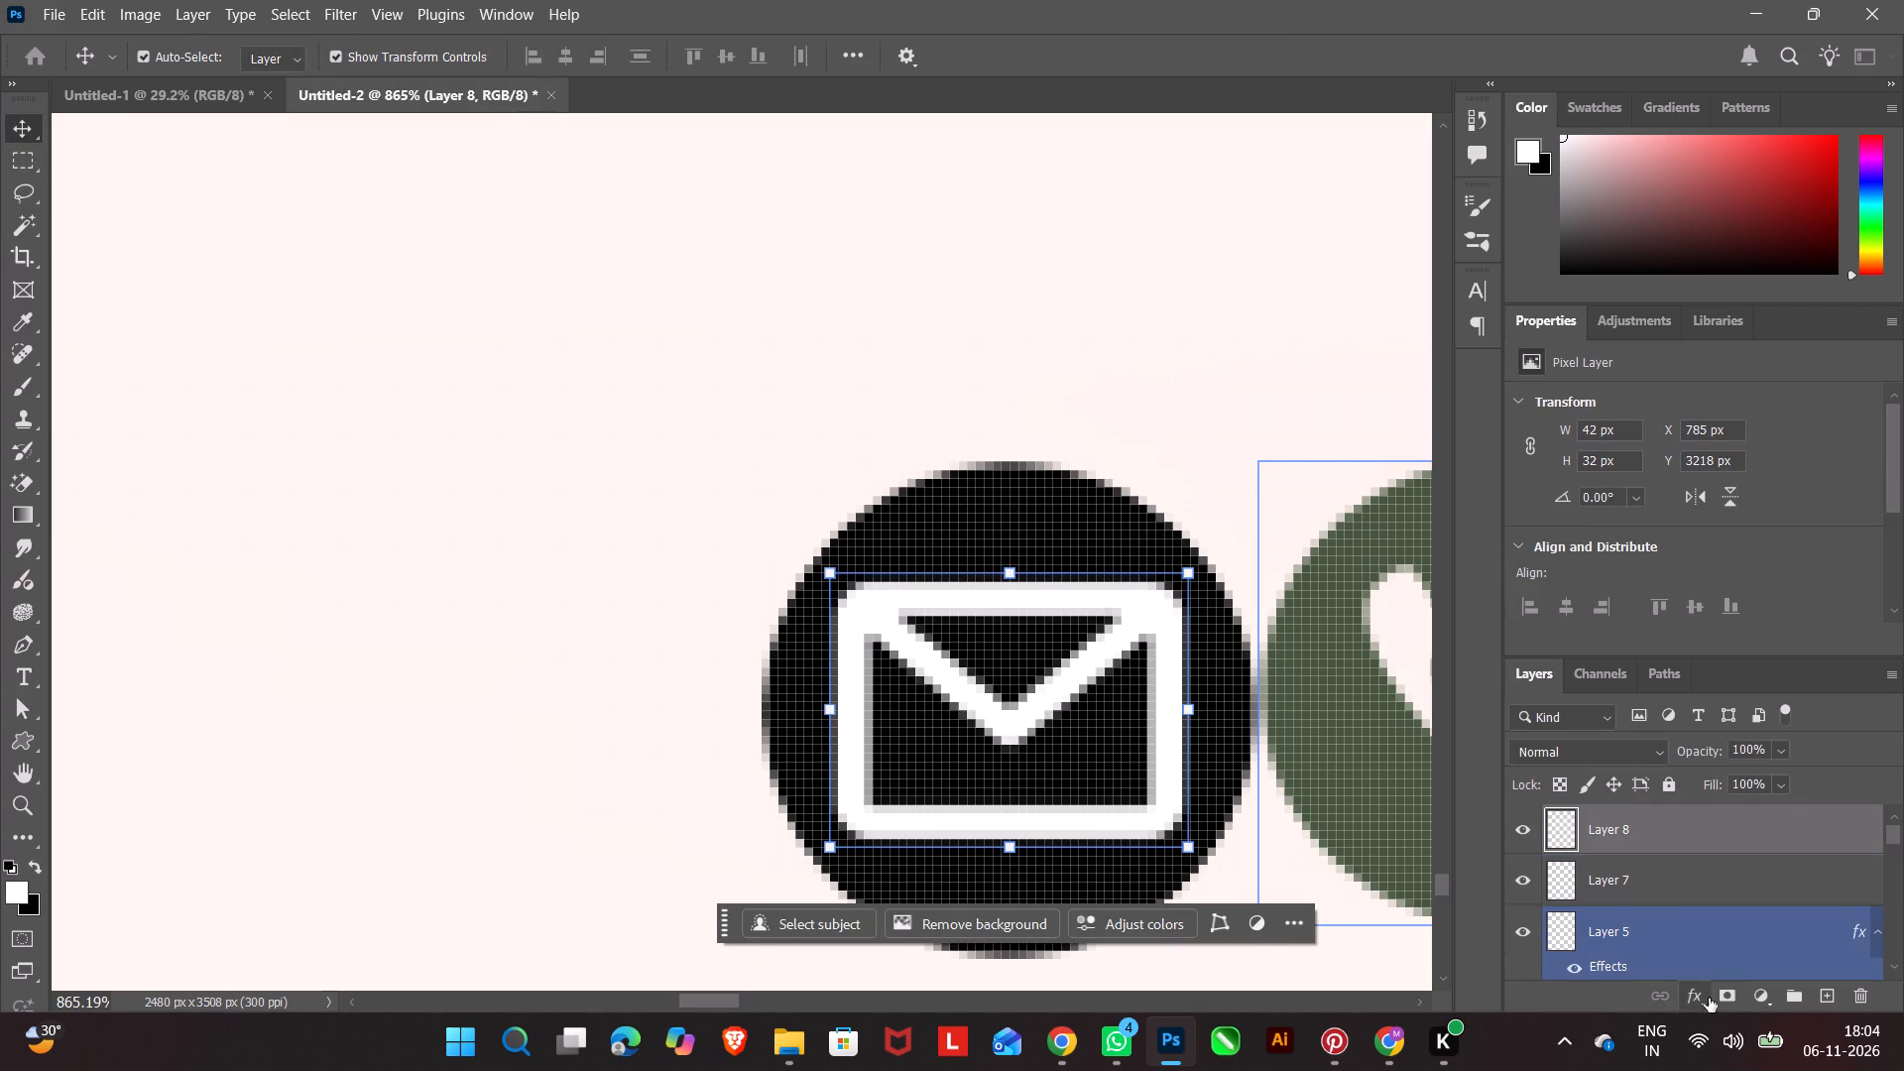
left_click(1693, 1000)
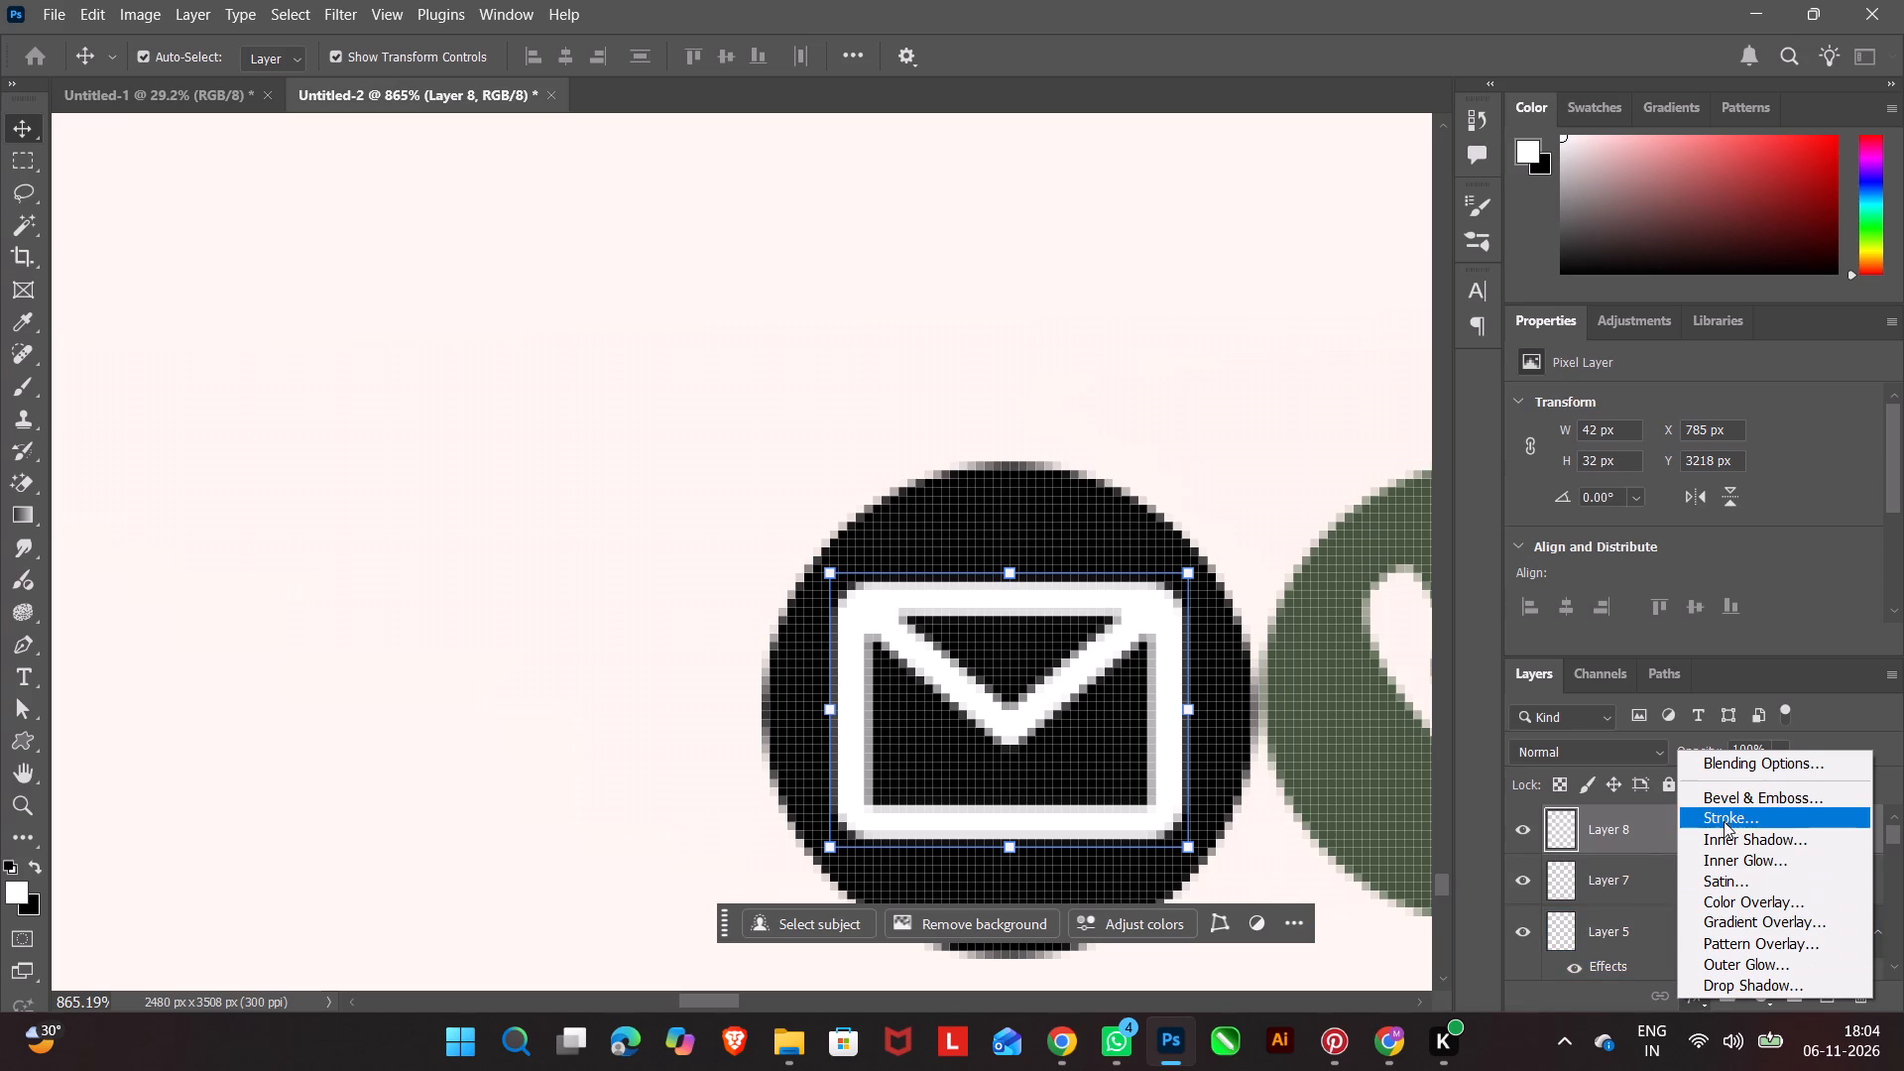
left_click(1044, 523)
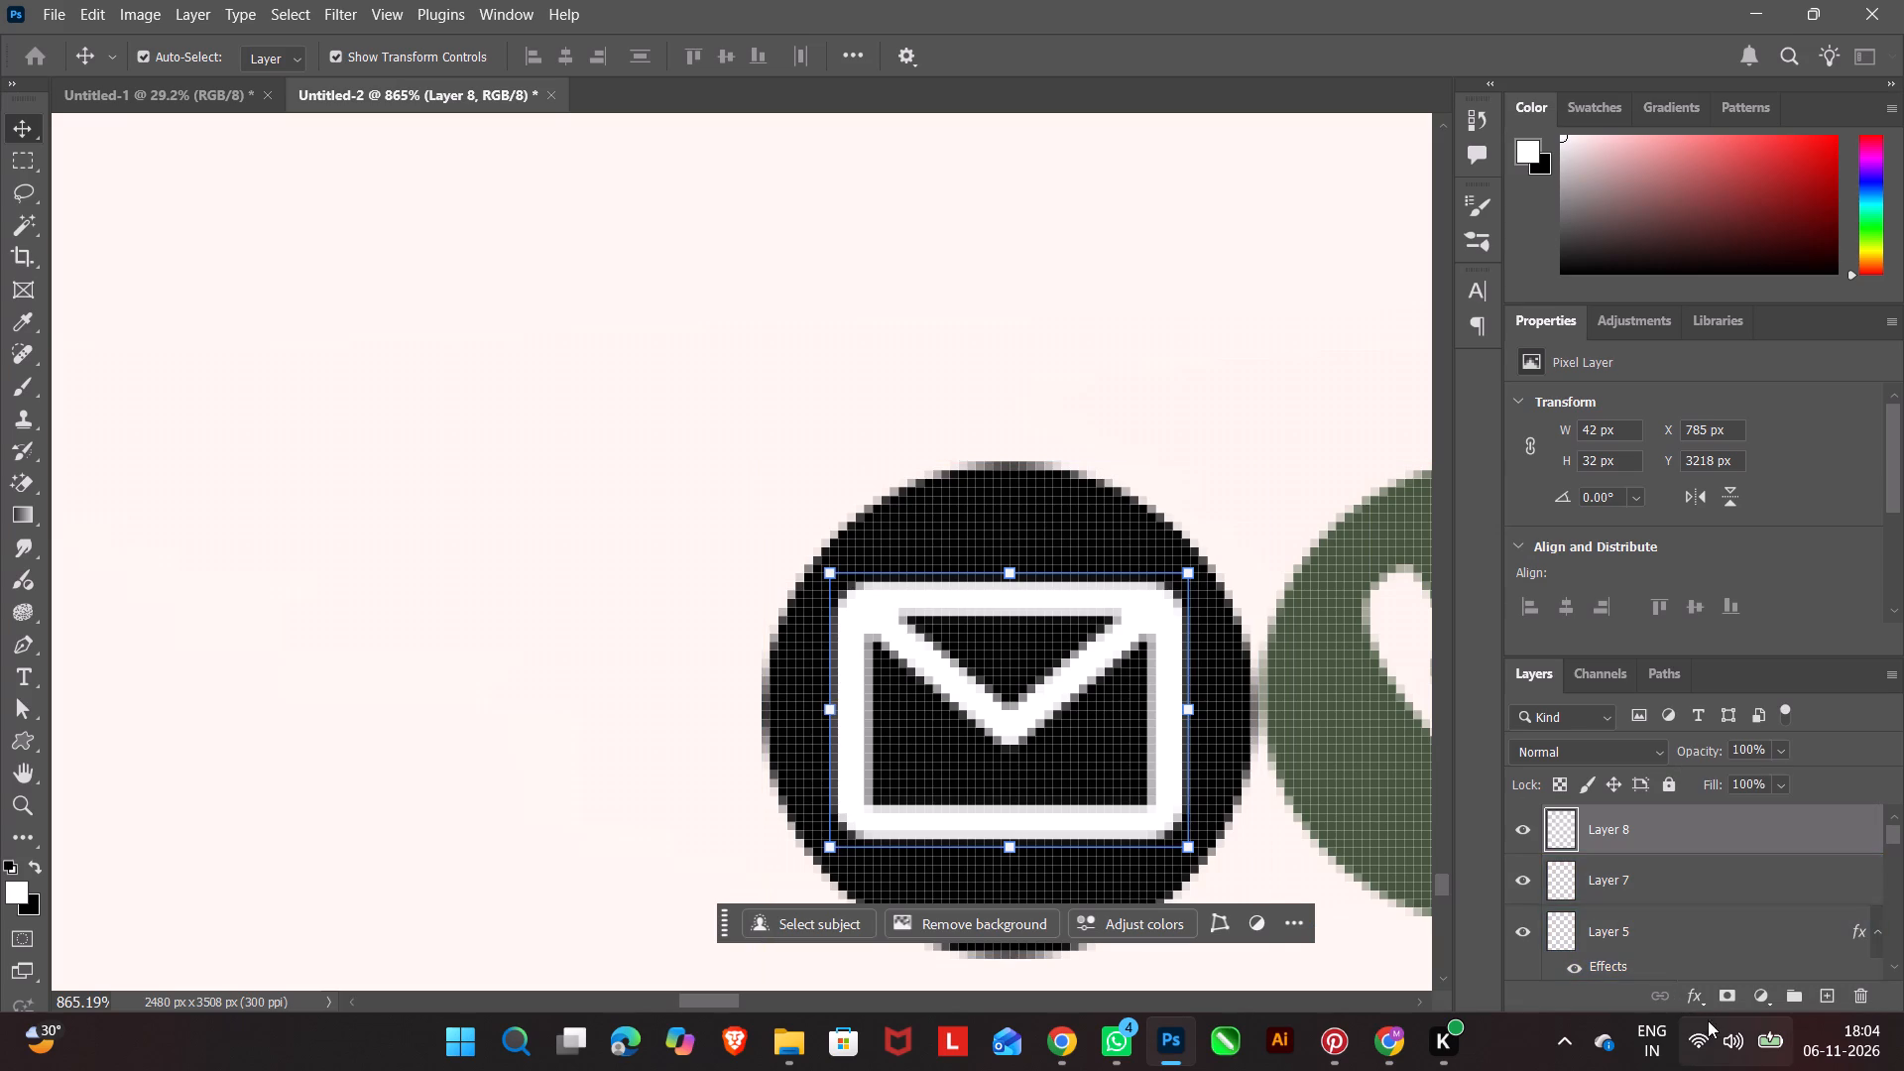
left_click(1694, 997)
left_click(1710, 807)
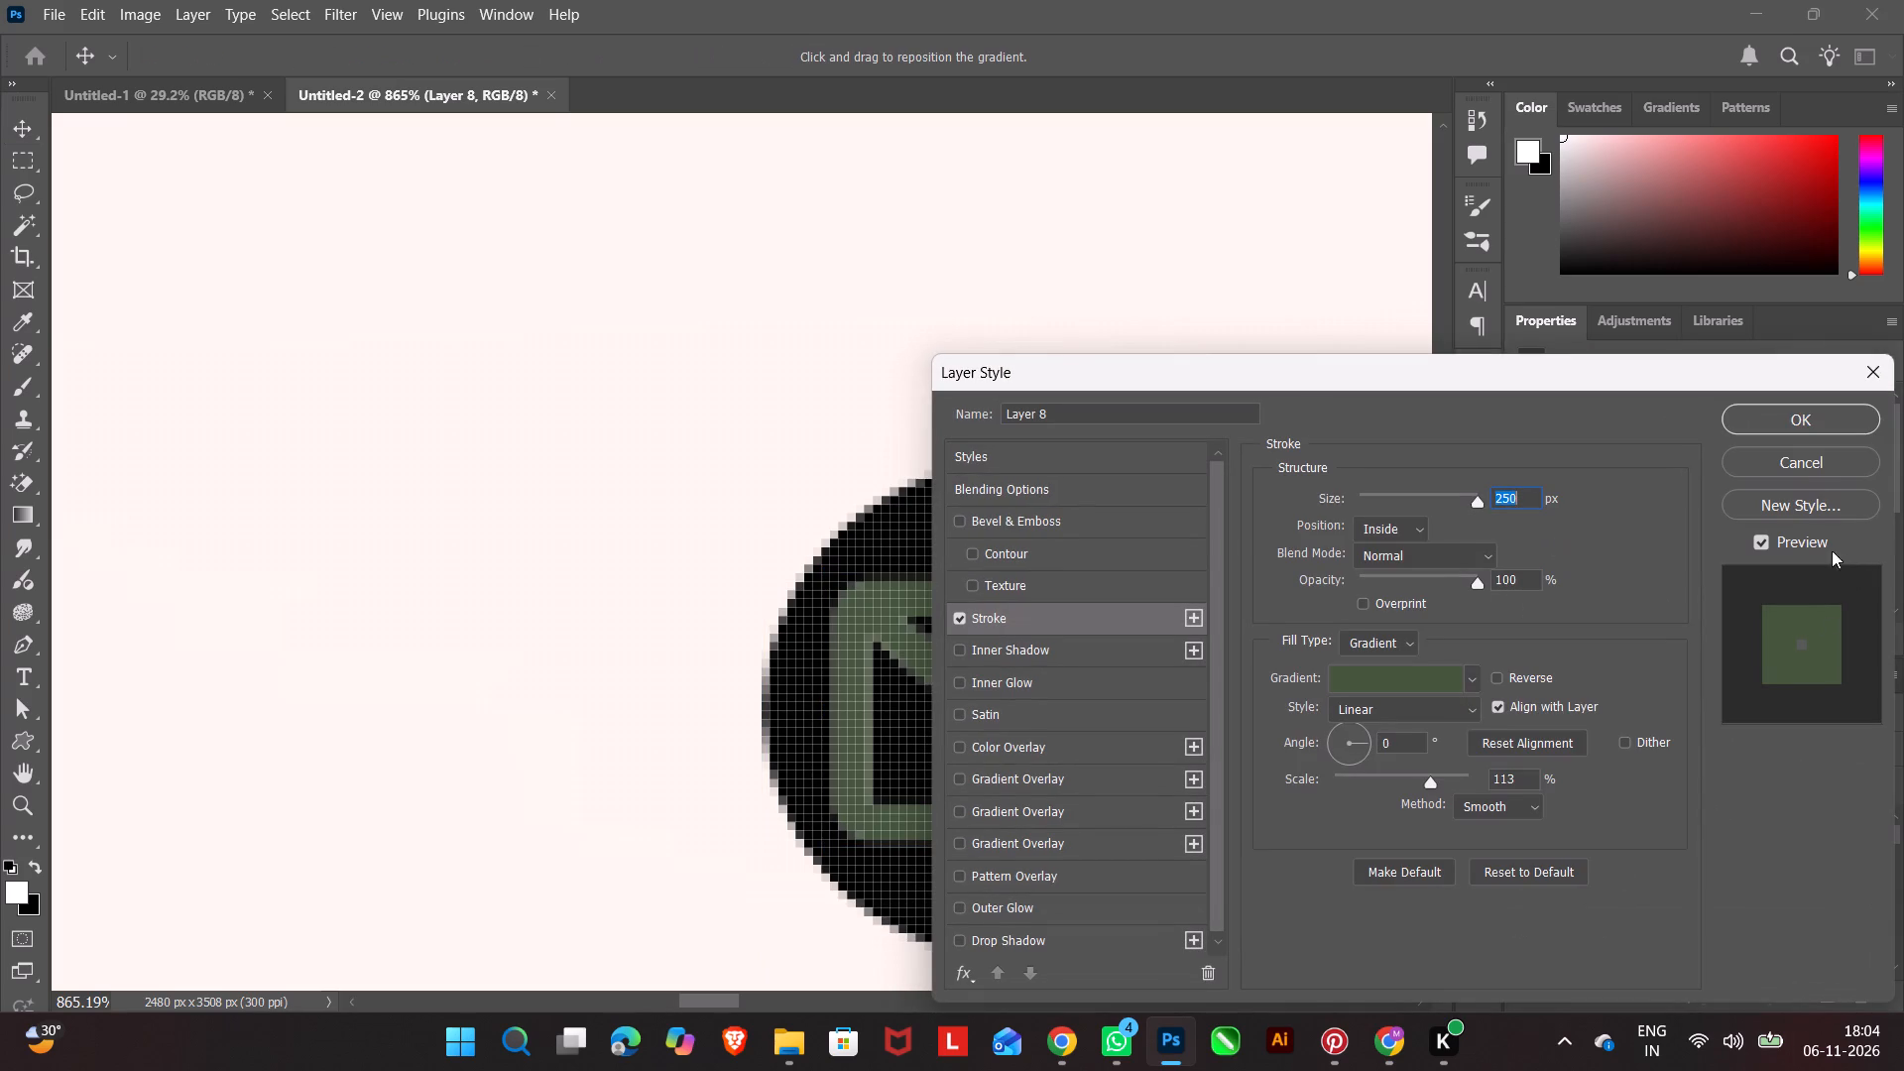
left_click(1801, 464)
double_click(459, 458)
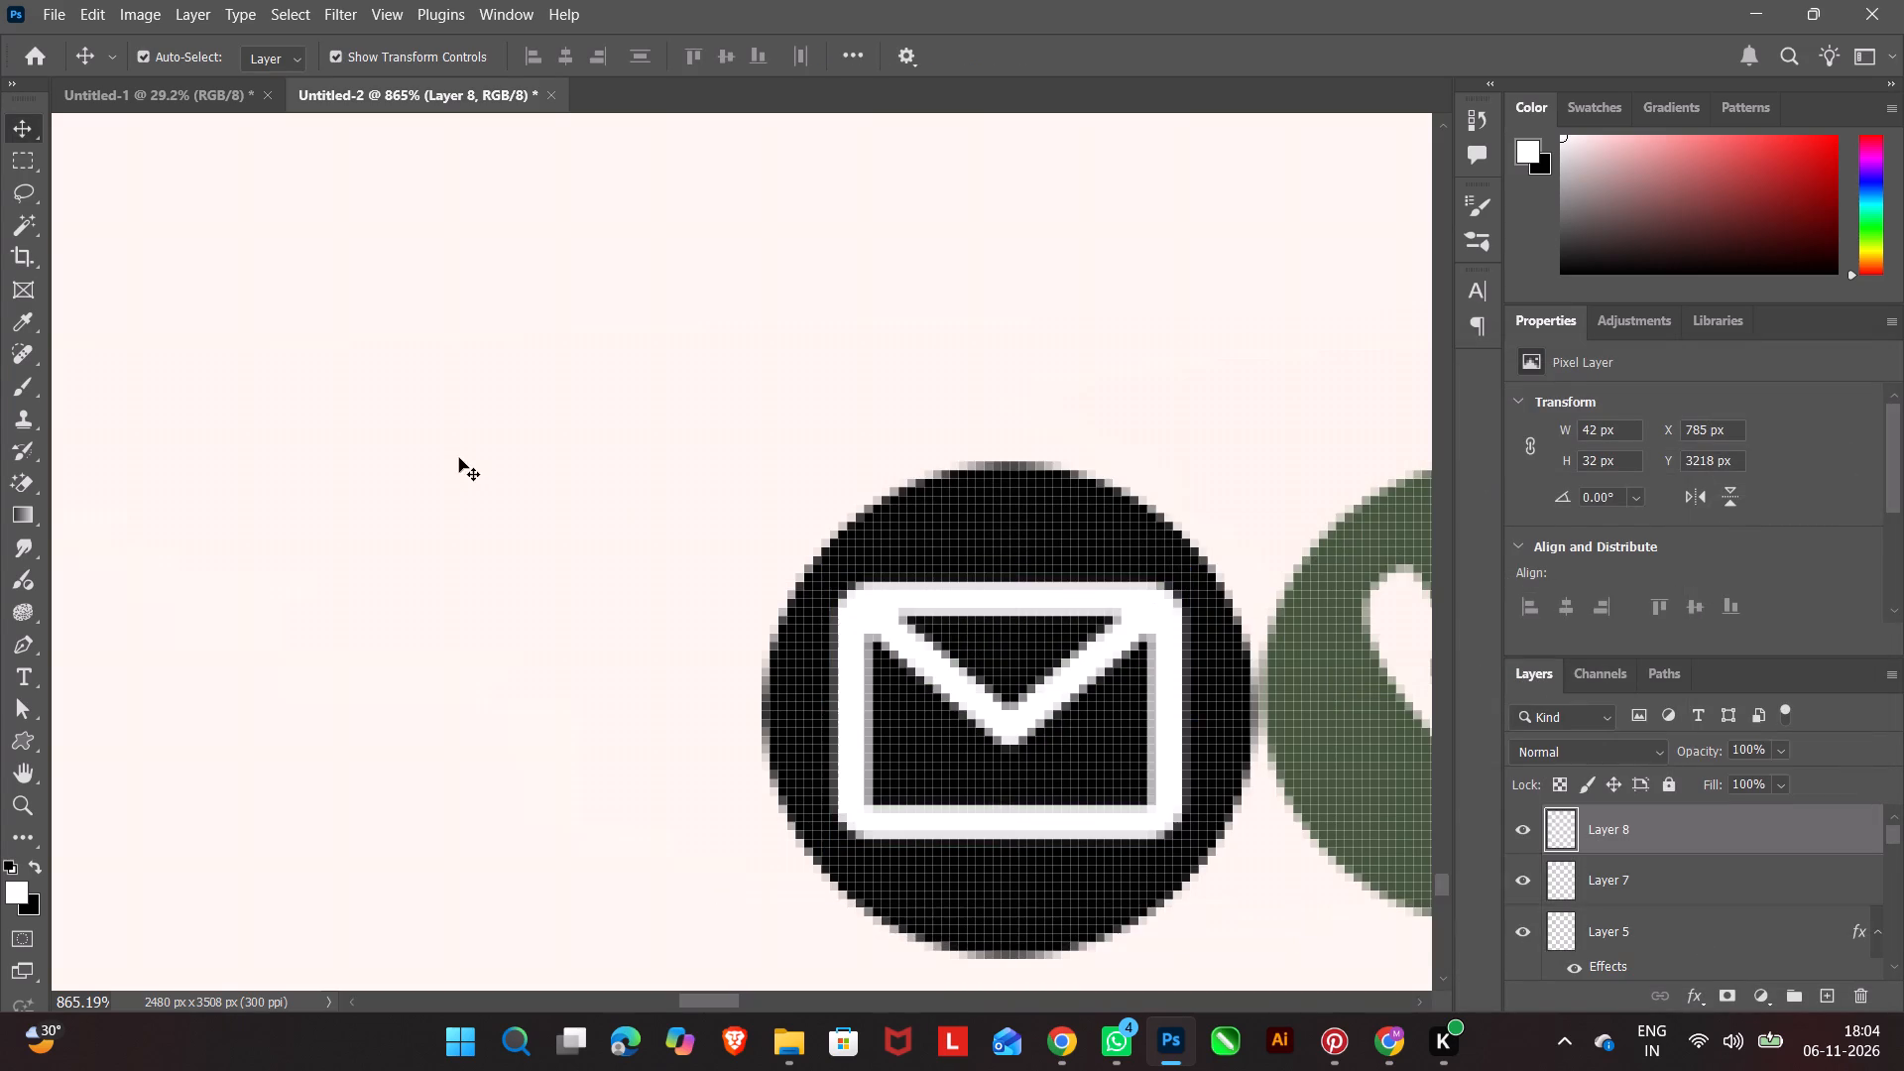
Apply a 250 px inside Stroke with the dark green gradient to the black email circle's layer.
left_click(958, 495)
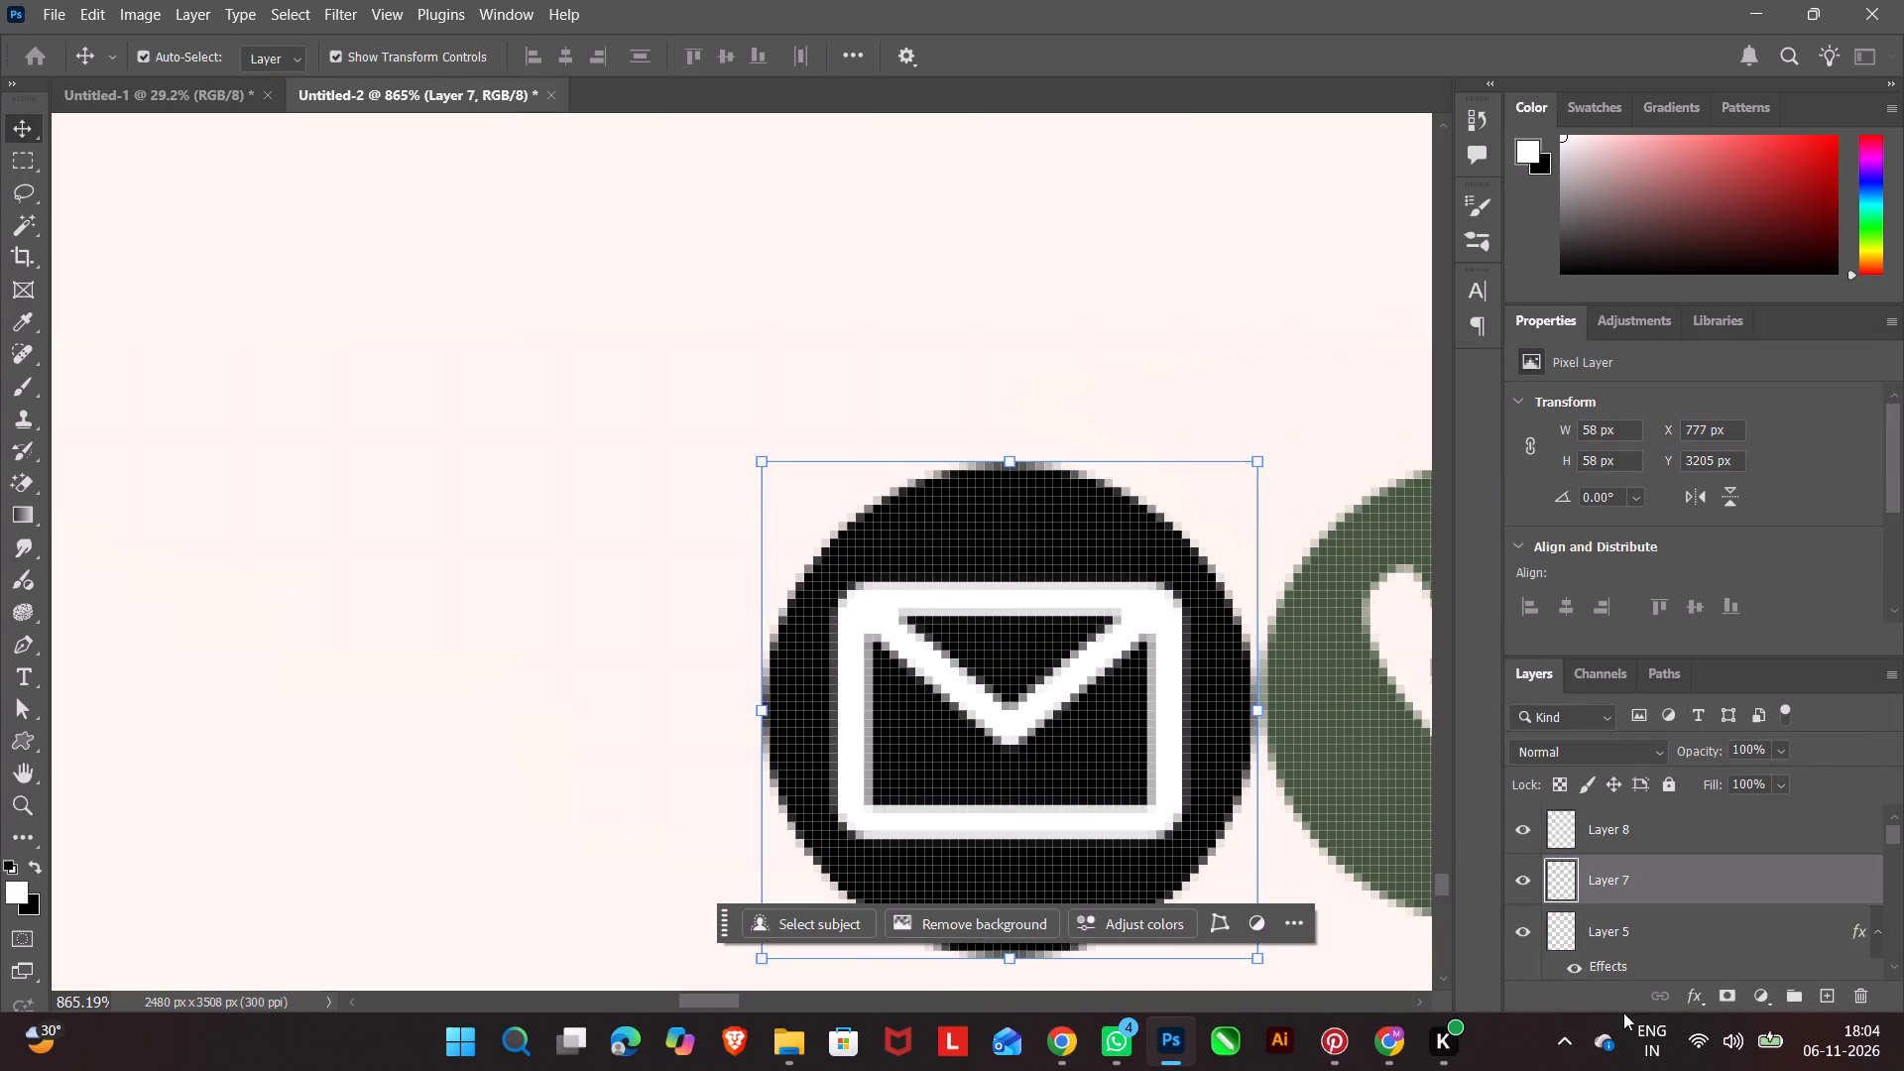
left_click(1697, 996)
left_click(1735, 814)
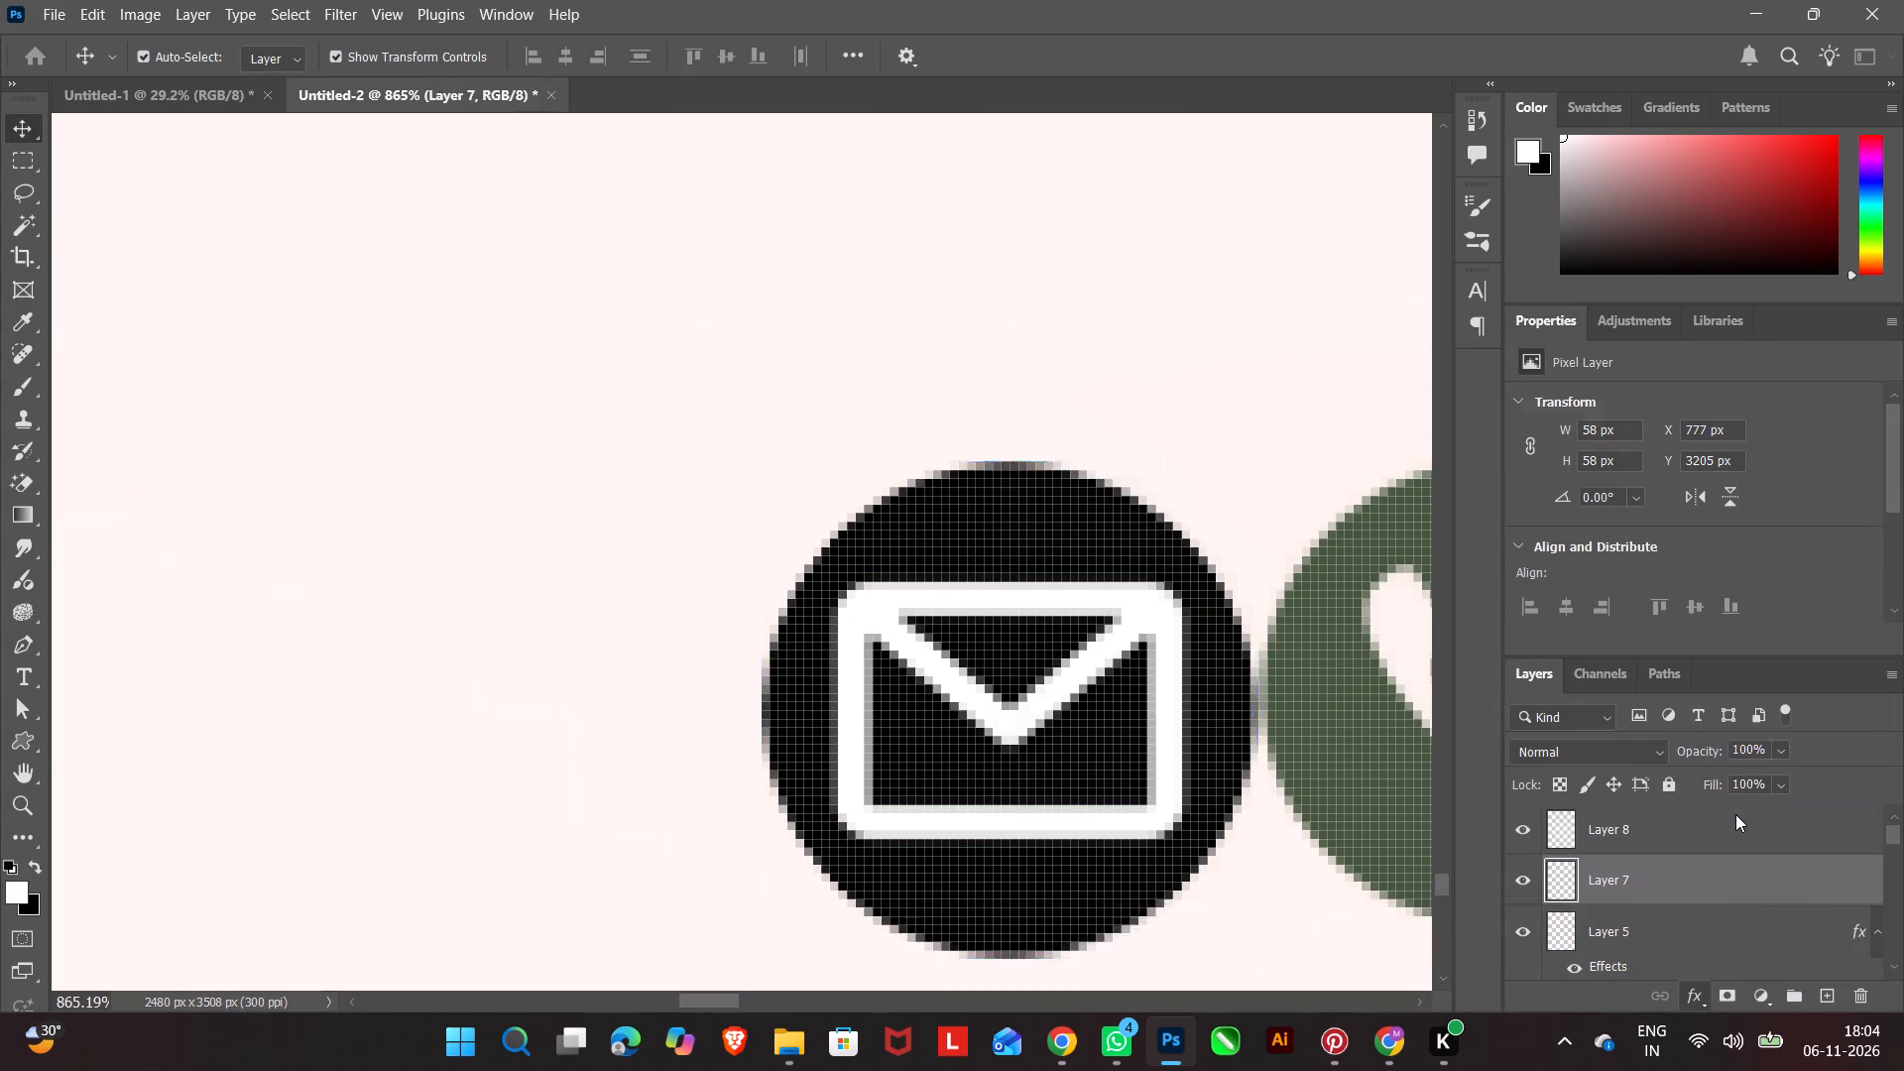
left_click(1779, 424)
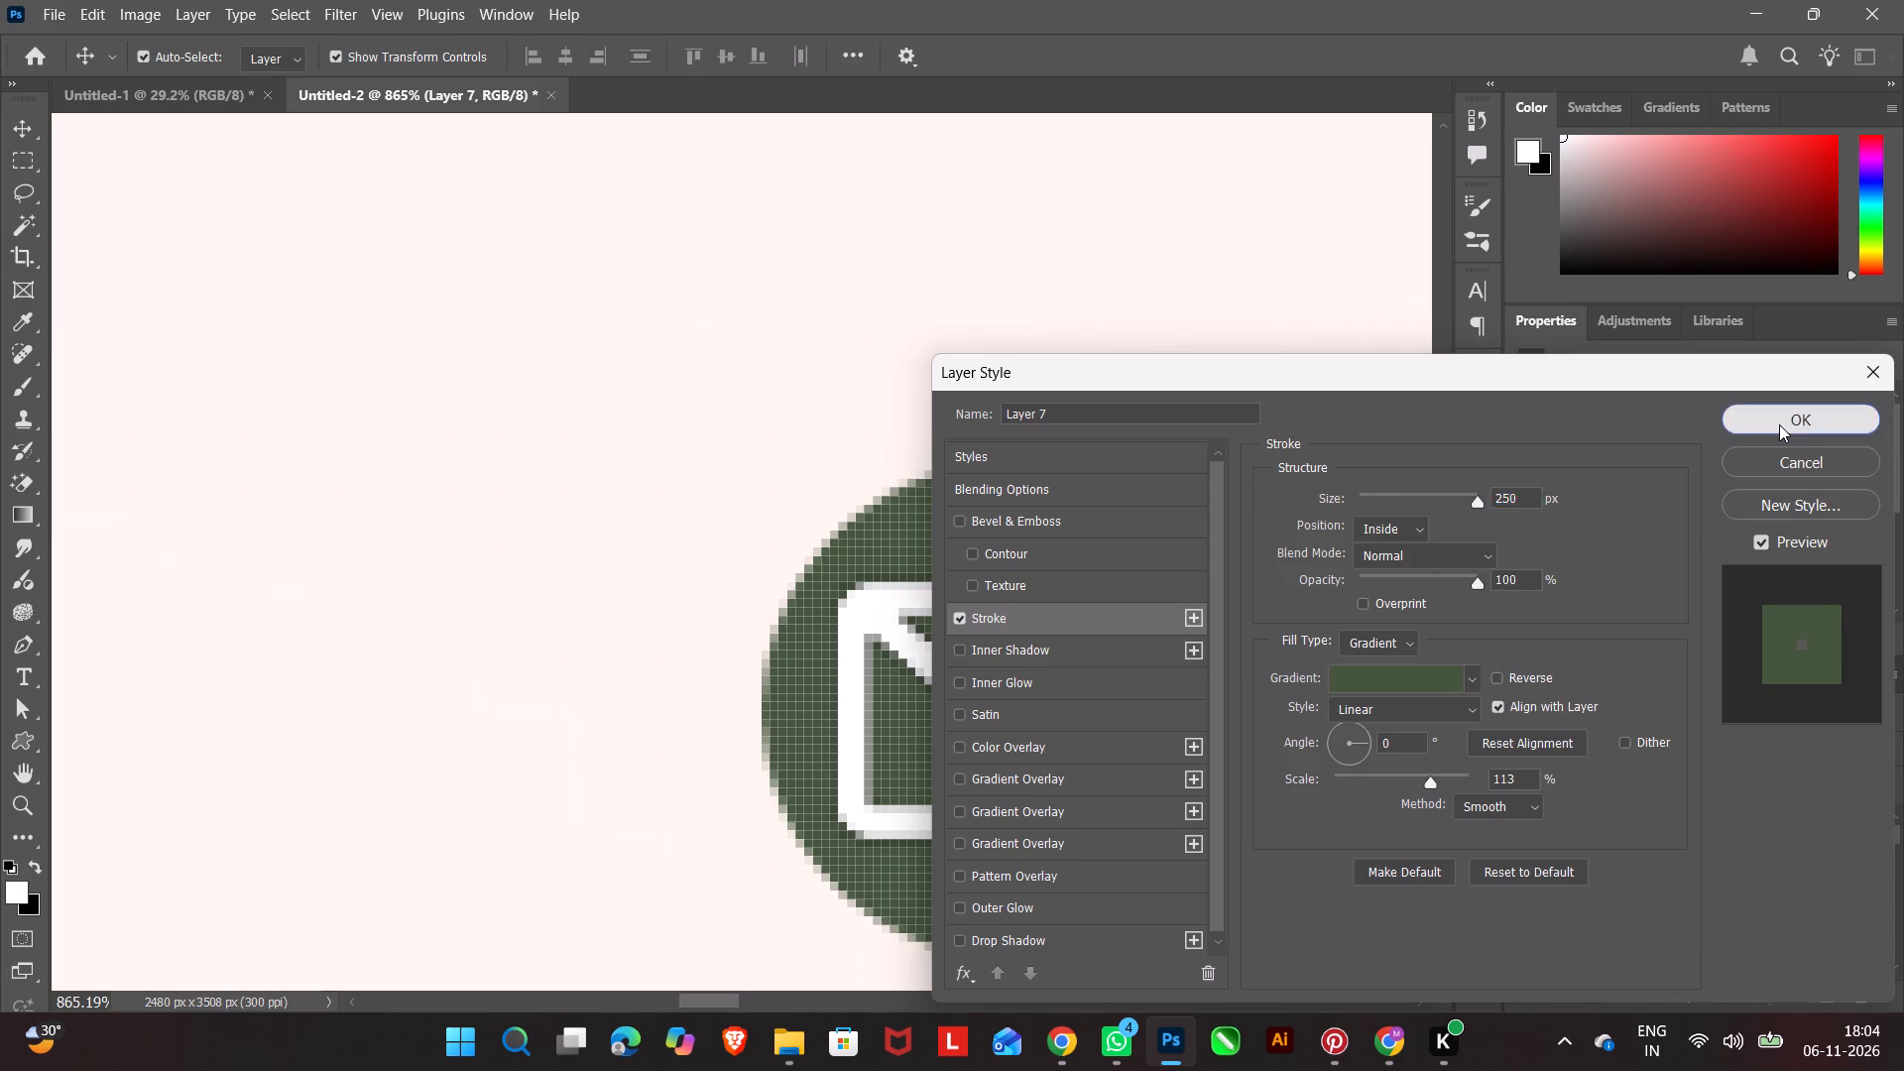
Apply a 250 px inside gradient Stroke to the envelope outline, with both colour stops sampled from the pale pink page background.
left_click(1004, 731)
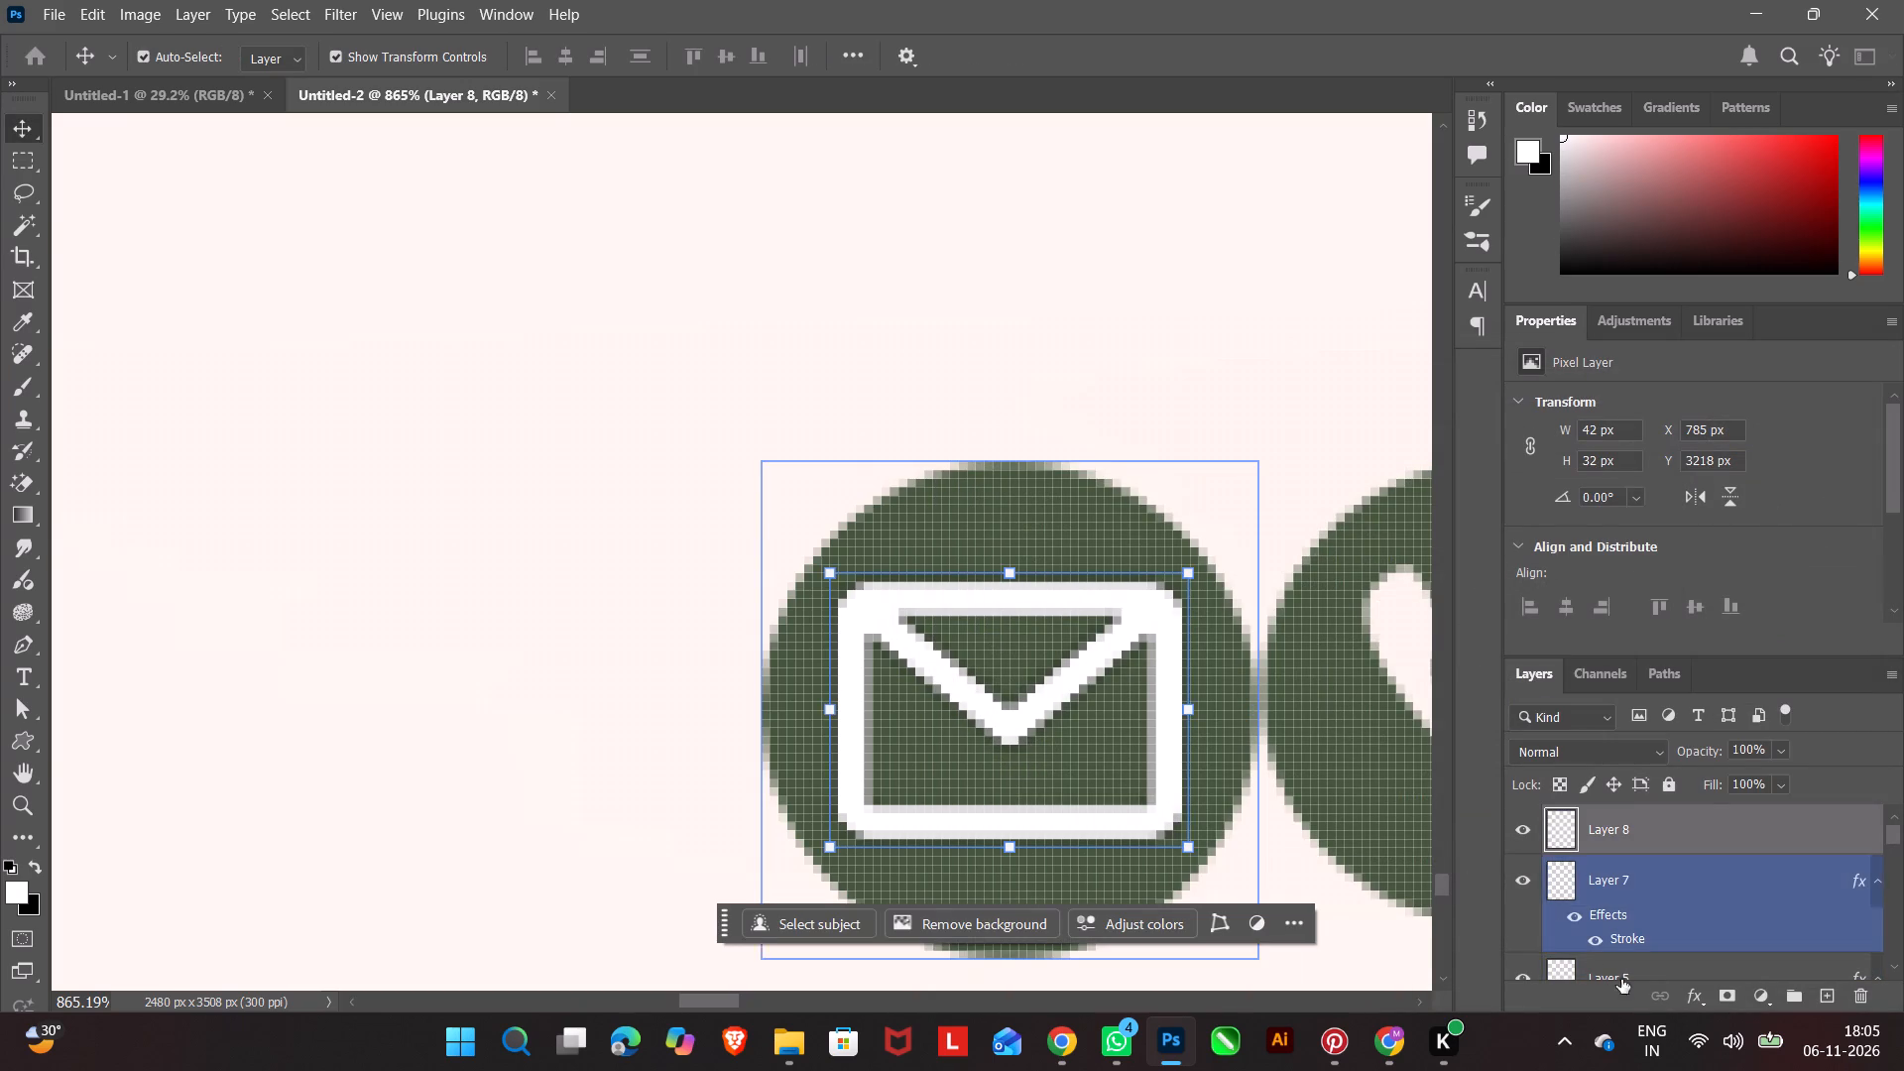
left_click(1694, 999)
left_click(1735, 819)
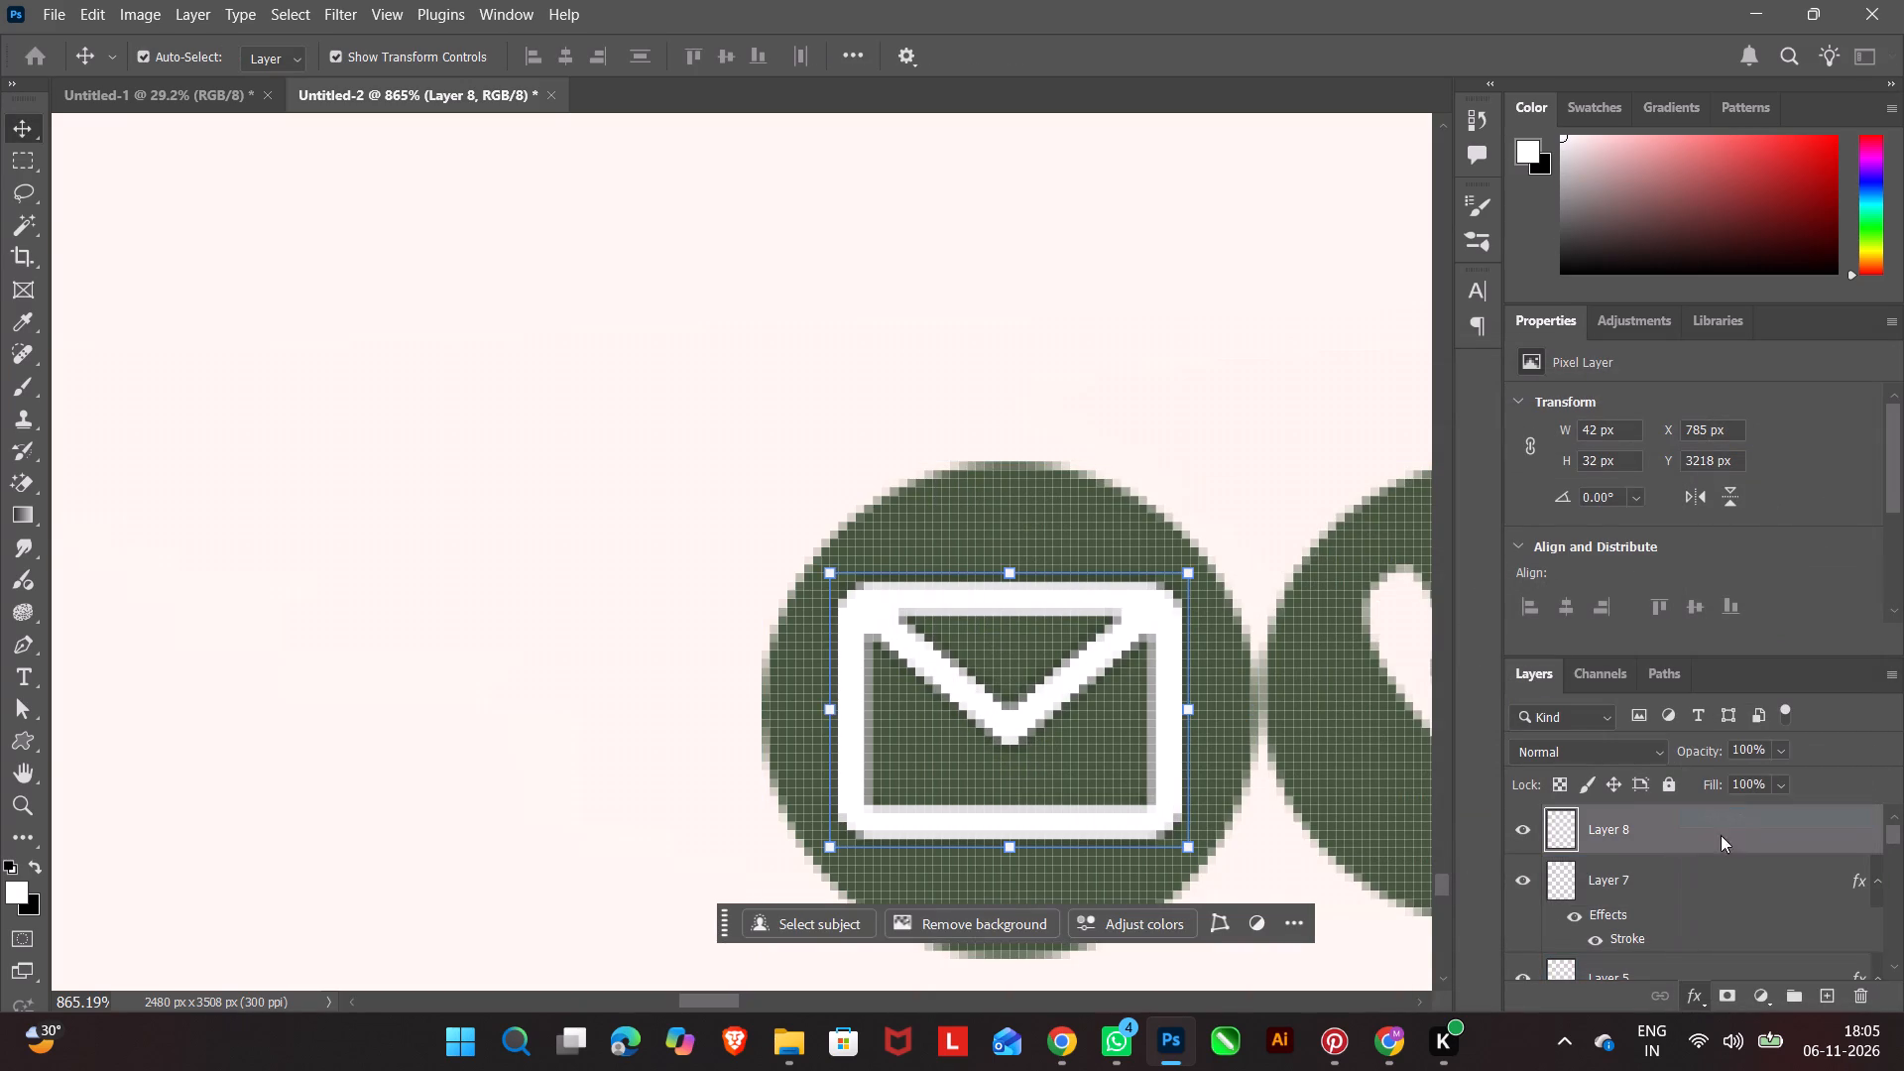
left_click(1351, 679)
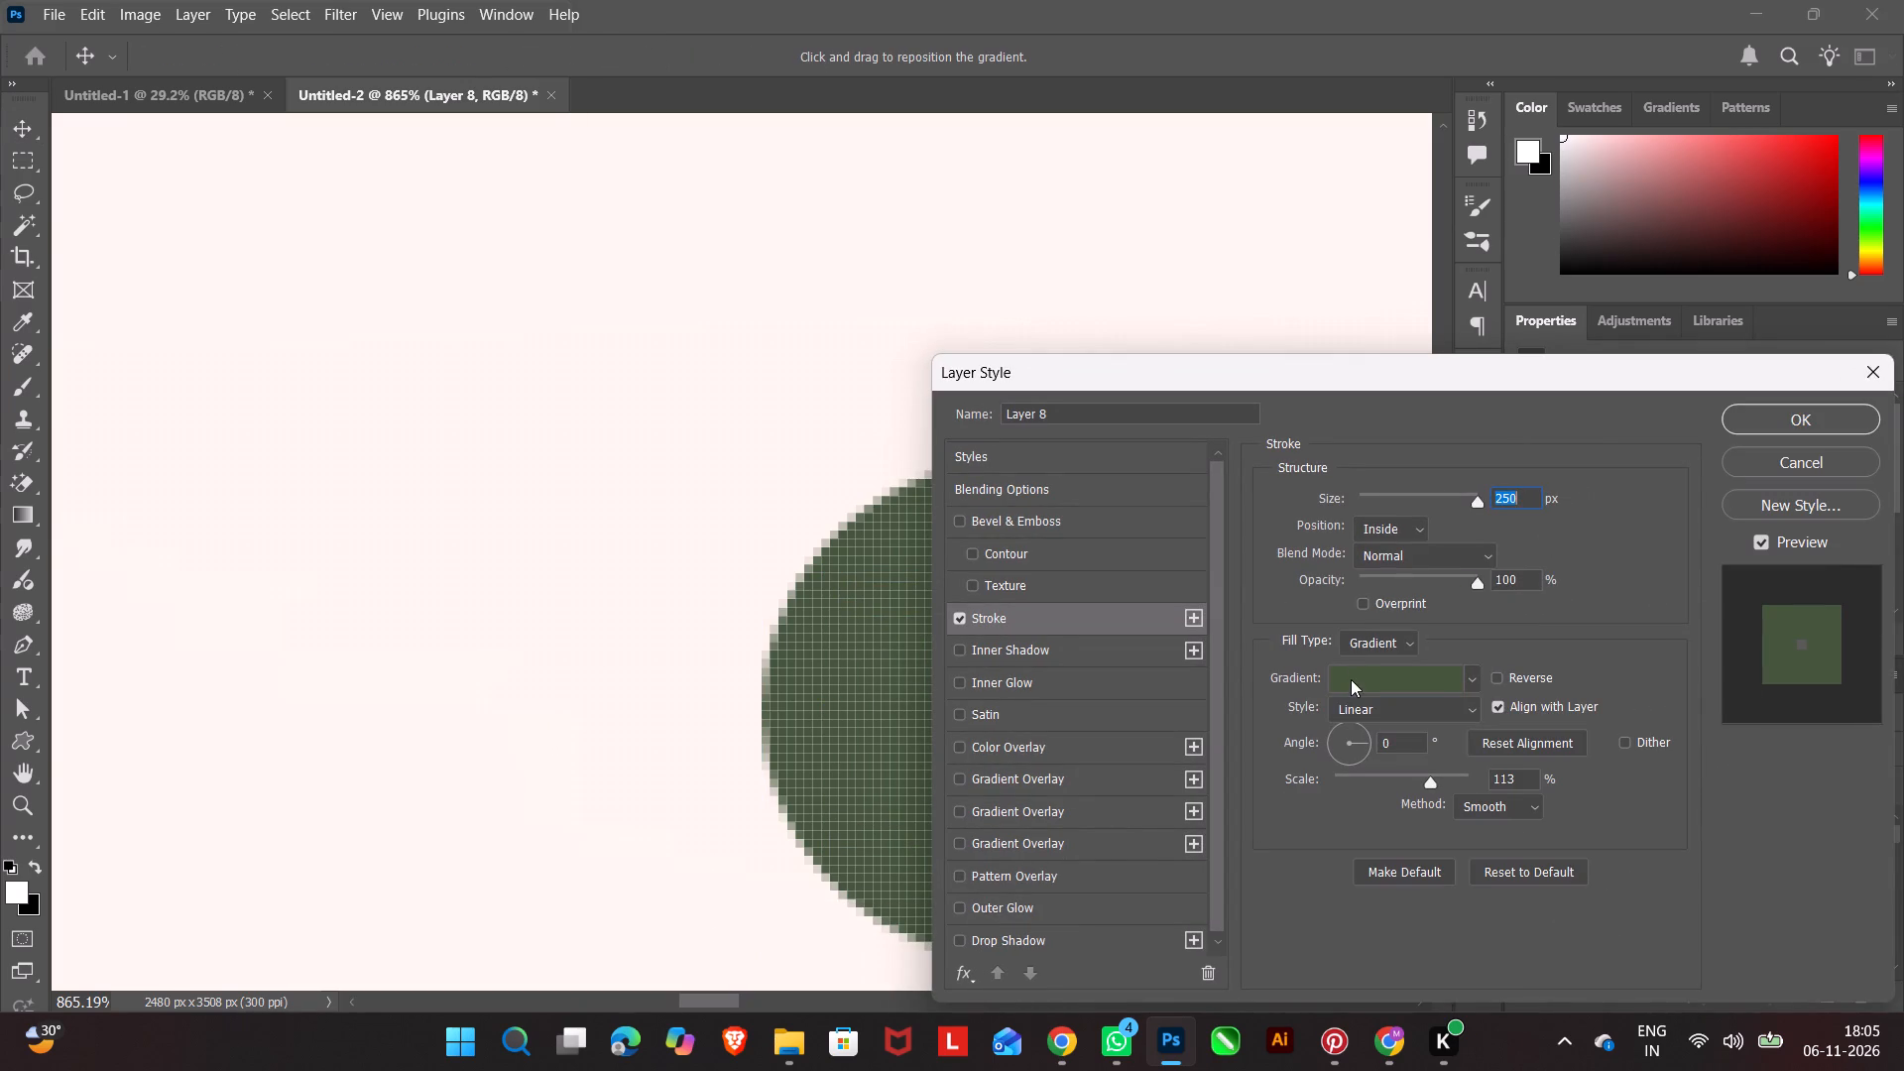
left_click(1356, 736)
left_click(654, 759)
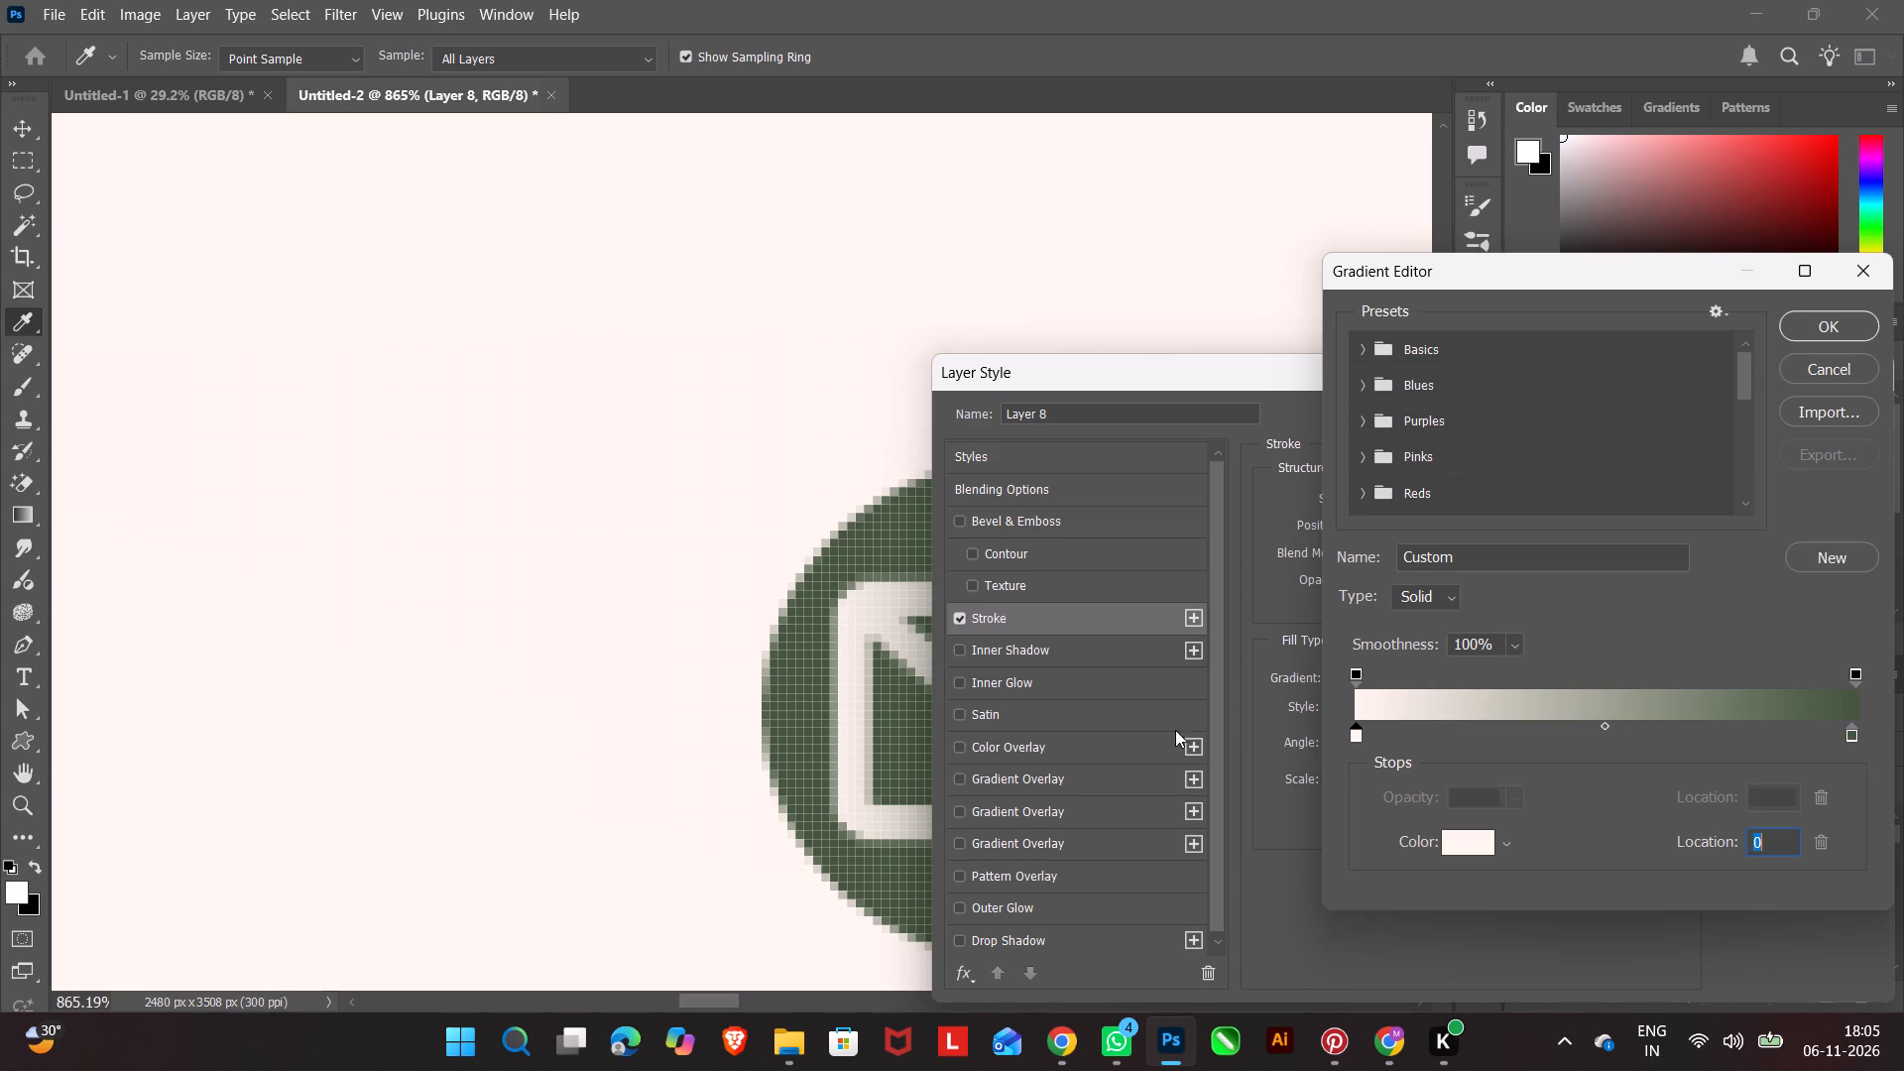
left_click(1849, 734)
left_click(673, 760)
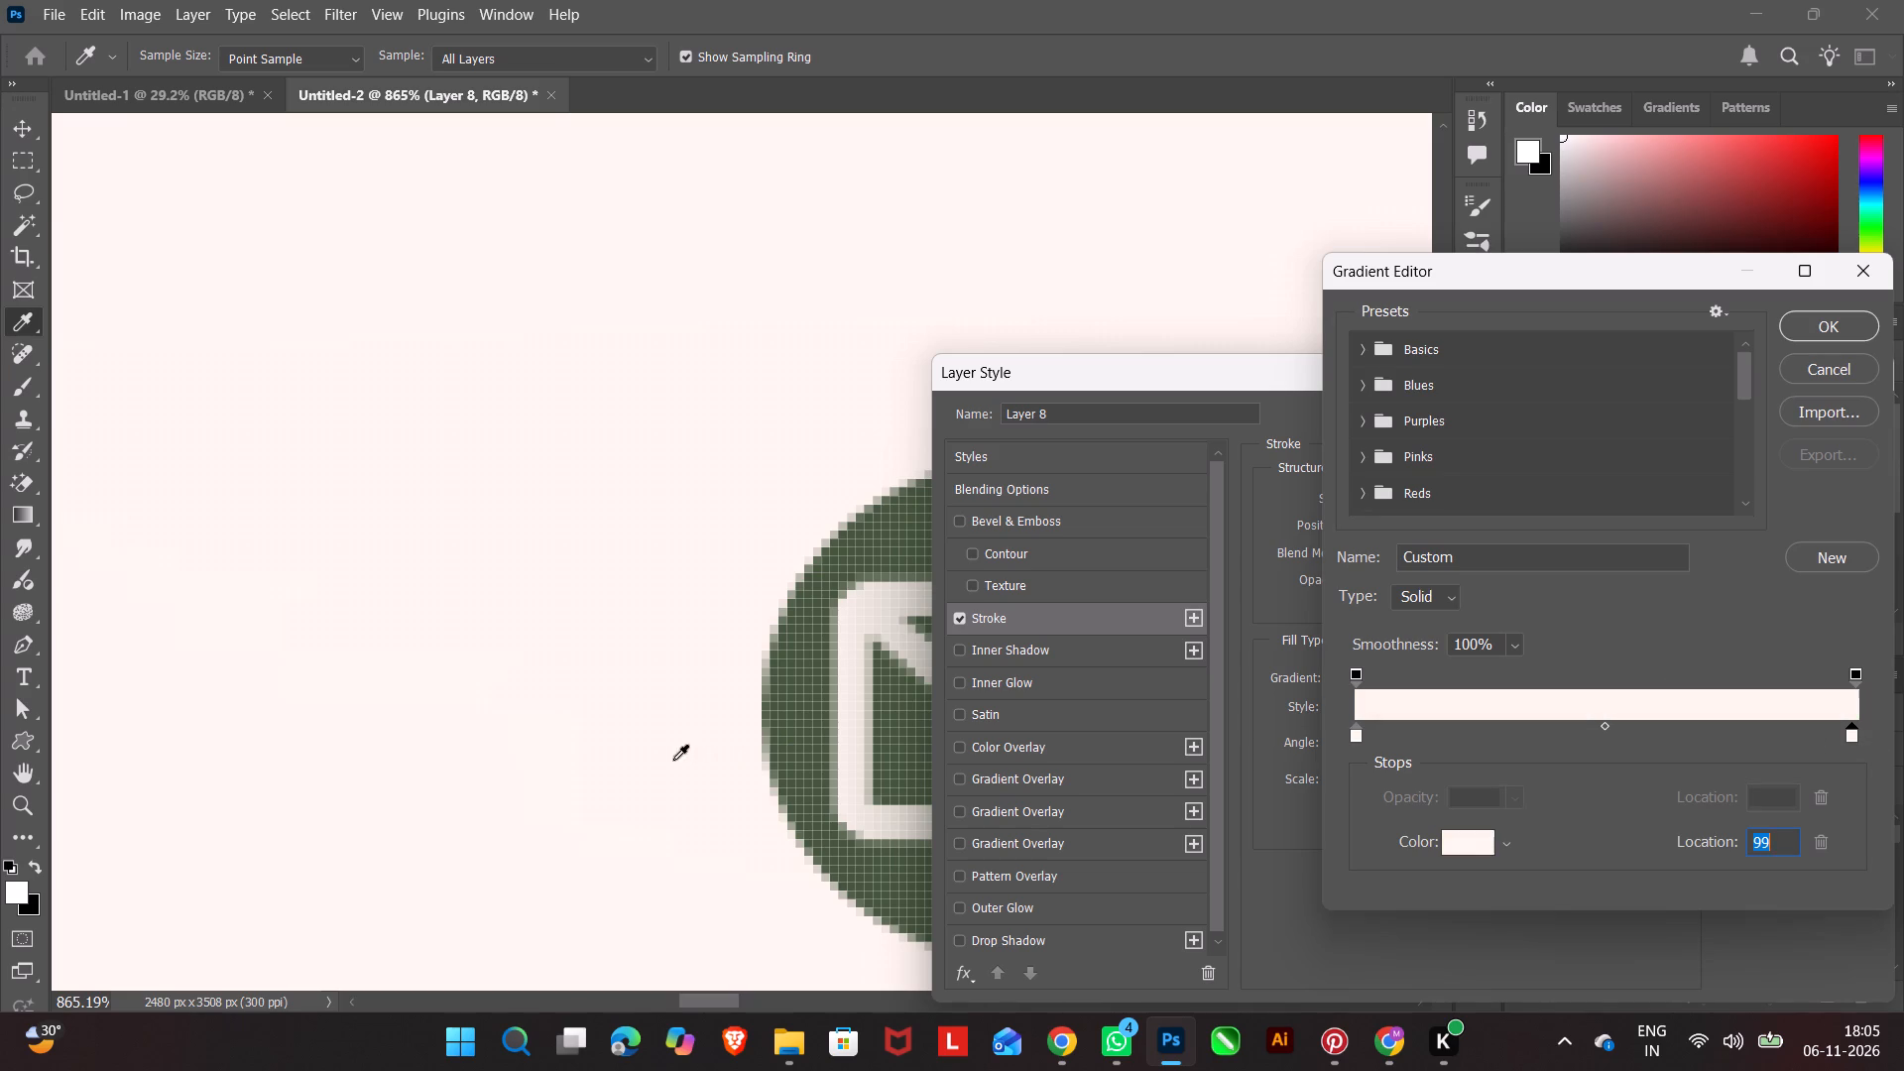
left_click(1828, 326)
left_click(1799, 422)
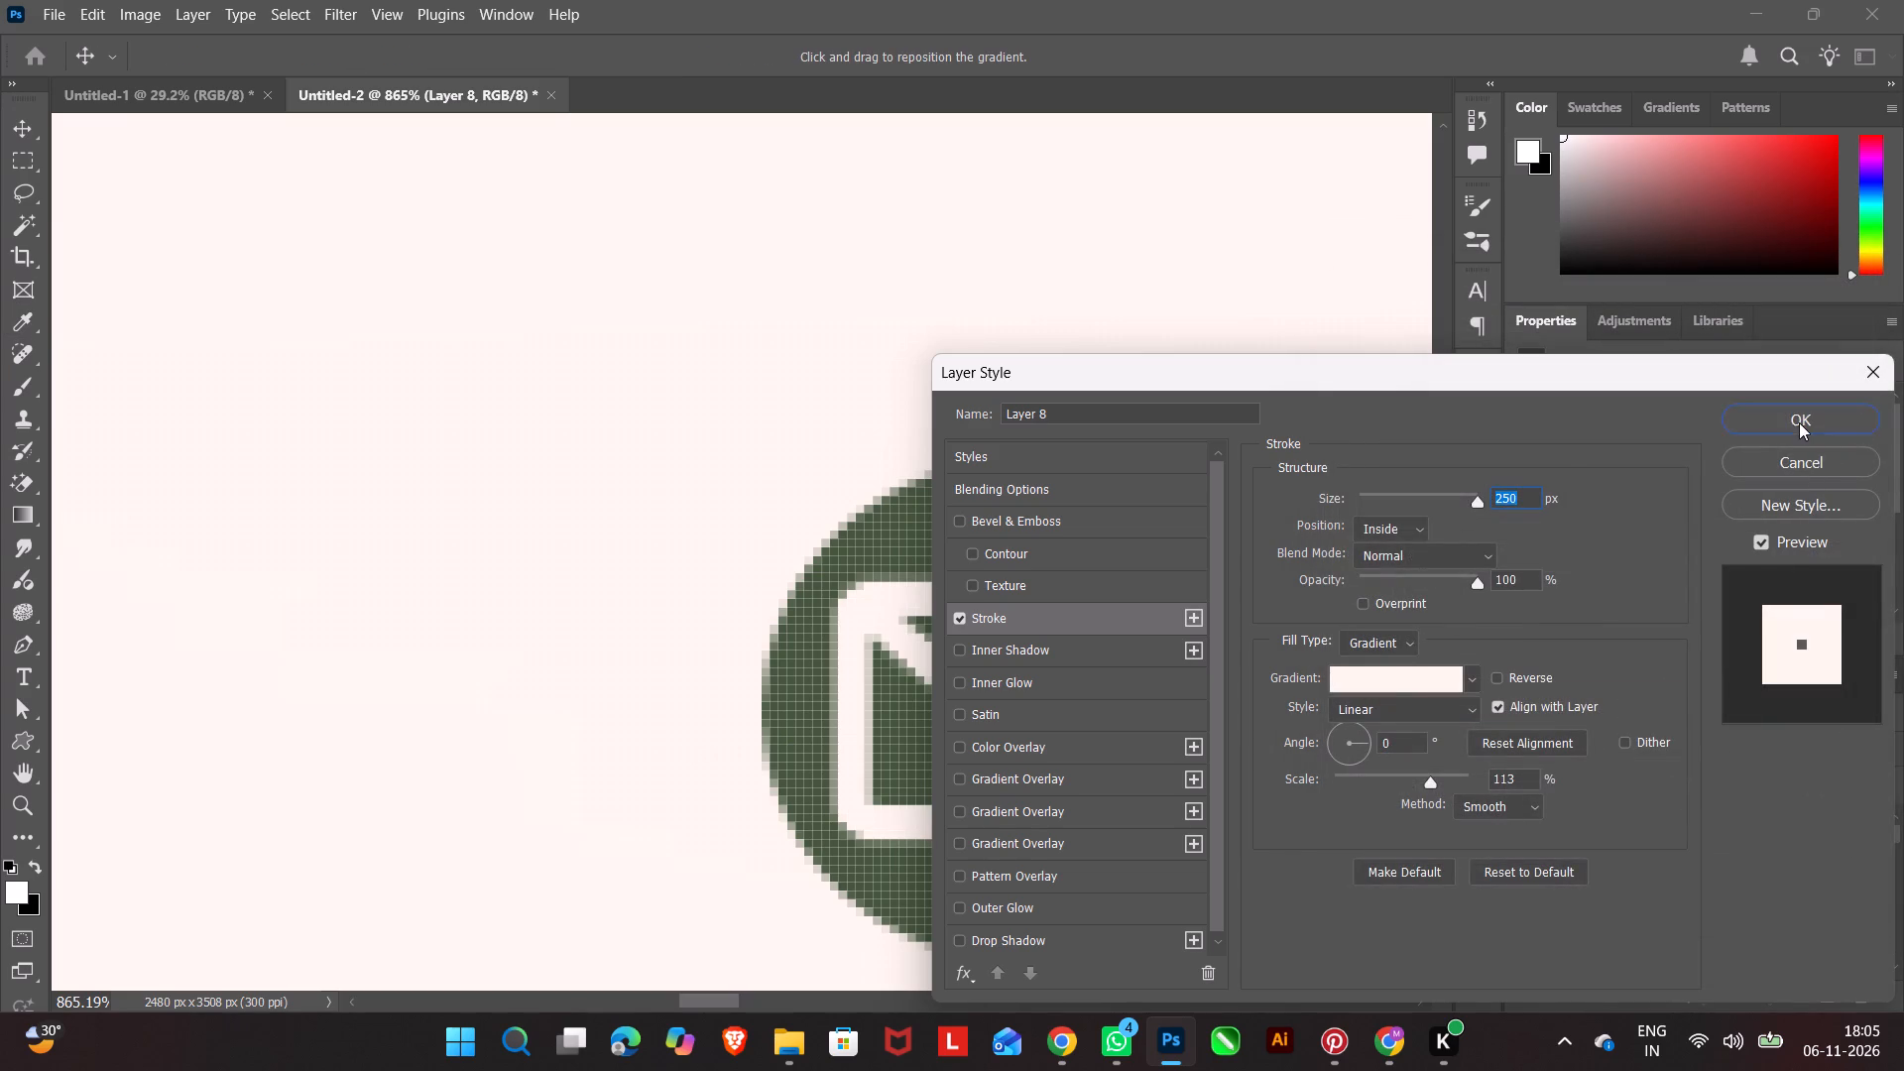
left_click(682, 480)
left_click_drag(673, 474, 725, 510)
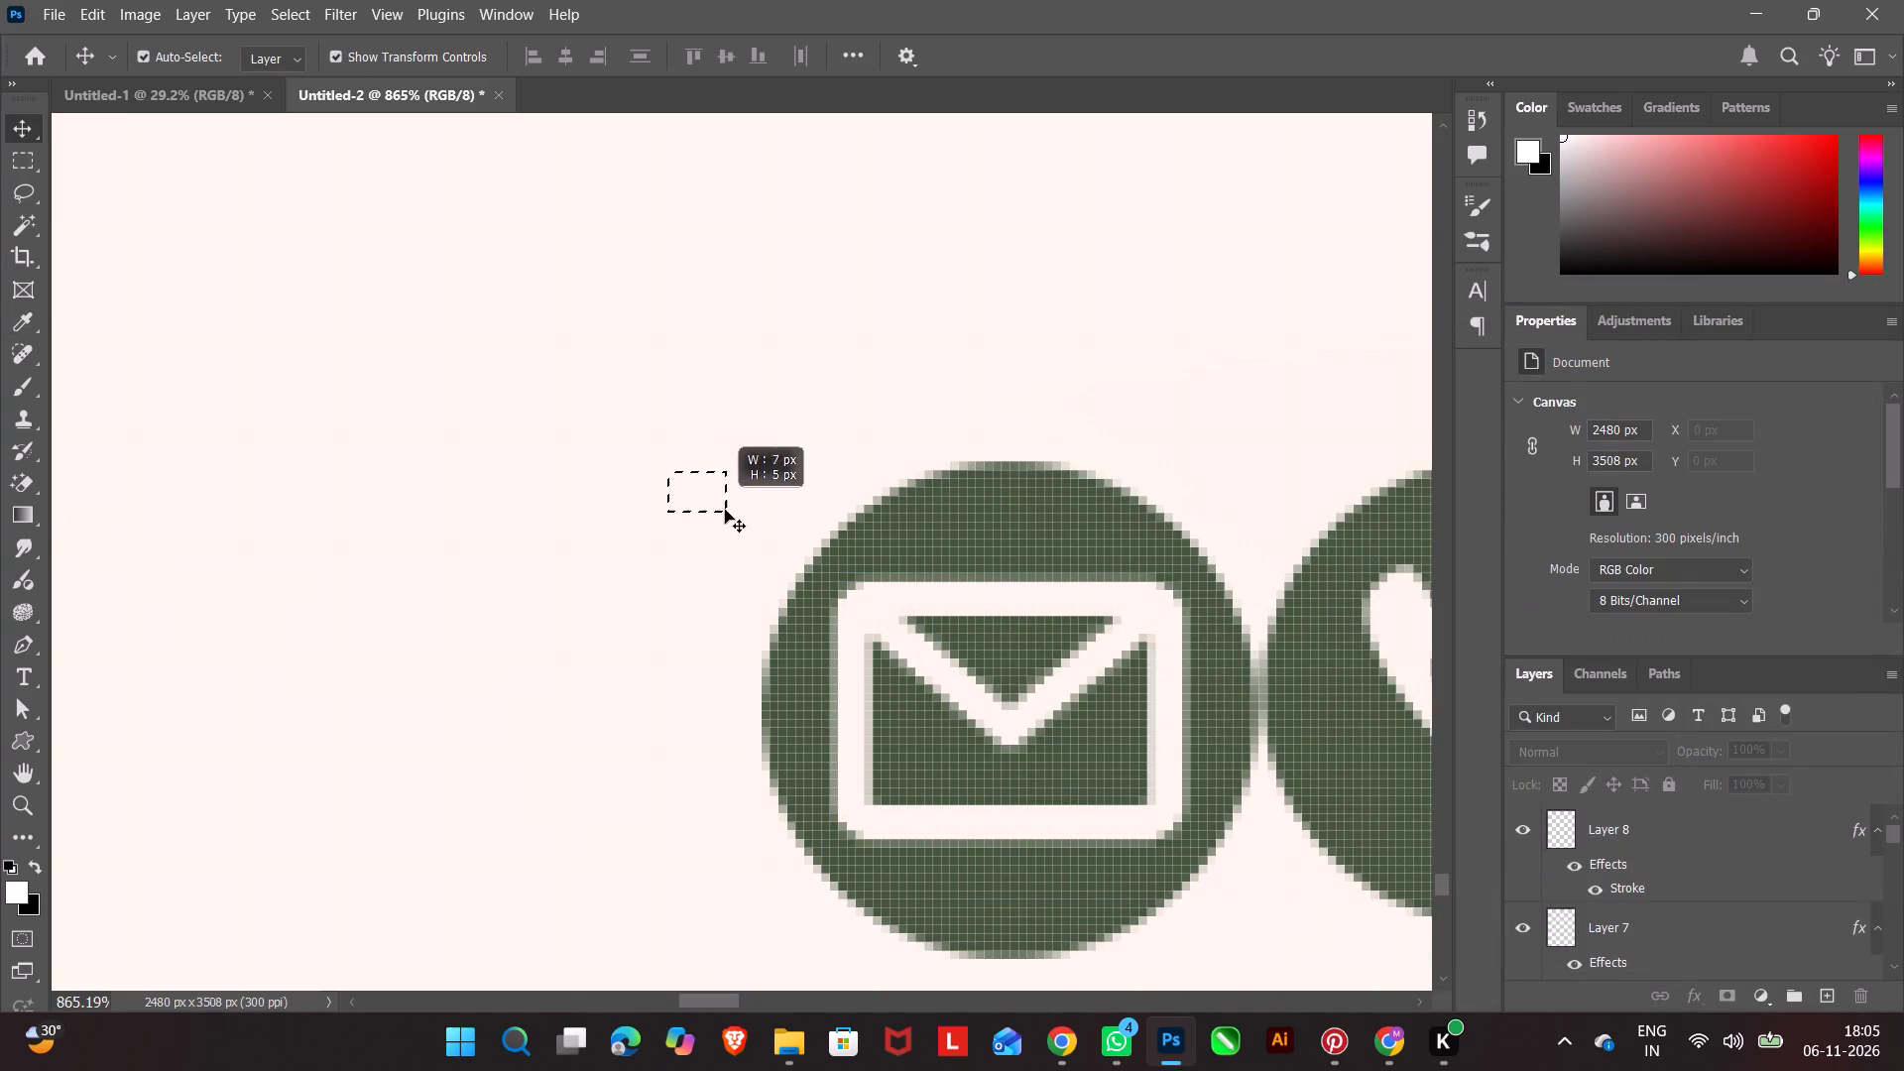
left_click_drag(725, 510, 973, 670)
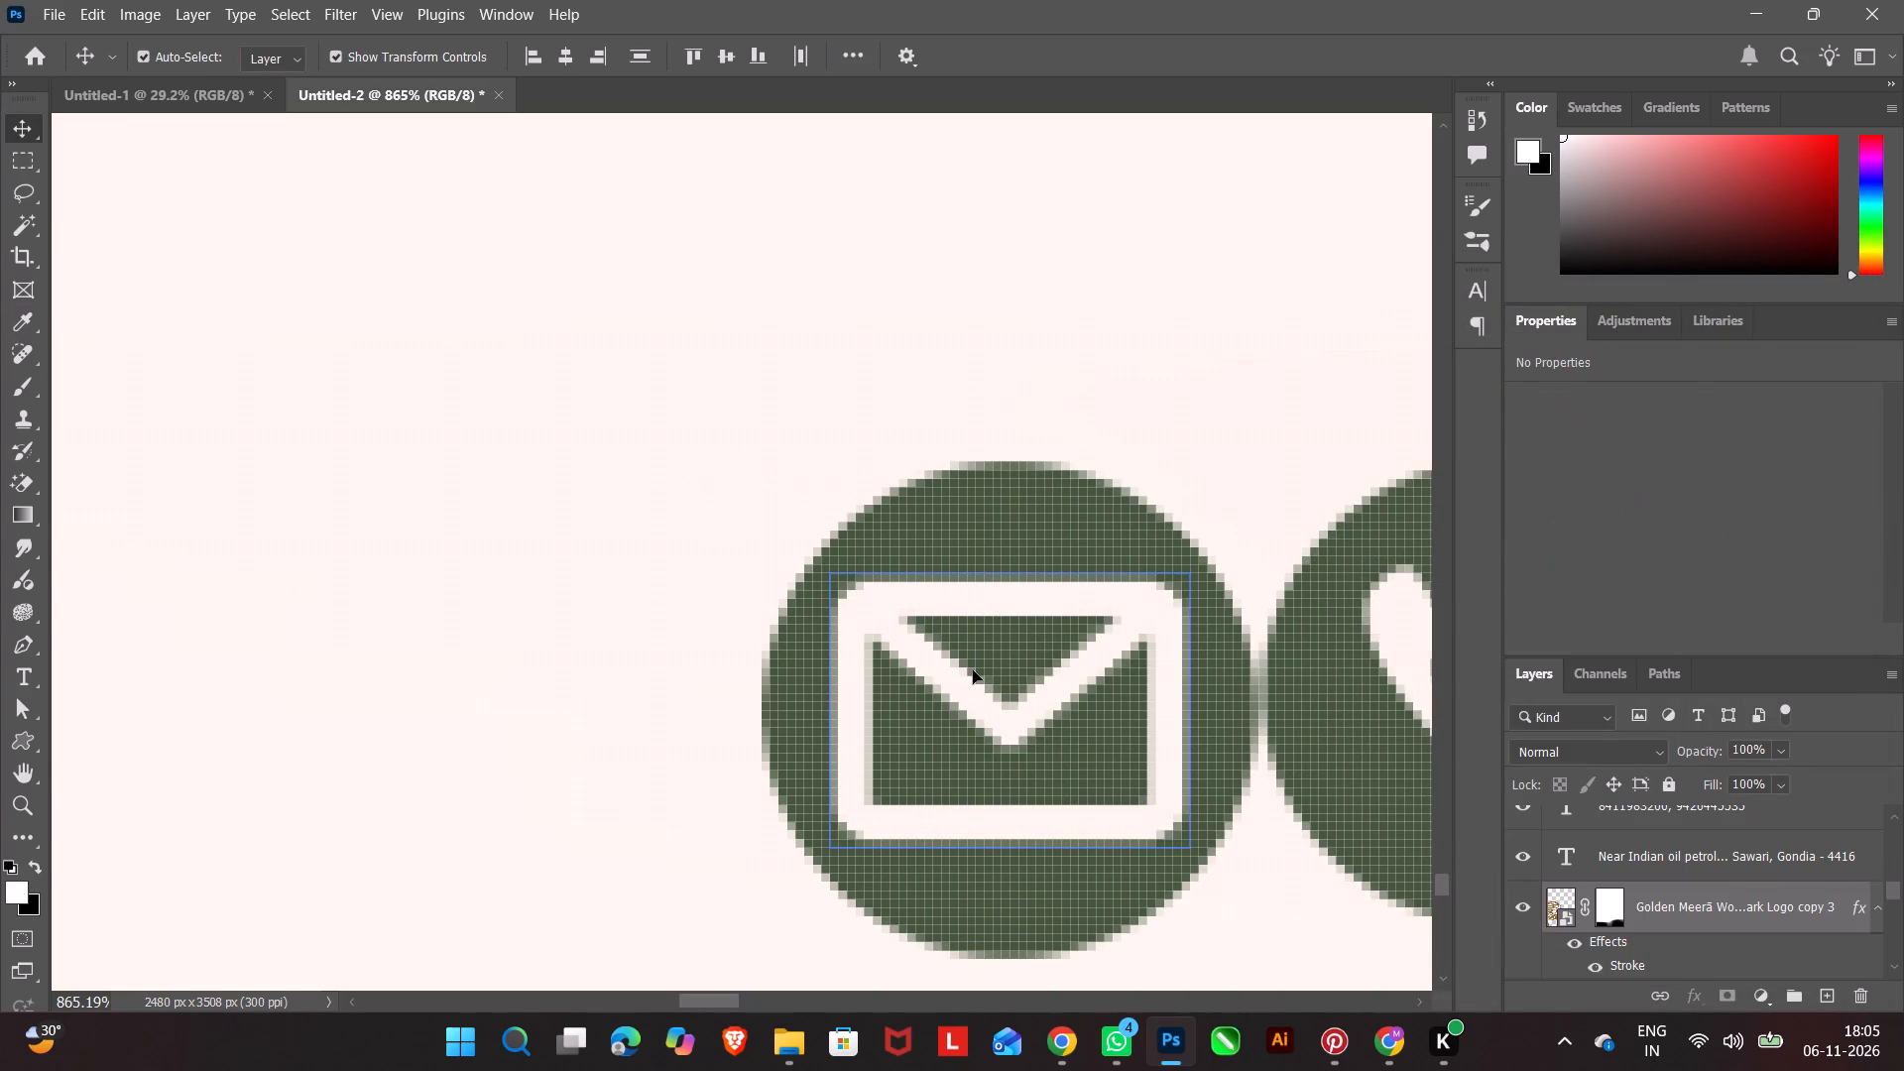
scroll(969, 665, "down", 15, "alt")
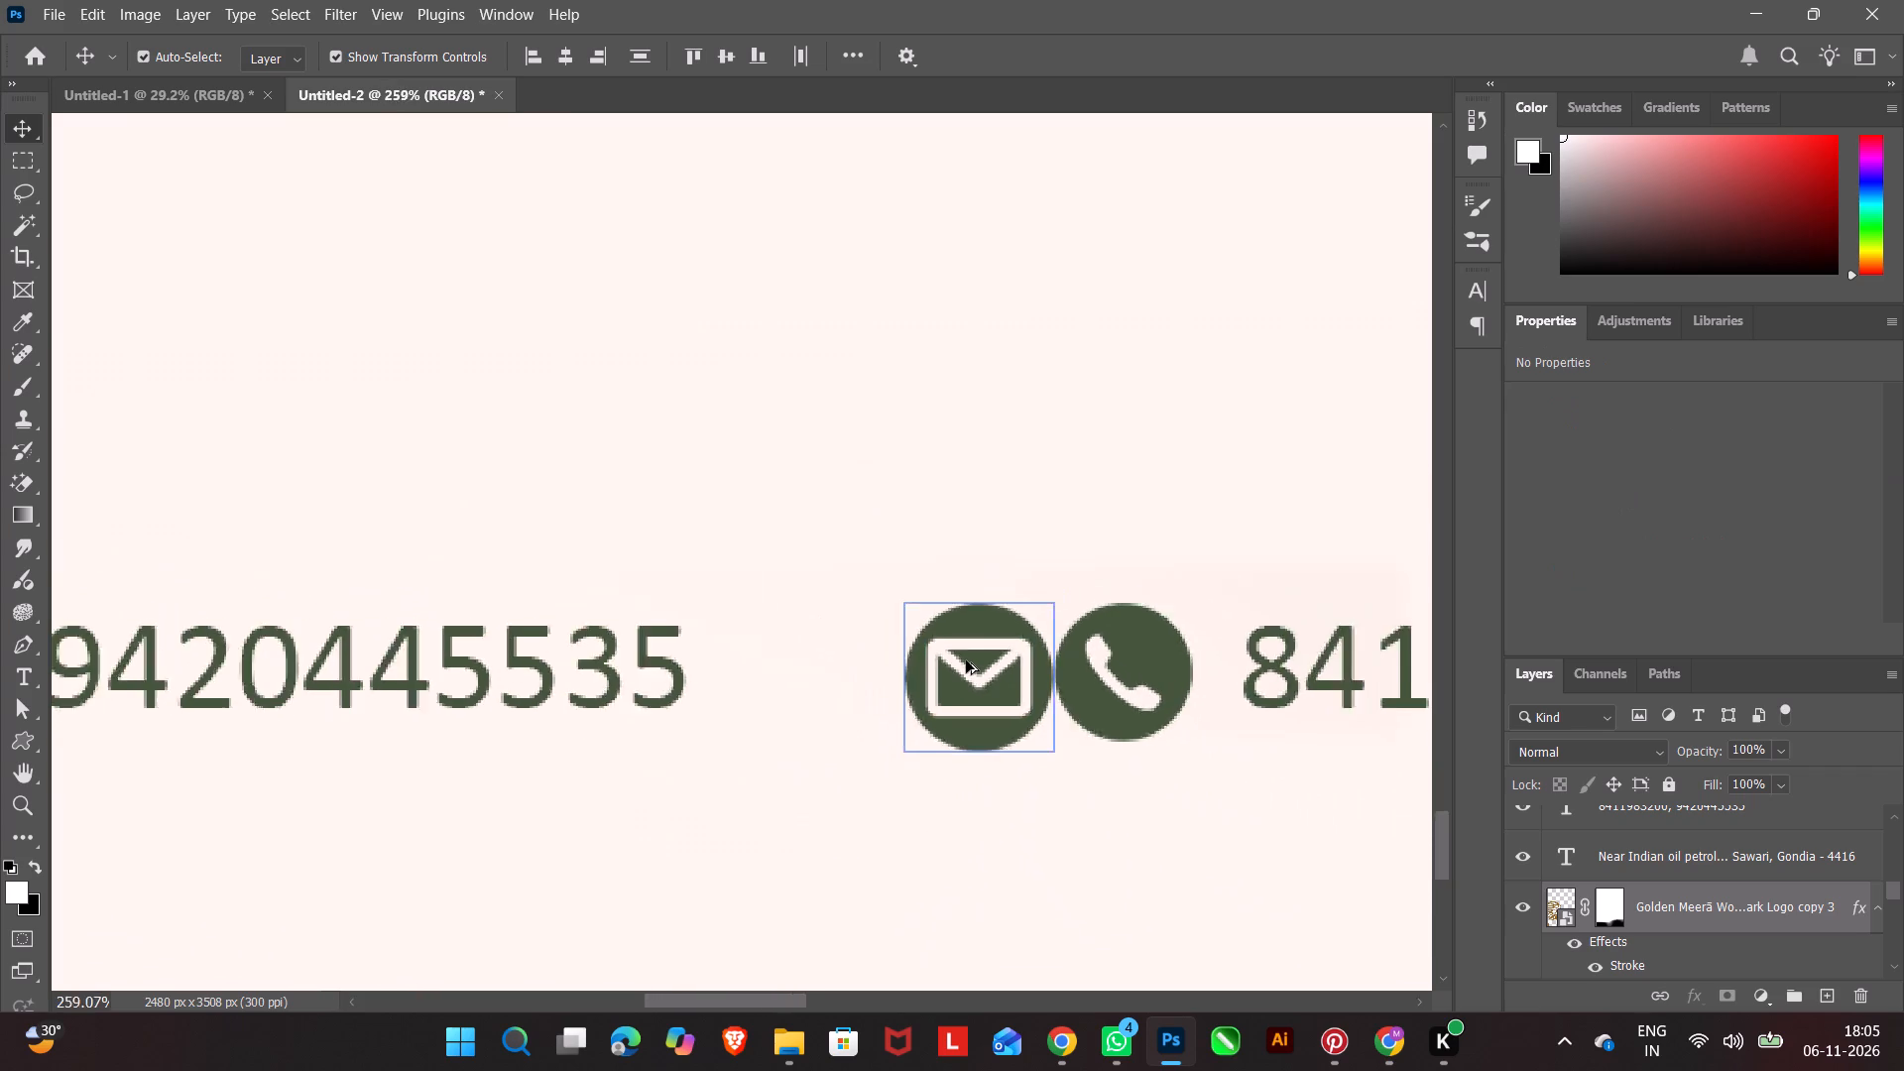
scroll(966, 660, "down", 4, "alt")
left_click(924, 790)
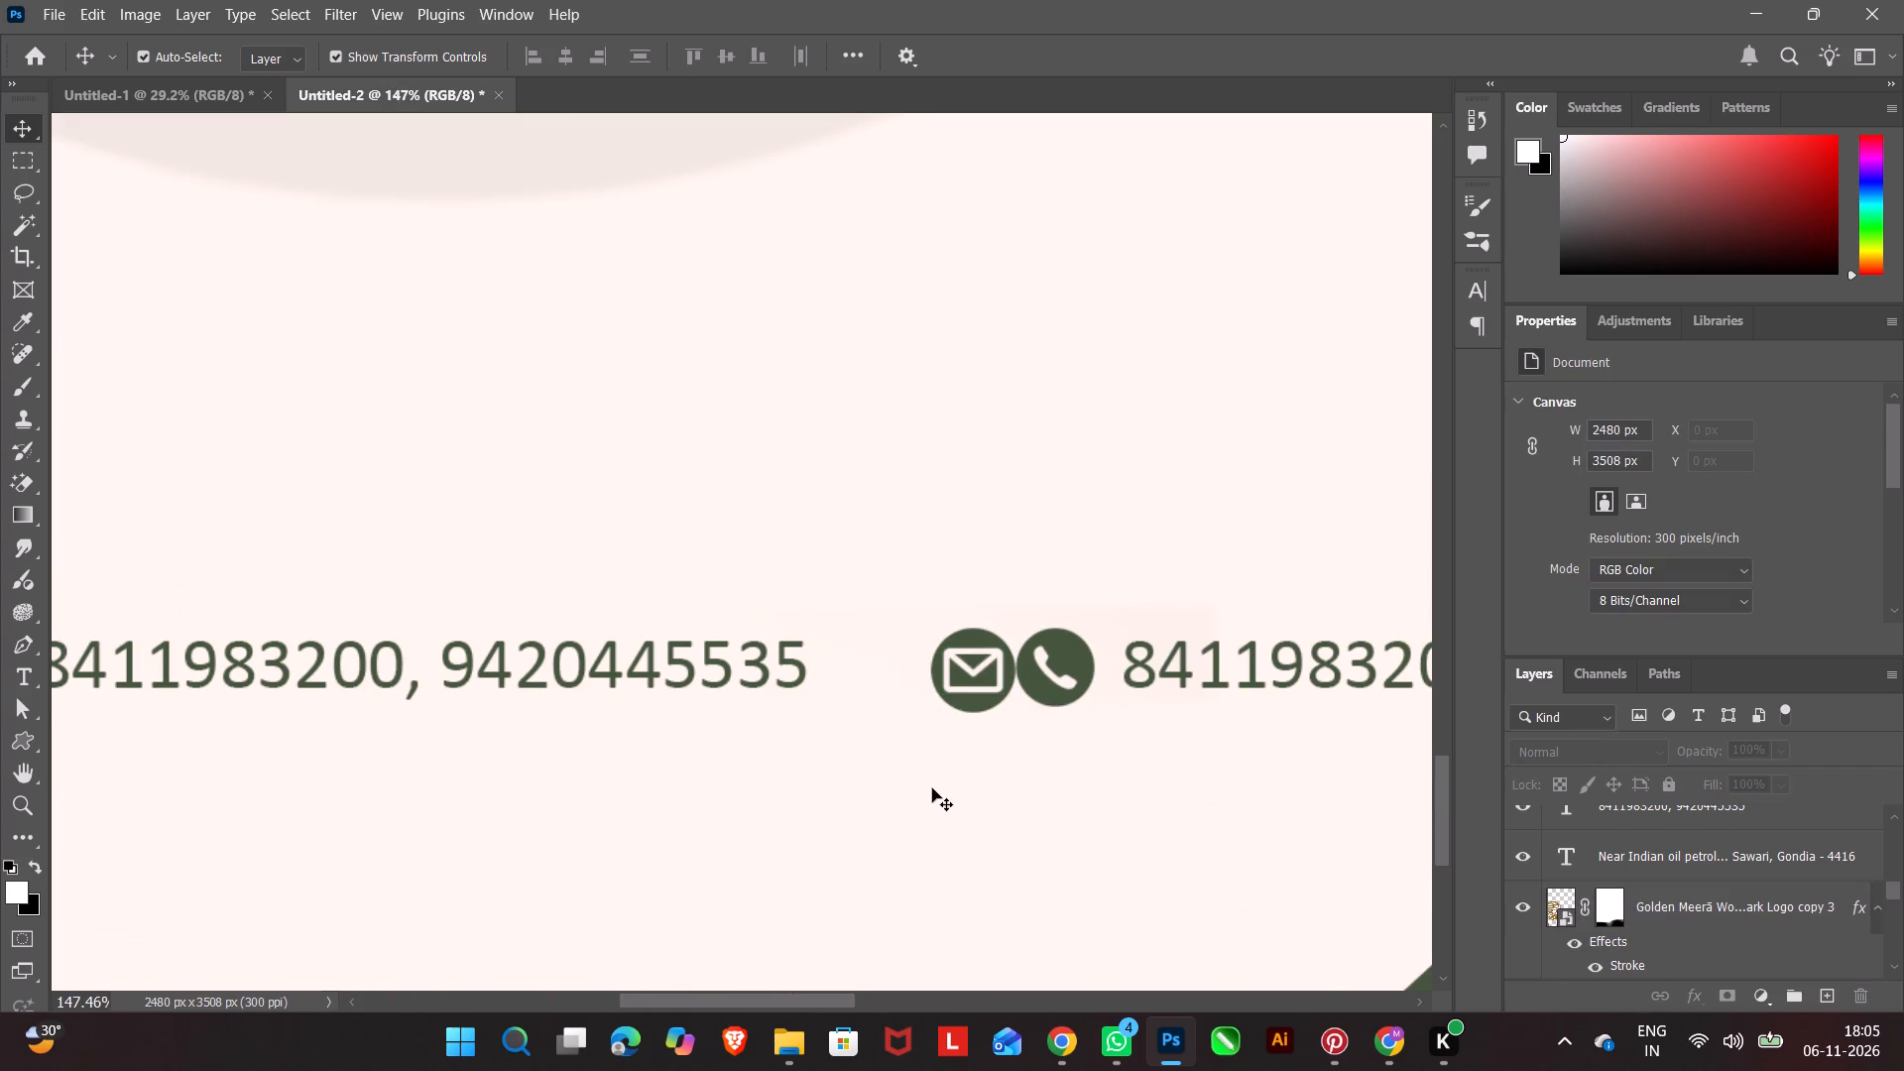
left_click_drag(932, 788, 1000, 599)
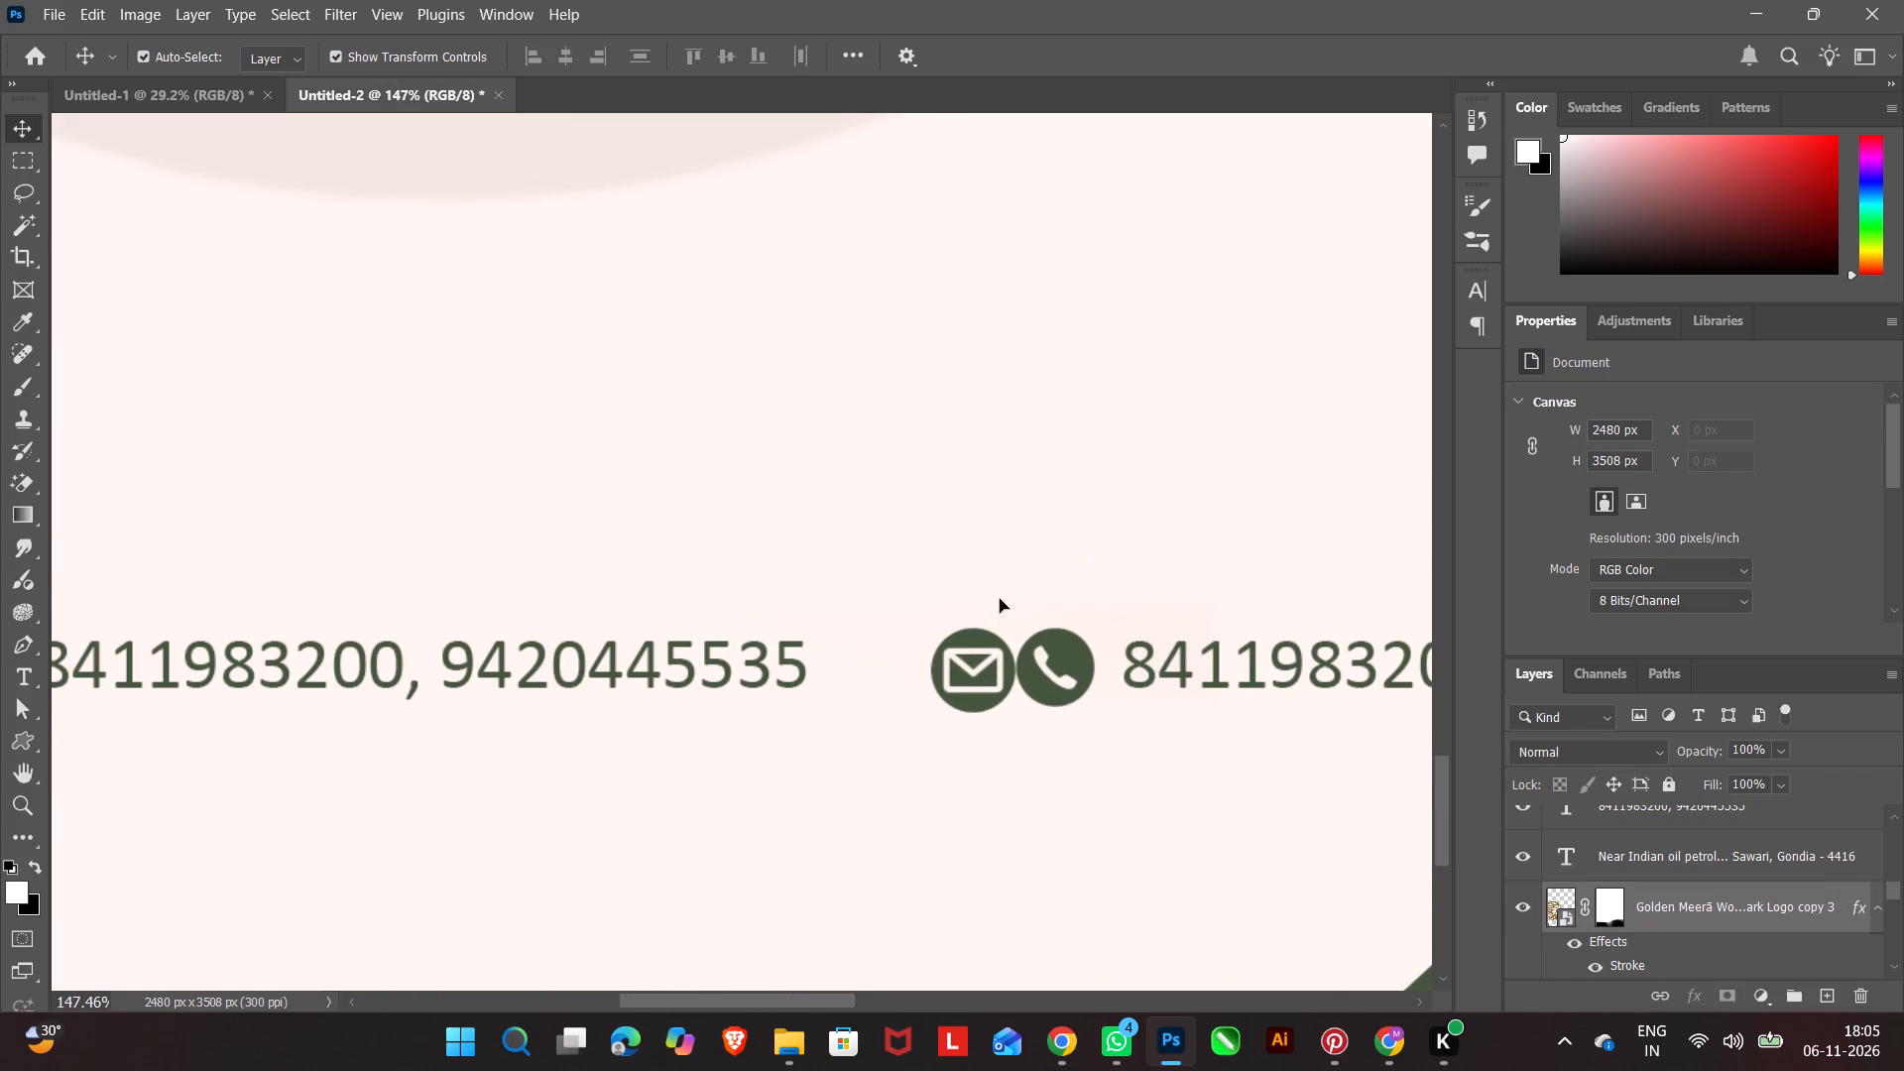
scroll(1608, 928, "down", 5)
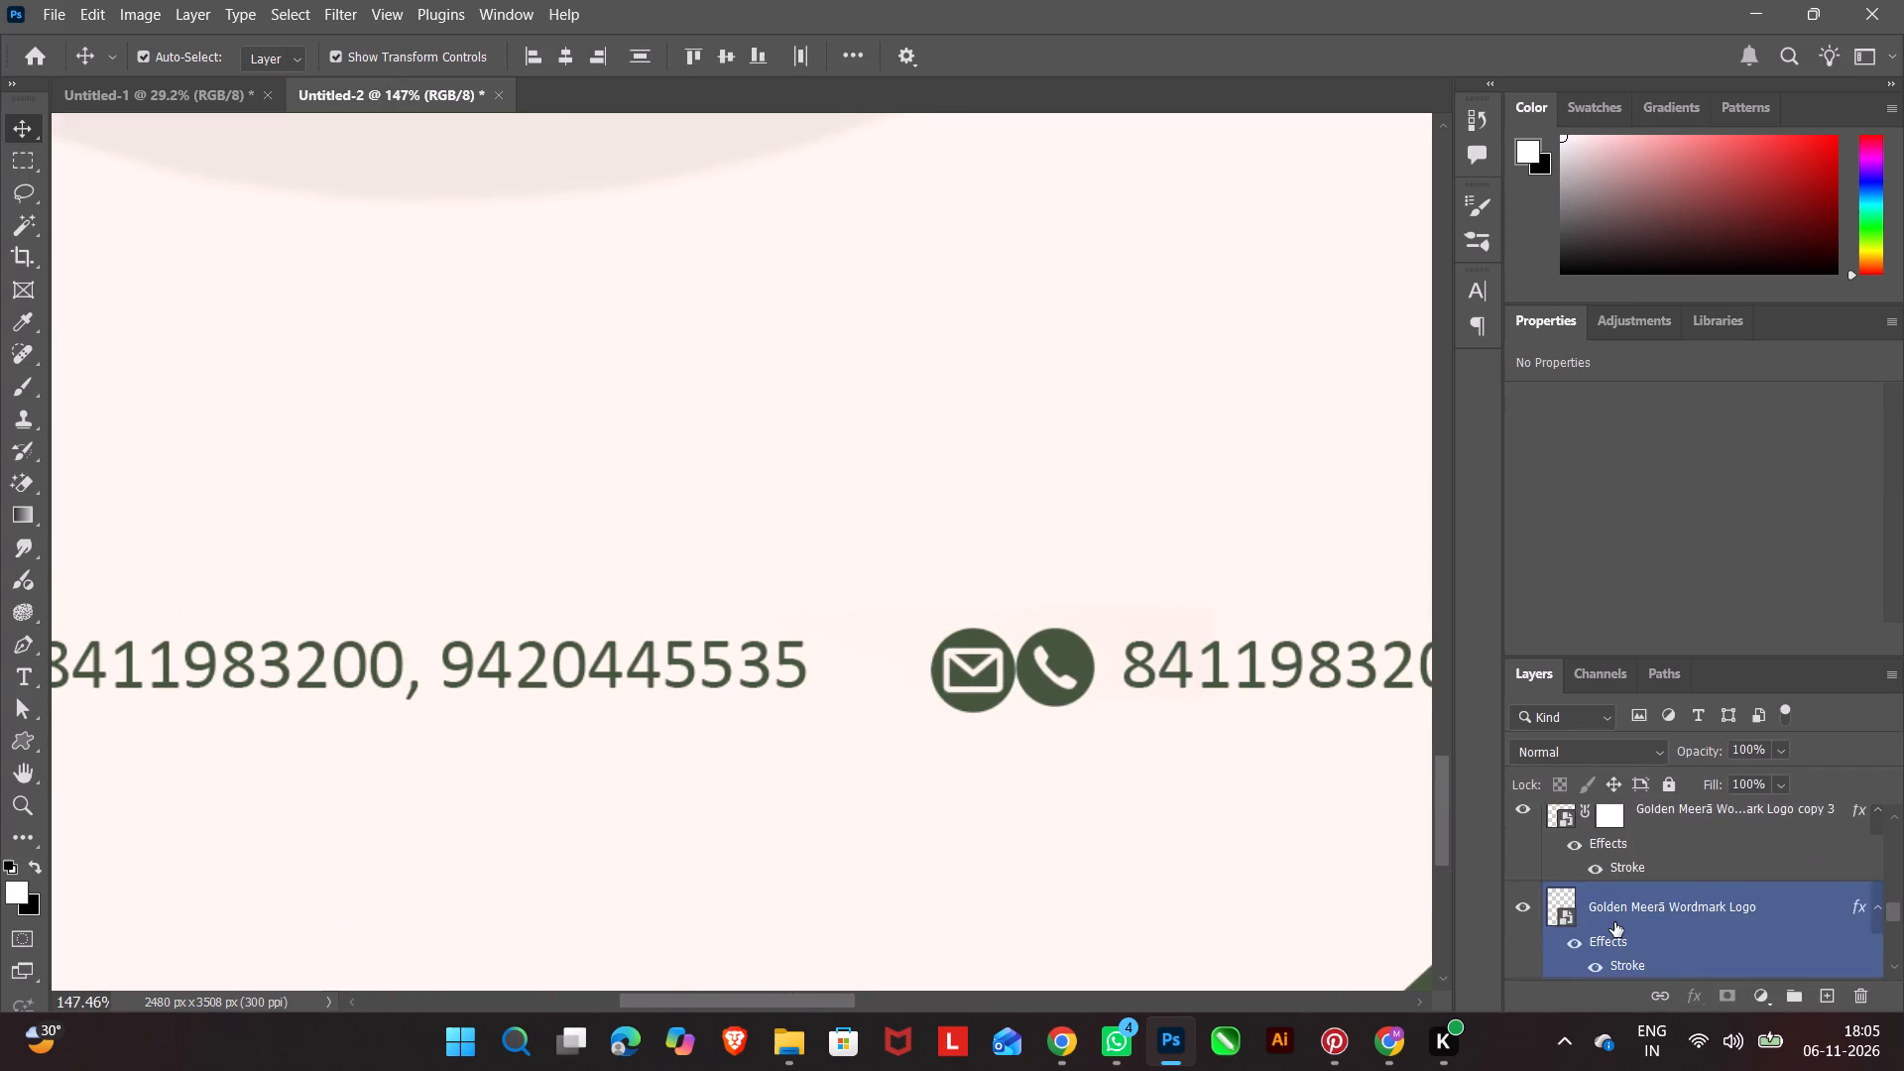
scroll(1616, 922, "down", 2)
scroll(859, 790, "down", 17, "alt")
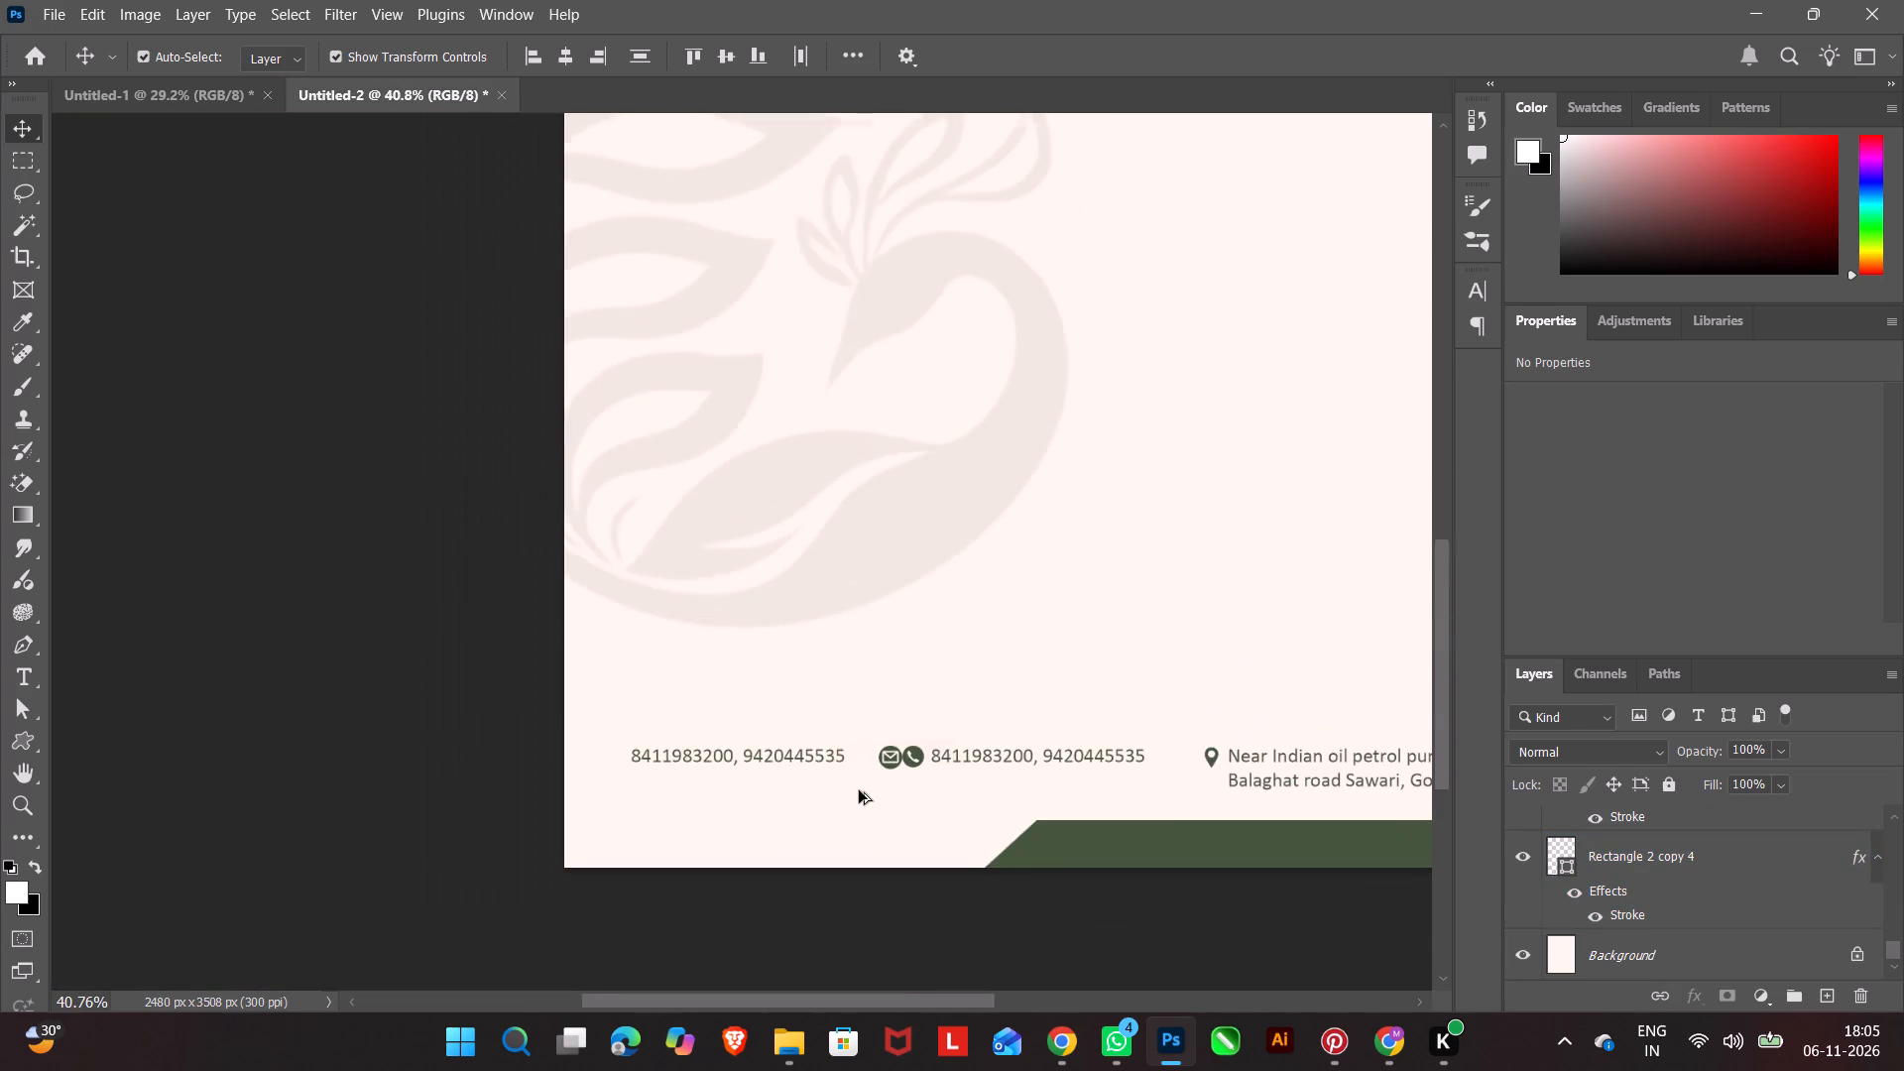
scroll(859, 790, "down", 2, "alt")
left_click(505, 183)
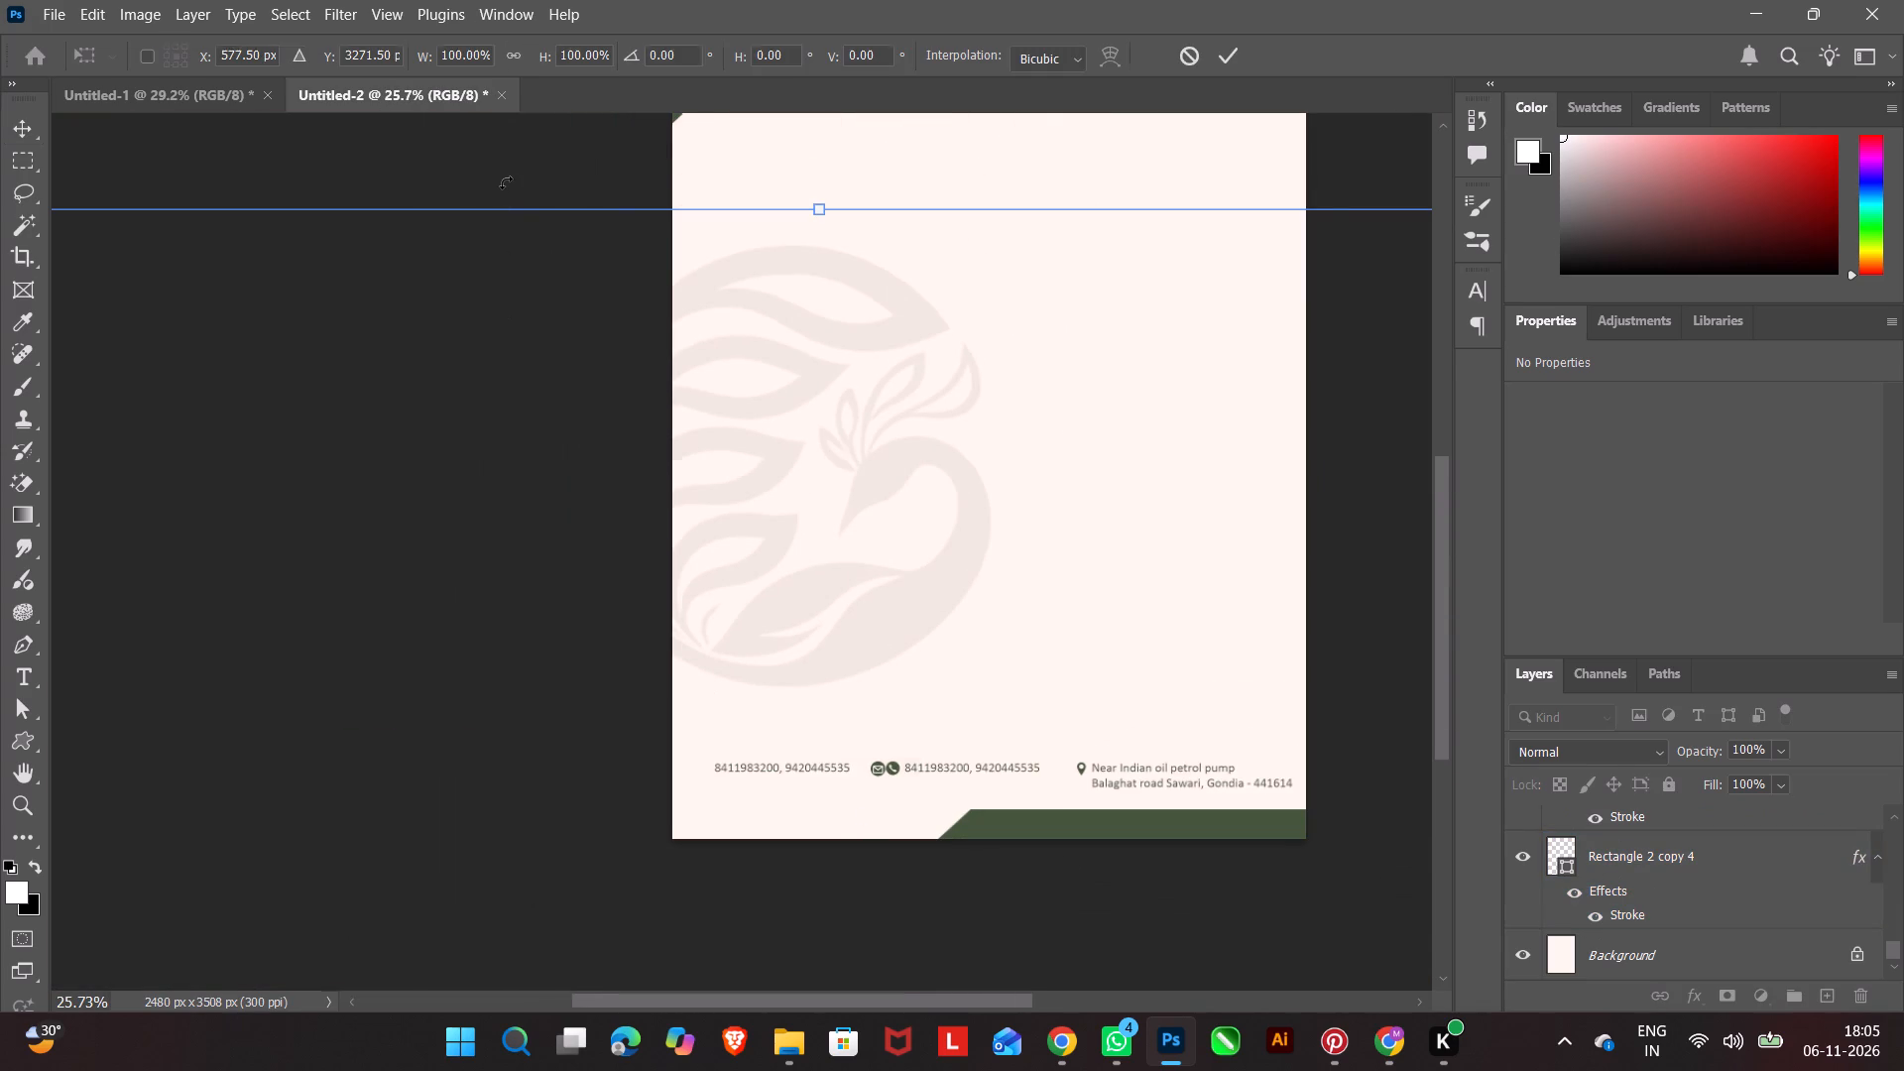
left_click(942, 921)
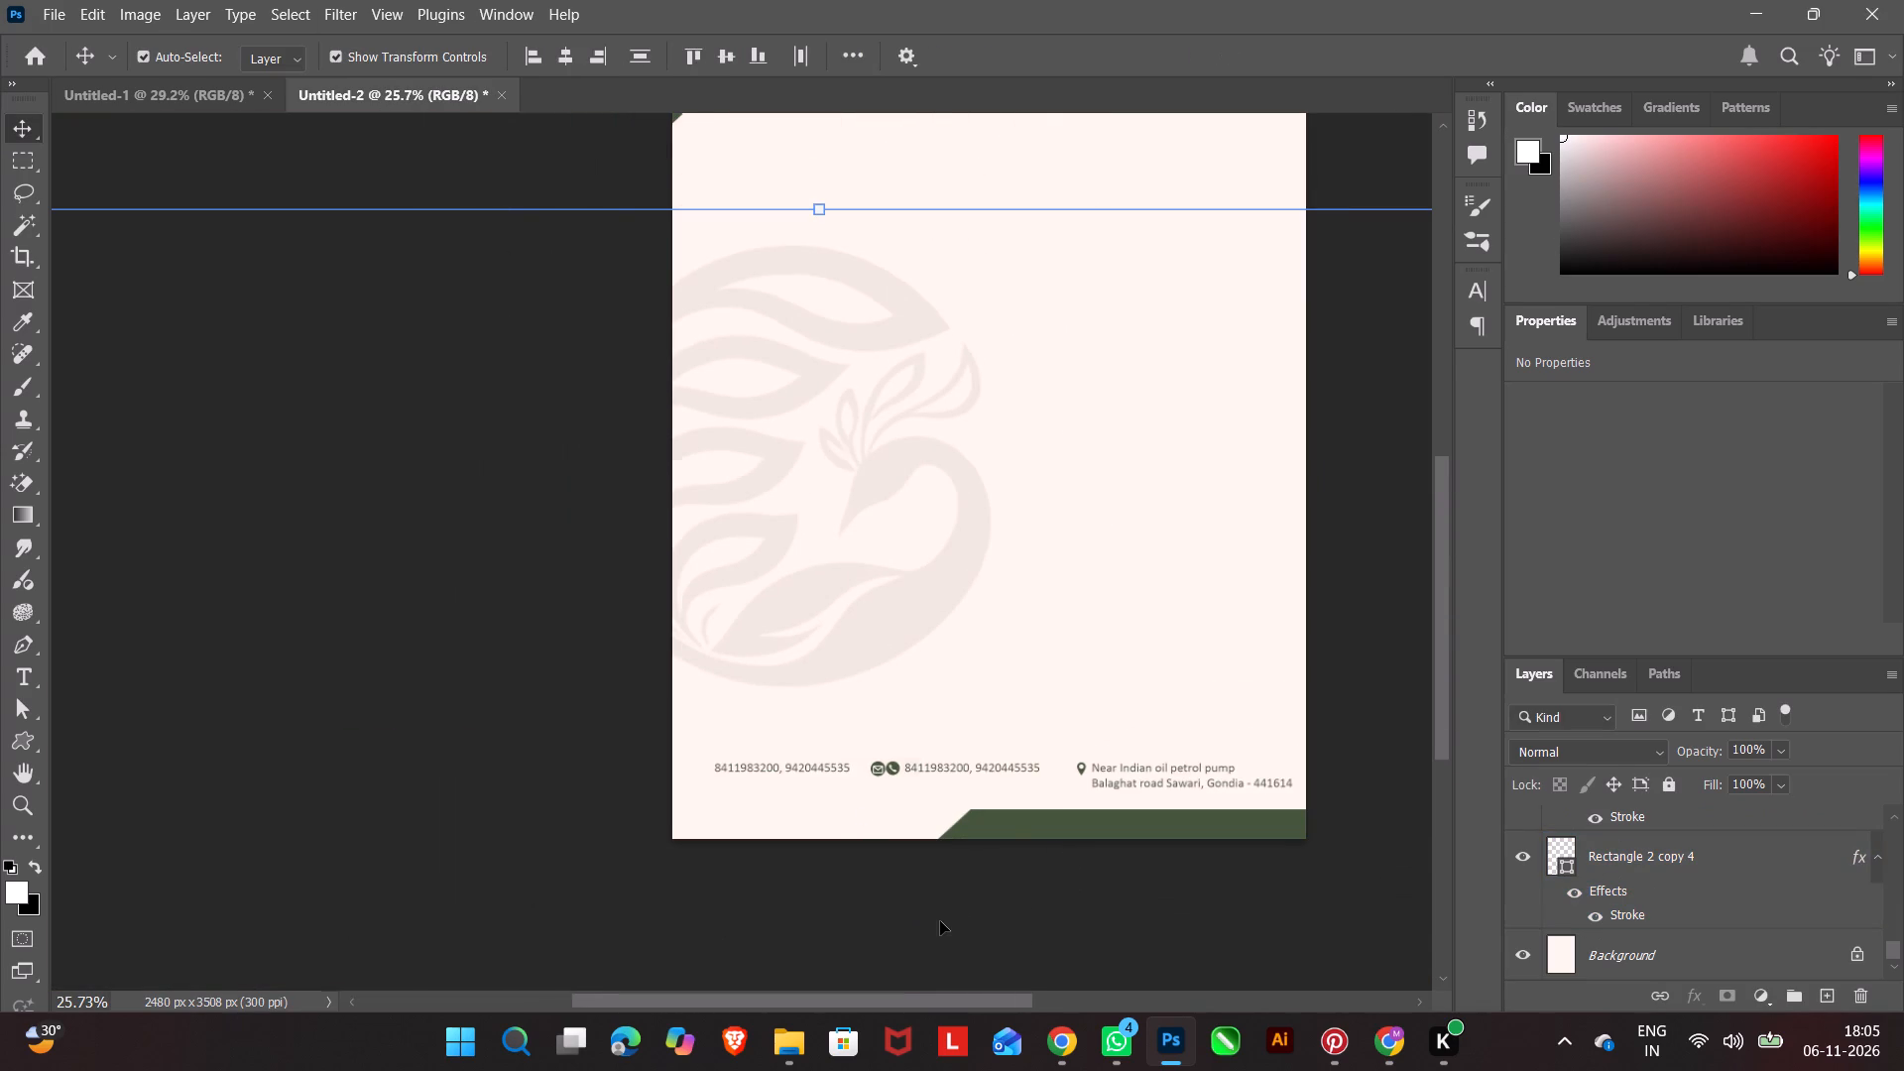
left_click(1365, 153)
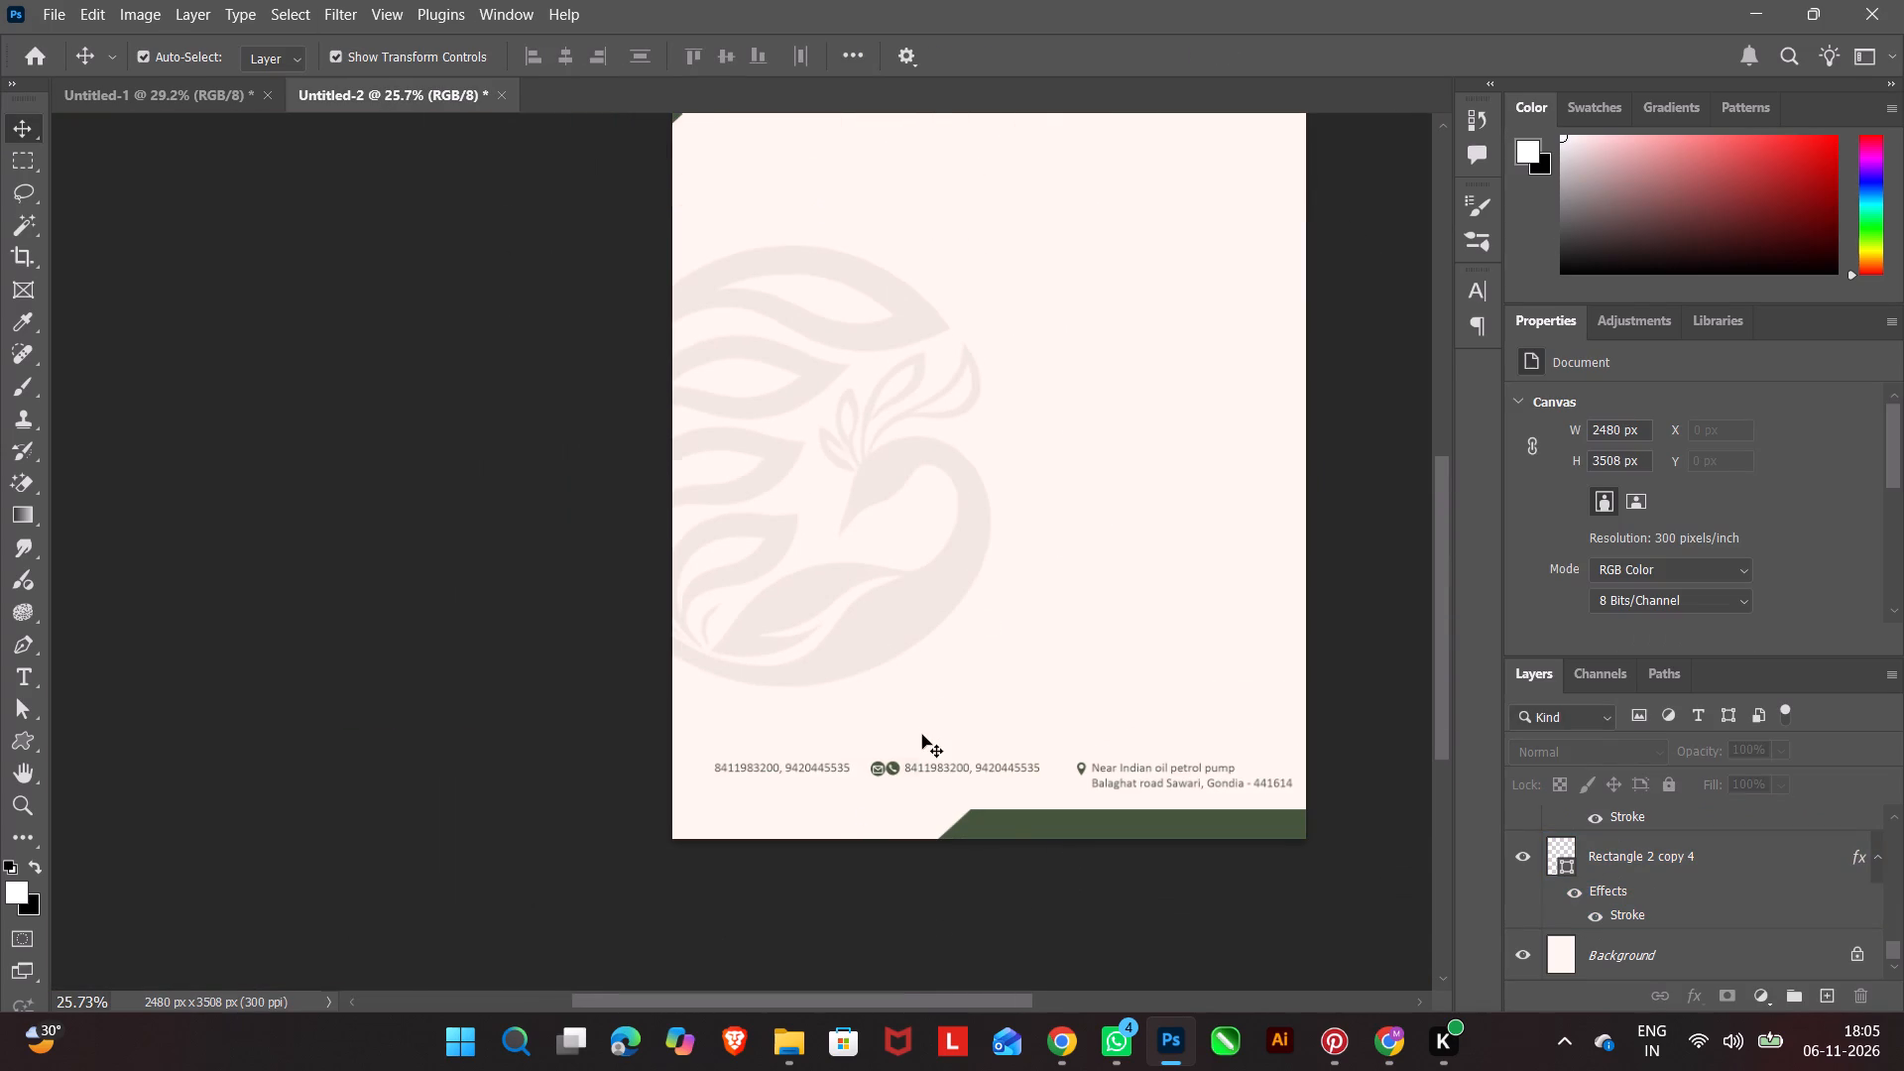
Link the envelope outline layer (Layer 8) with the green email circle layer (Layer 7).
left_click(879, 769)
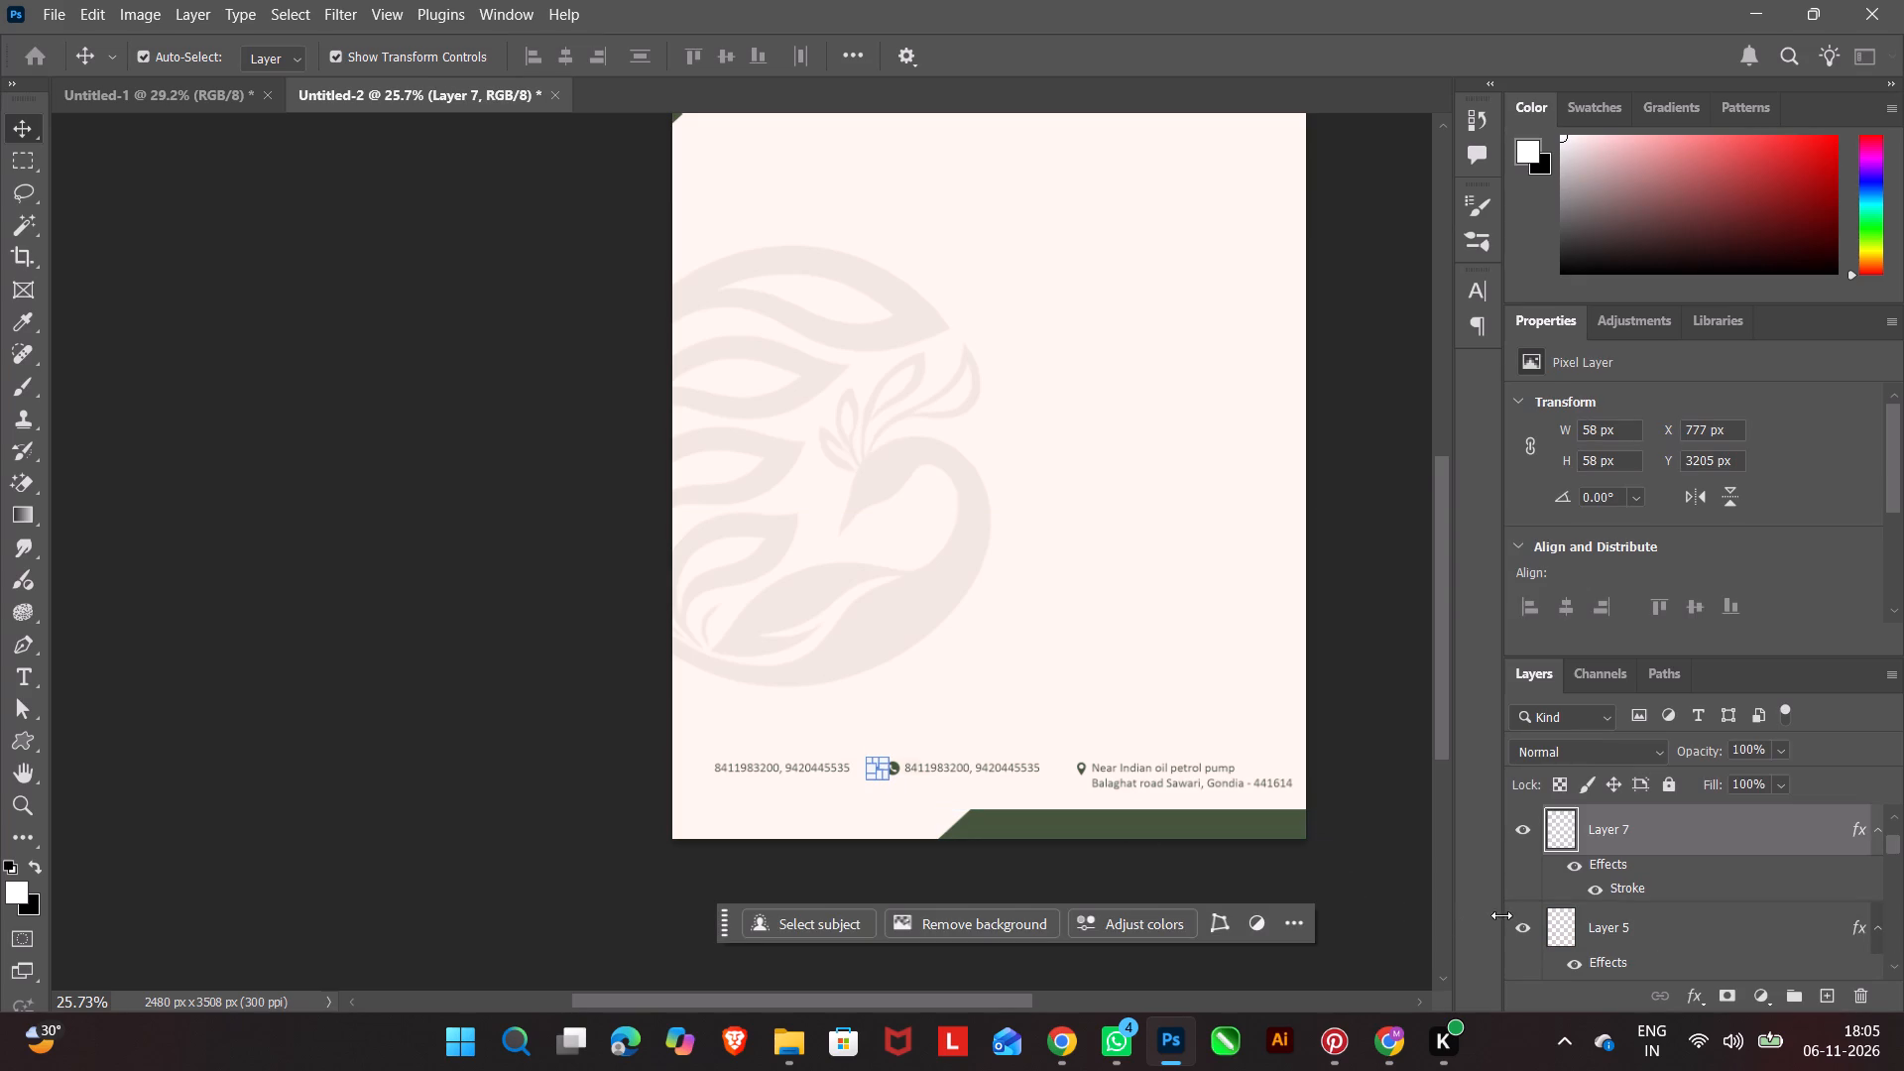
scroll(1672, 886, "up", 1)
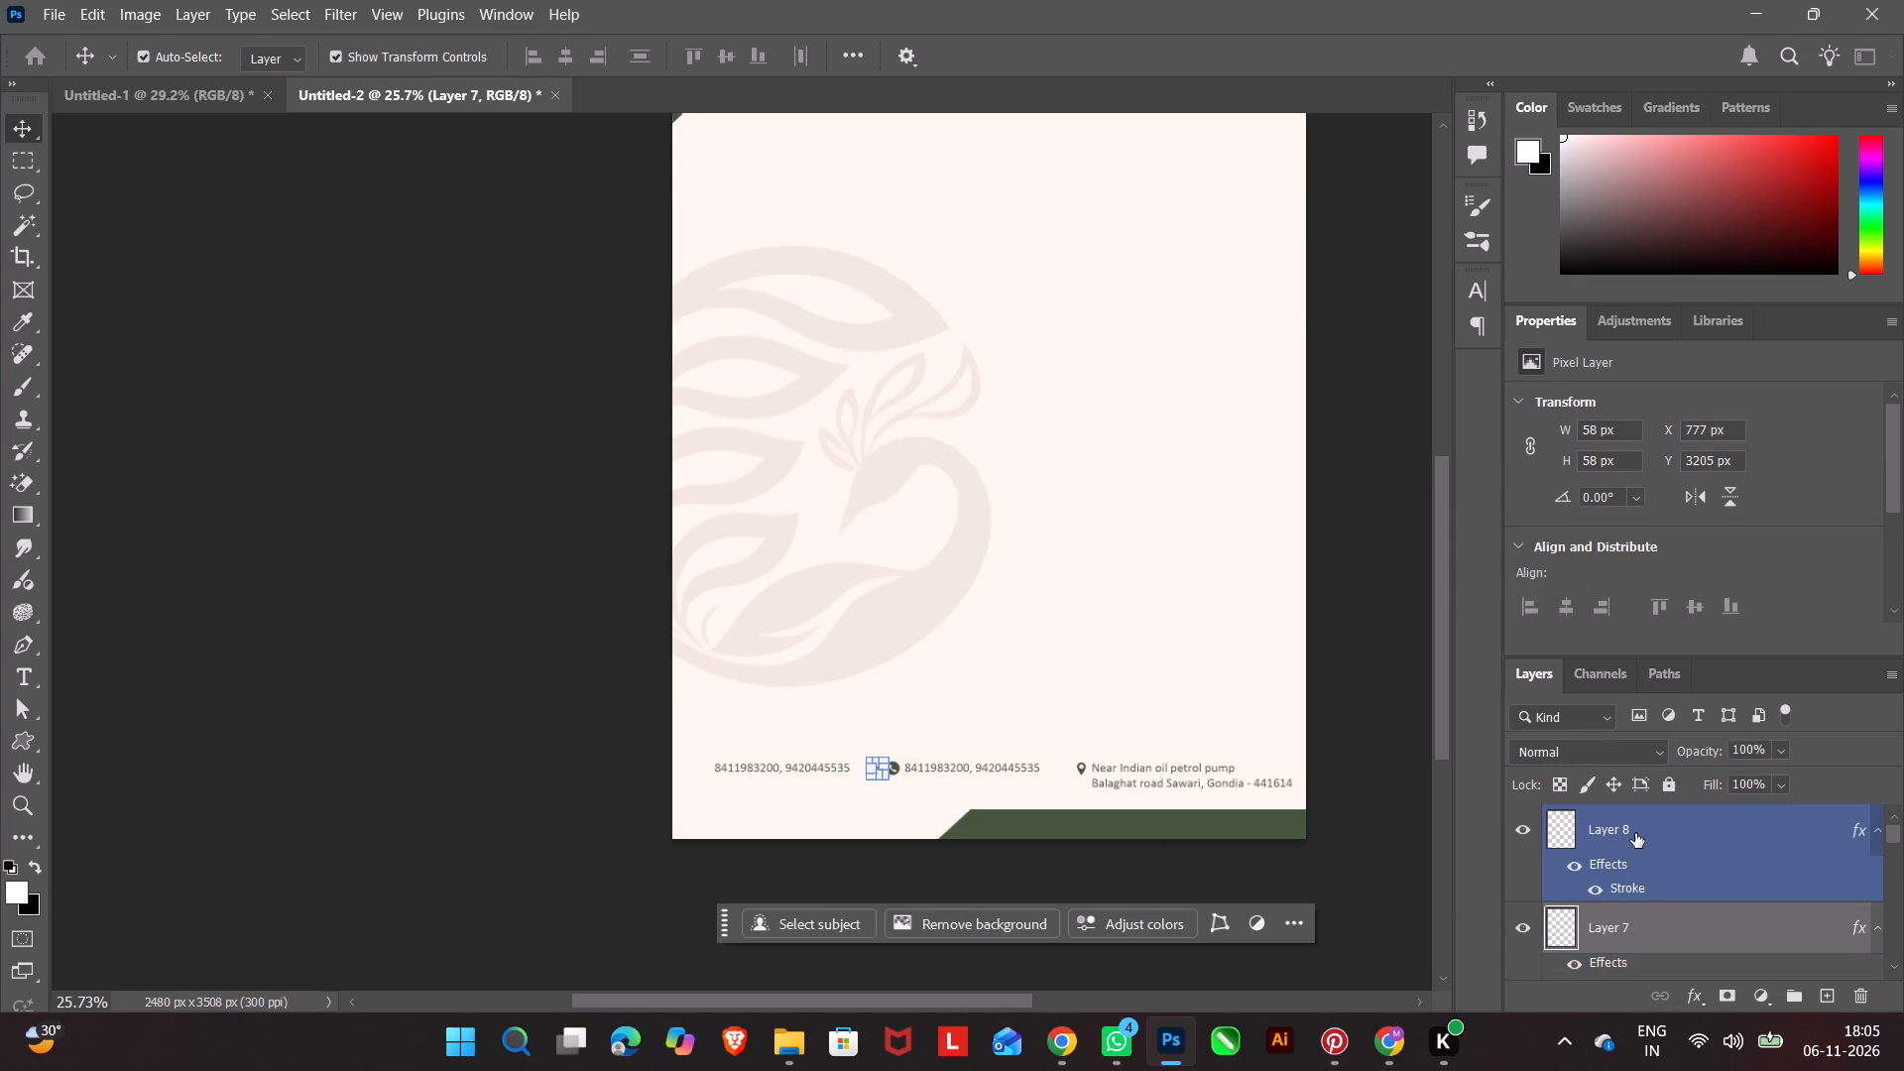
left_click(1640, 829, "alt")
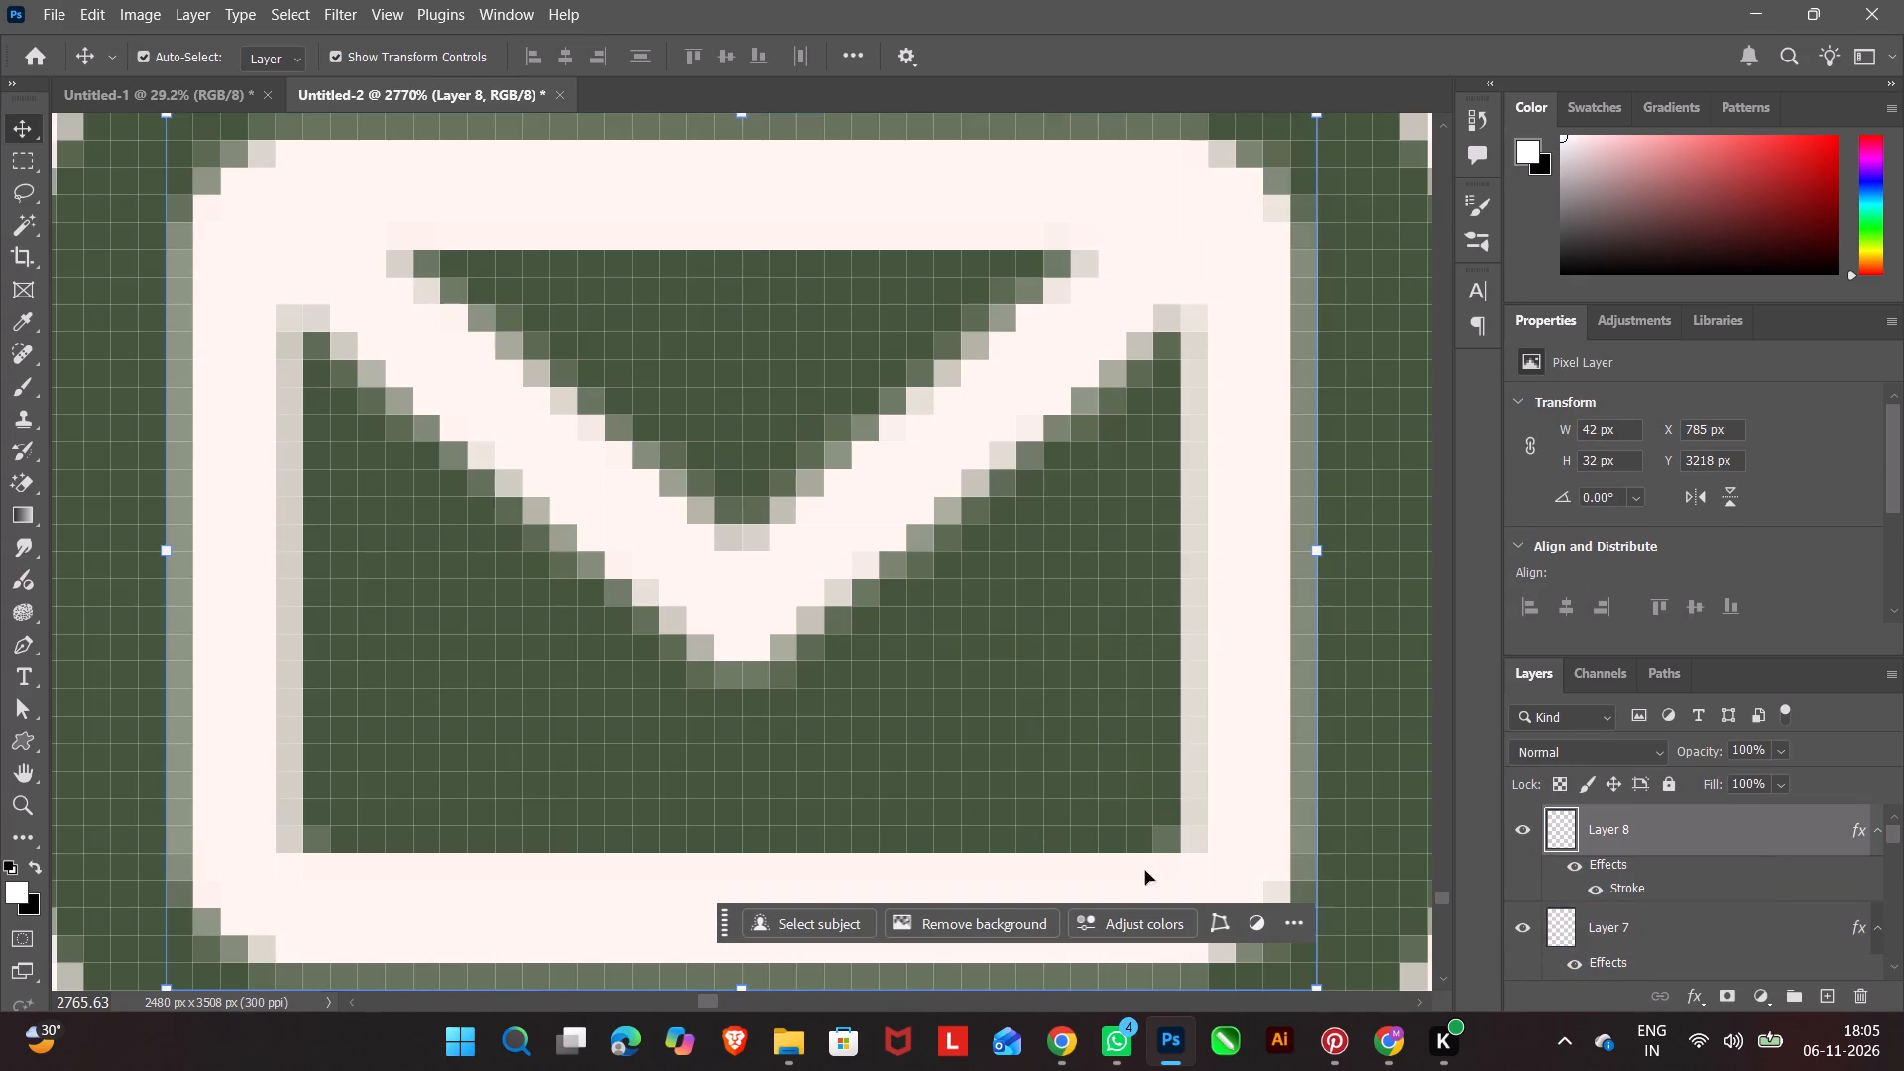
scroll(567, 897, "down", 5, "alt")
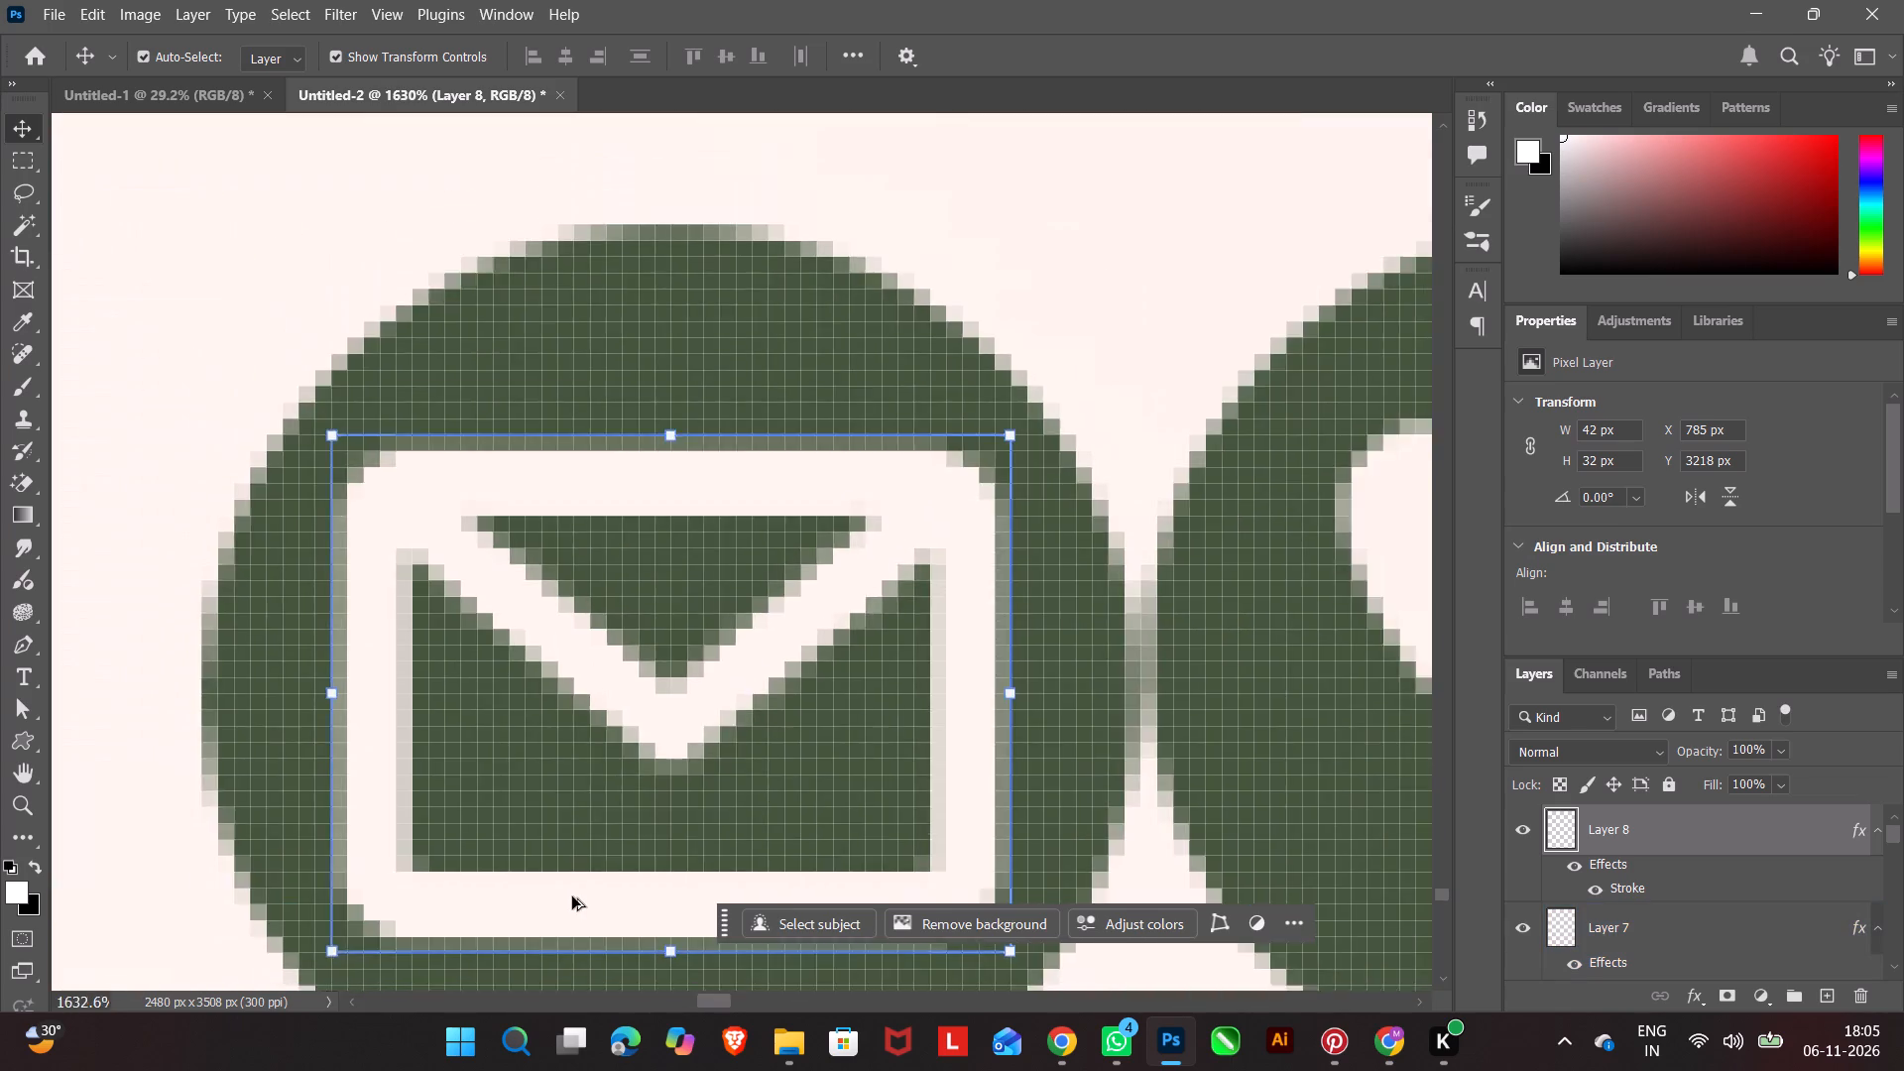
scroll(572, 896, "down", 13, "alt")
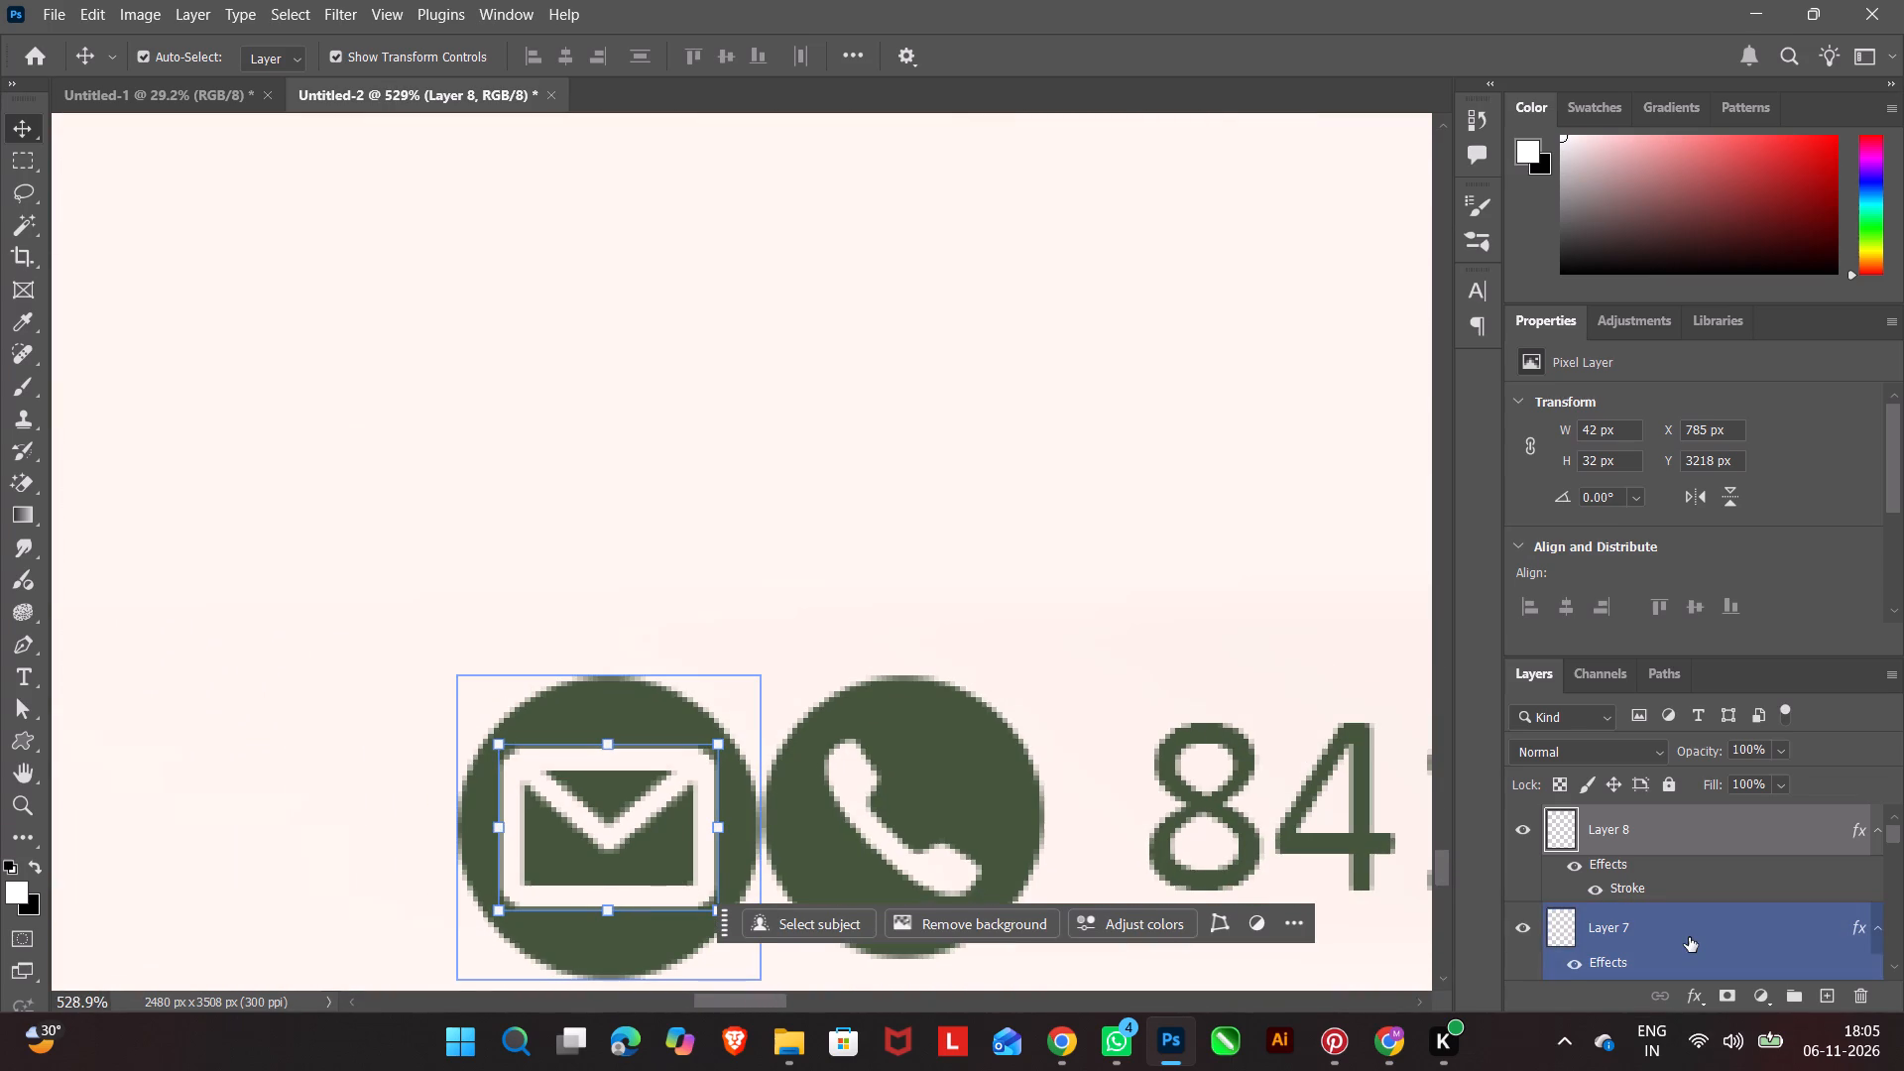
left_click(1689, 937, "ctrl")
left_click(1665, 998)
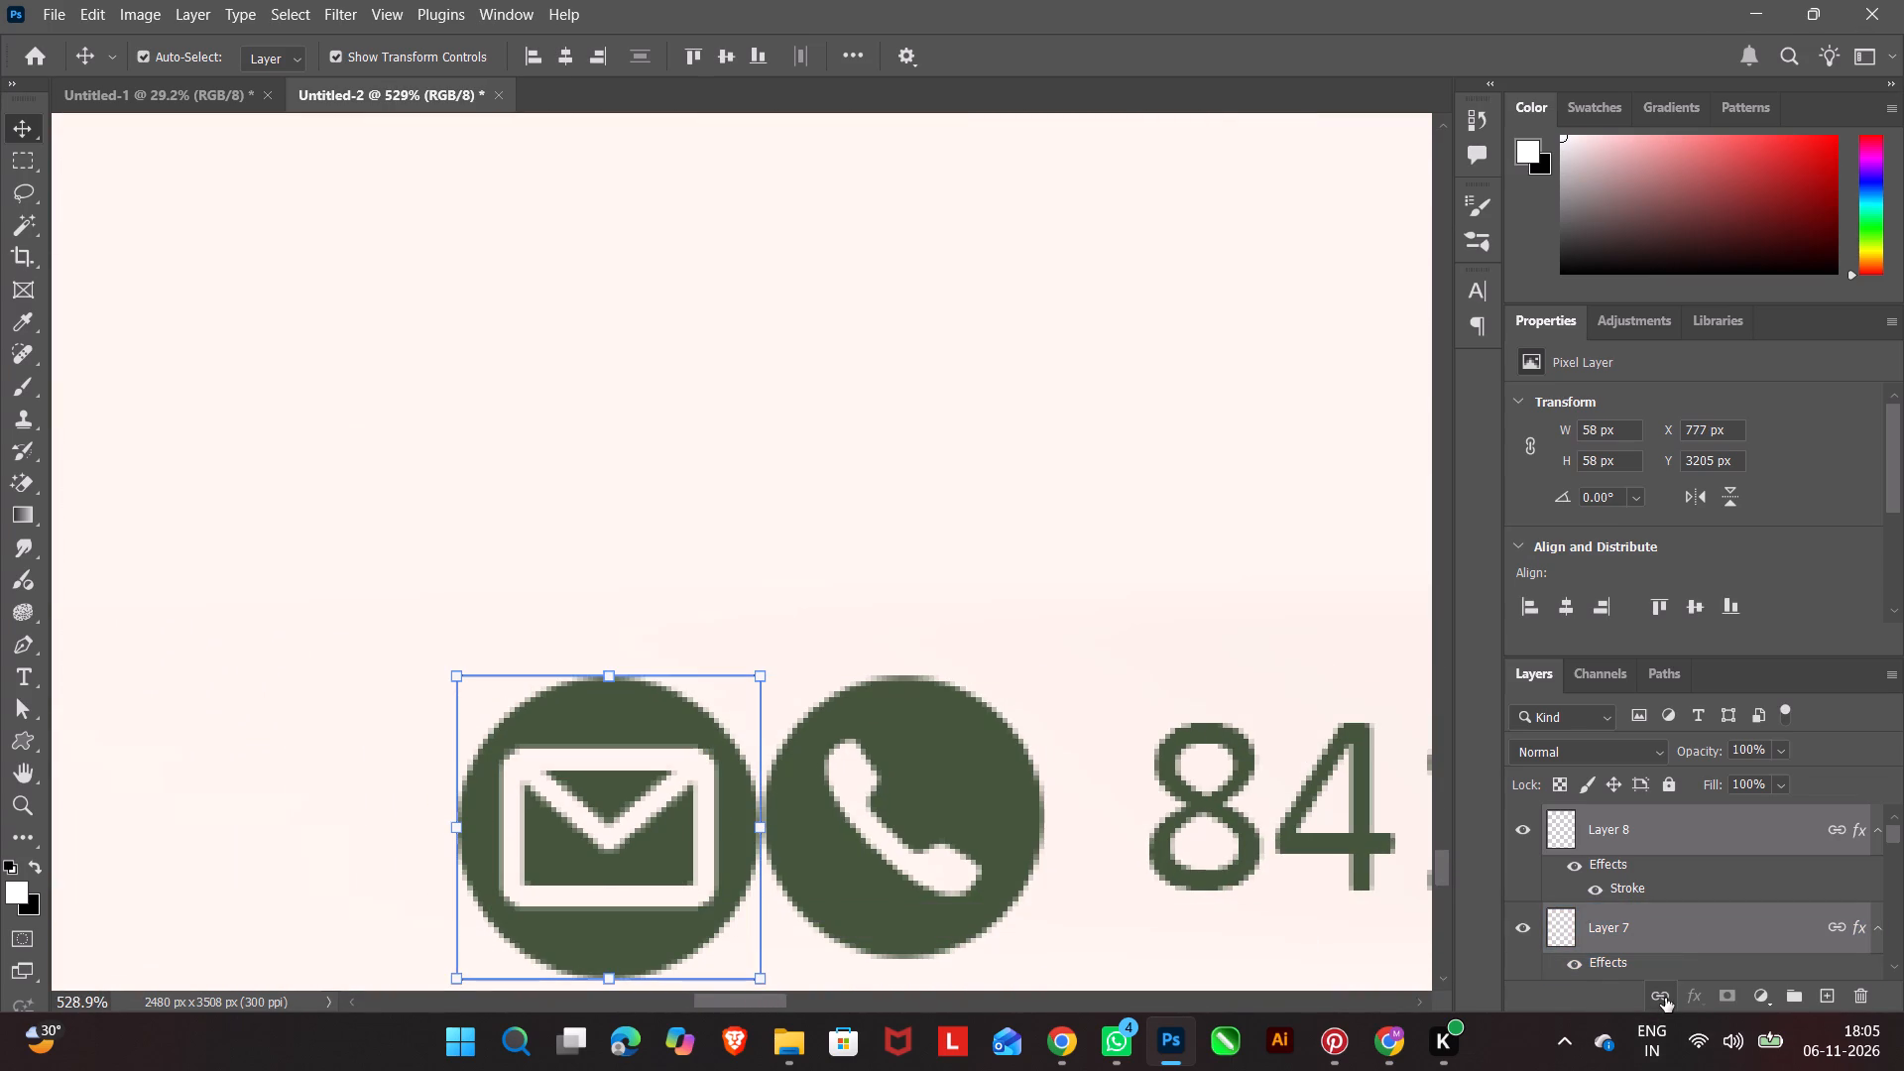
Transform the linked email icon layers and move them to the start of the leftmost footer contact line, at about X 134, Y 3231 px.
left_click(612, 673)
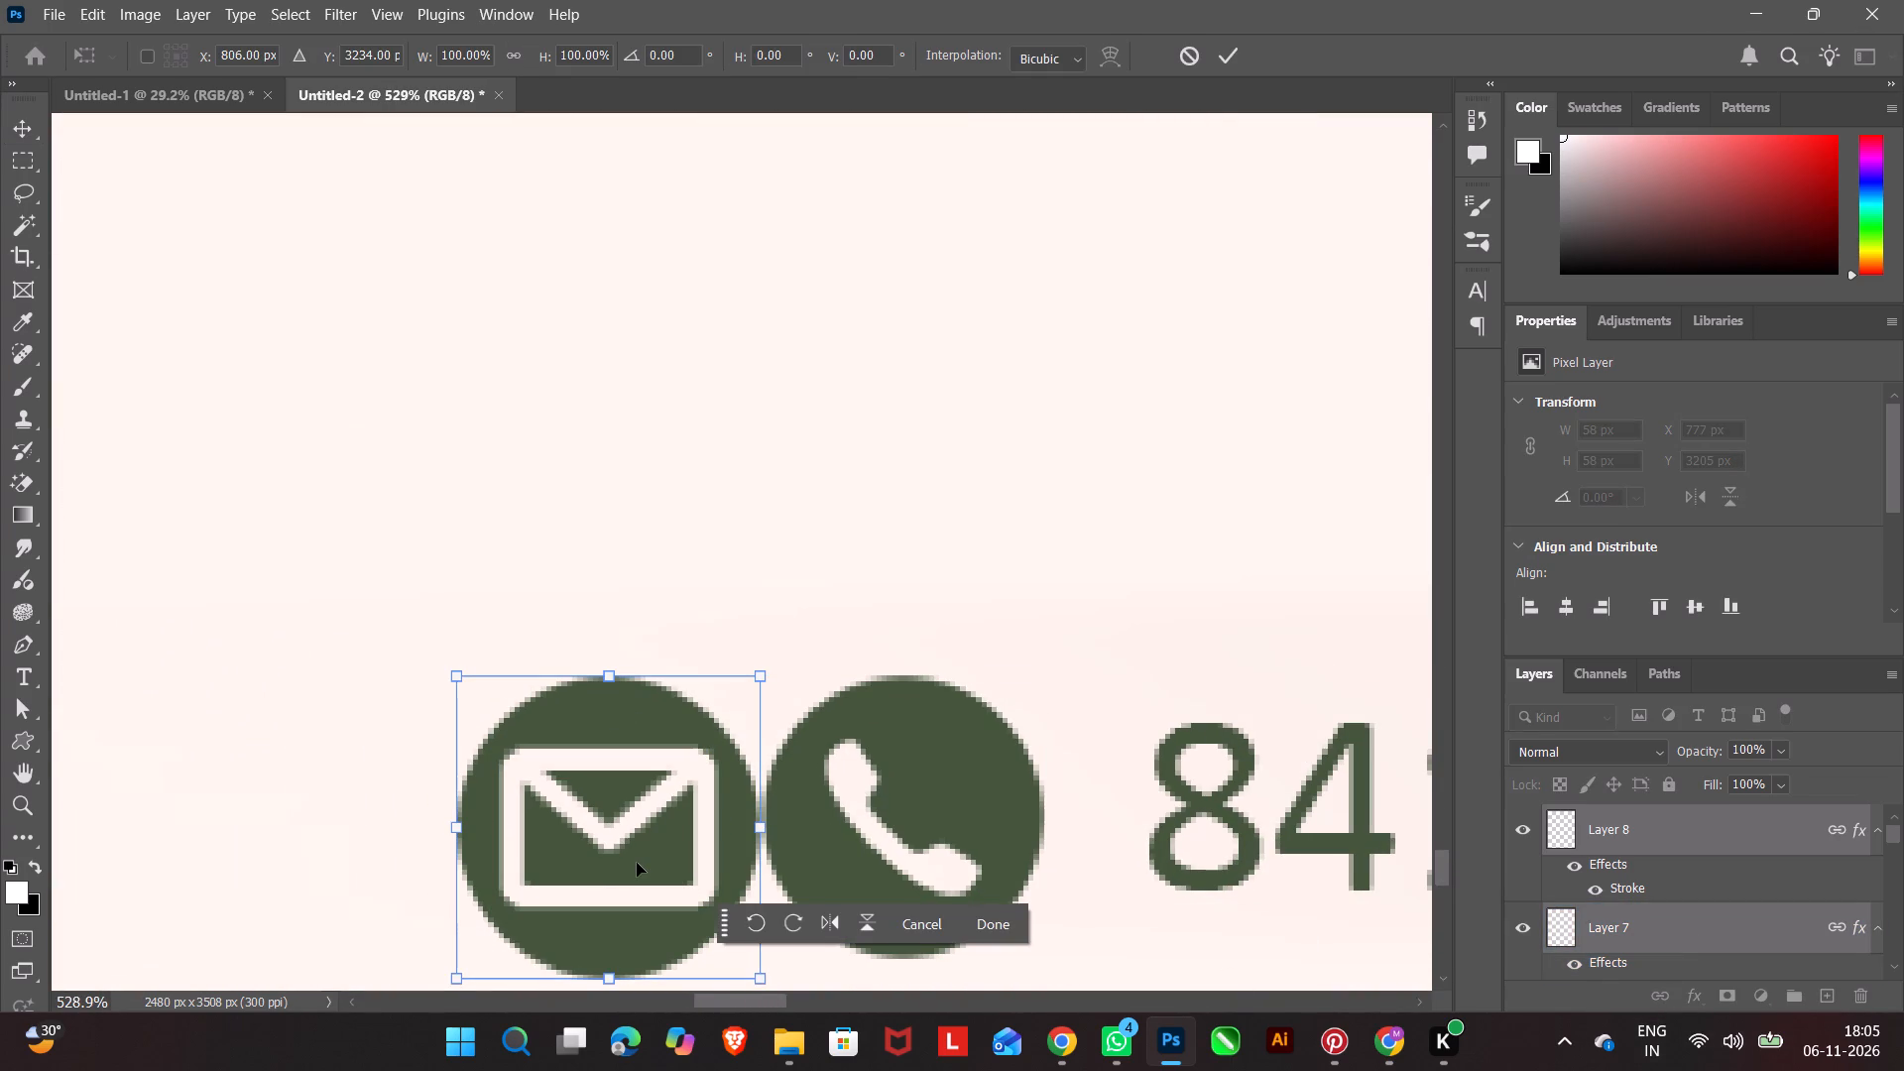
scroll(579, 868, "down", 20, "alt")
scroll(579, 868, "down", 1, "alt")
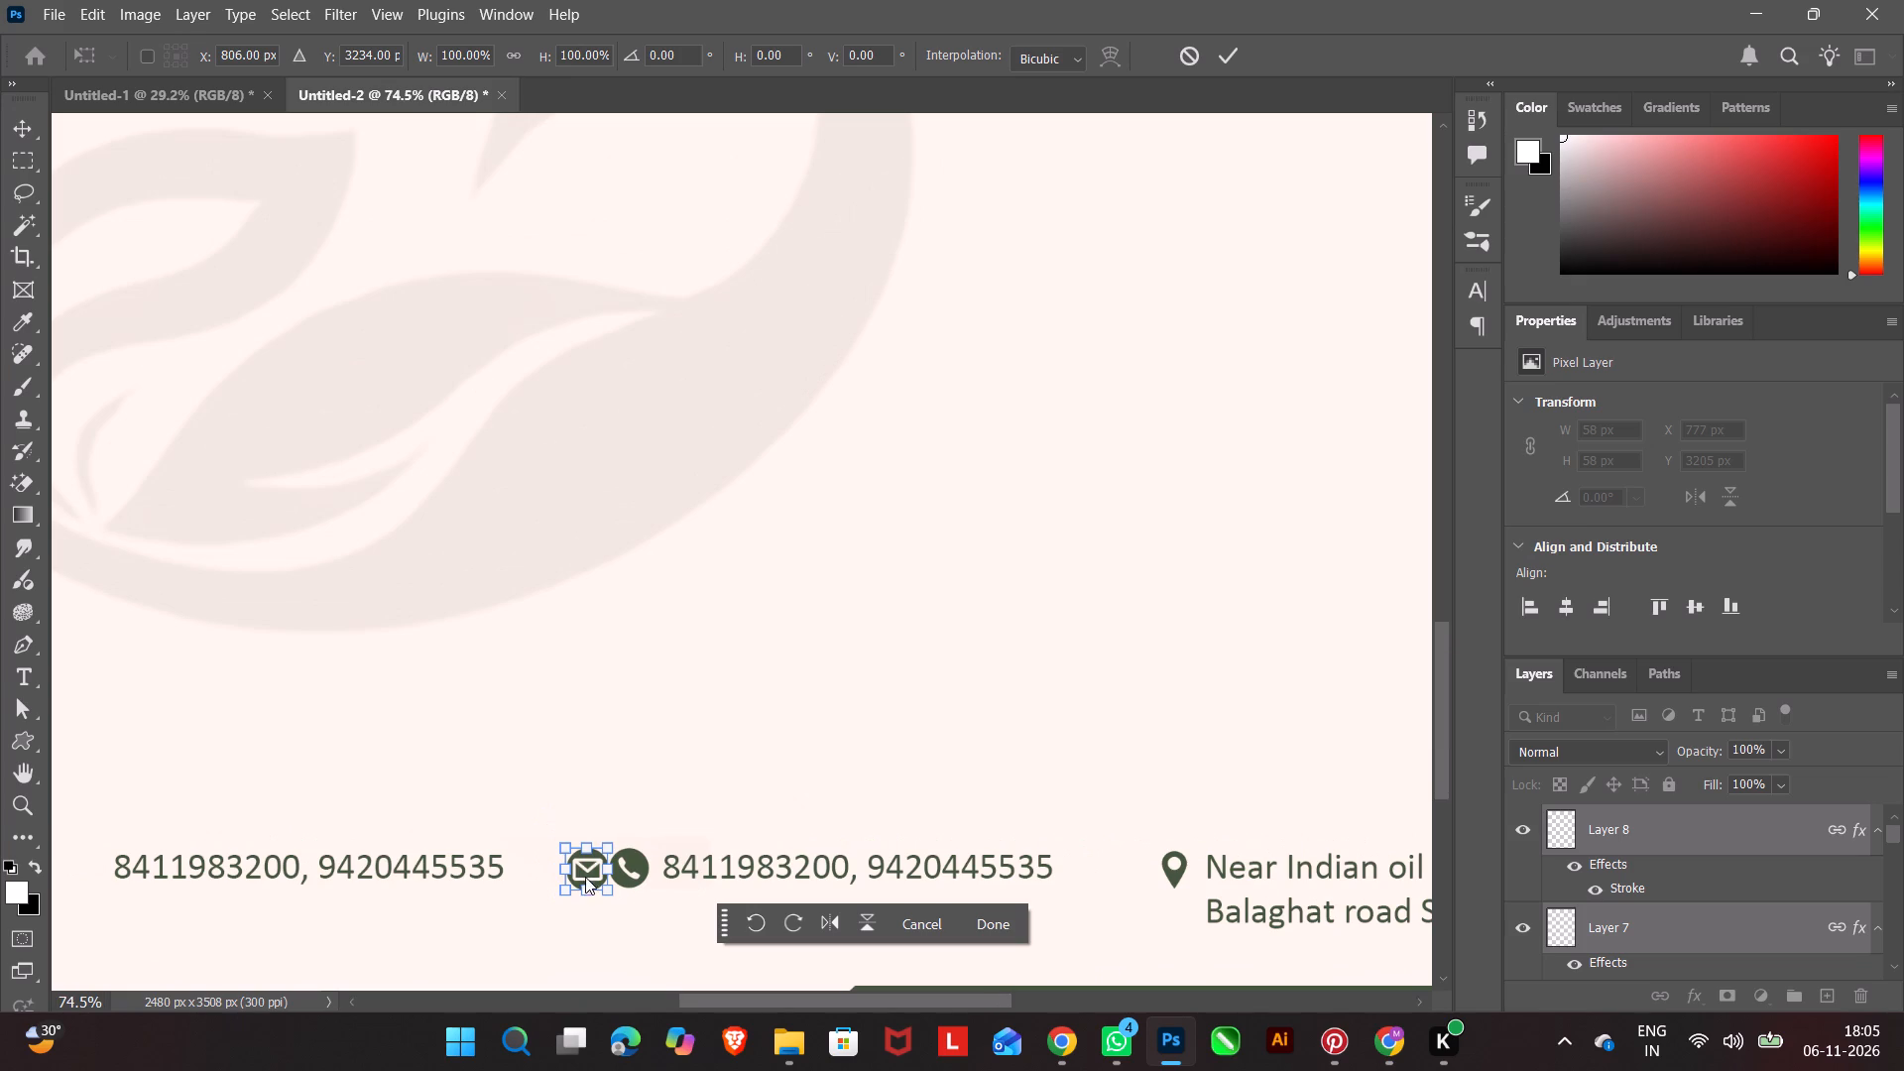
left_click_drag(586, 870, 469, 870)
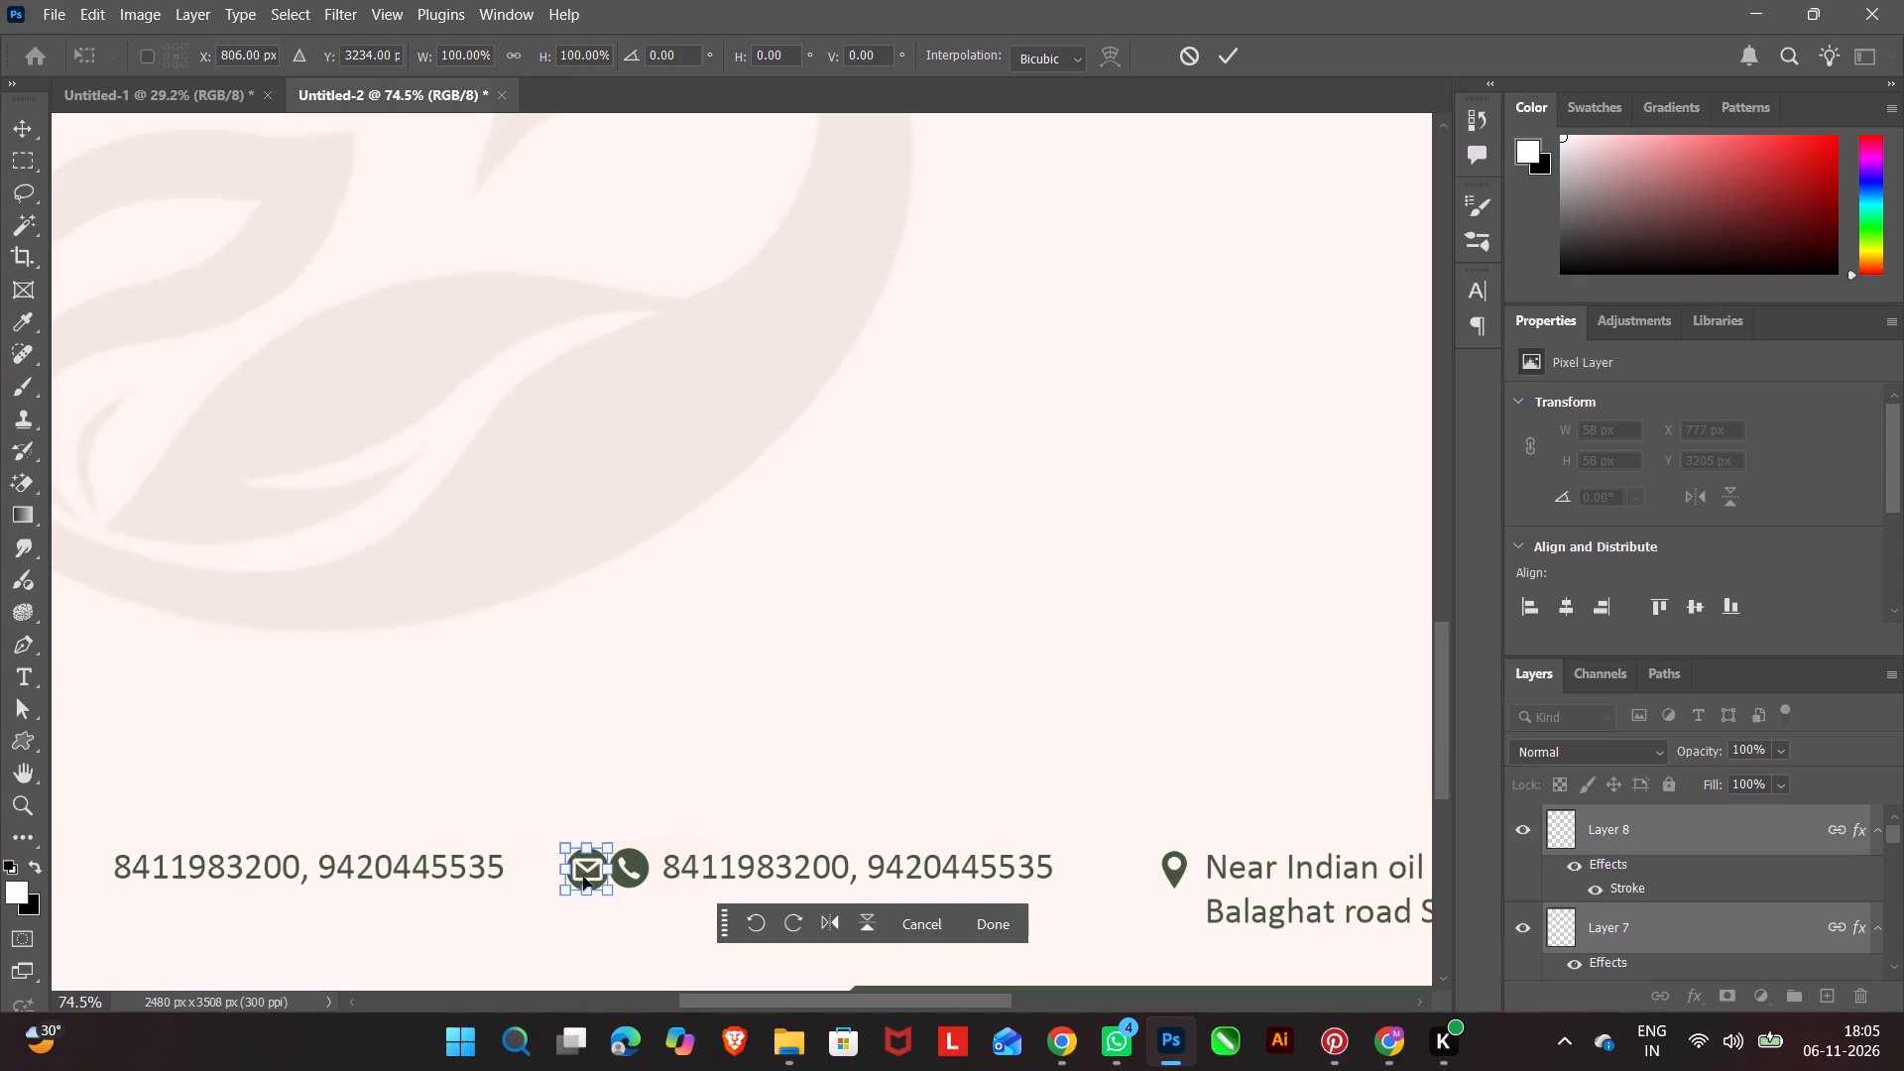
left_click_drag(590, 867, 99, 871)
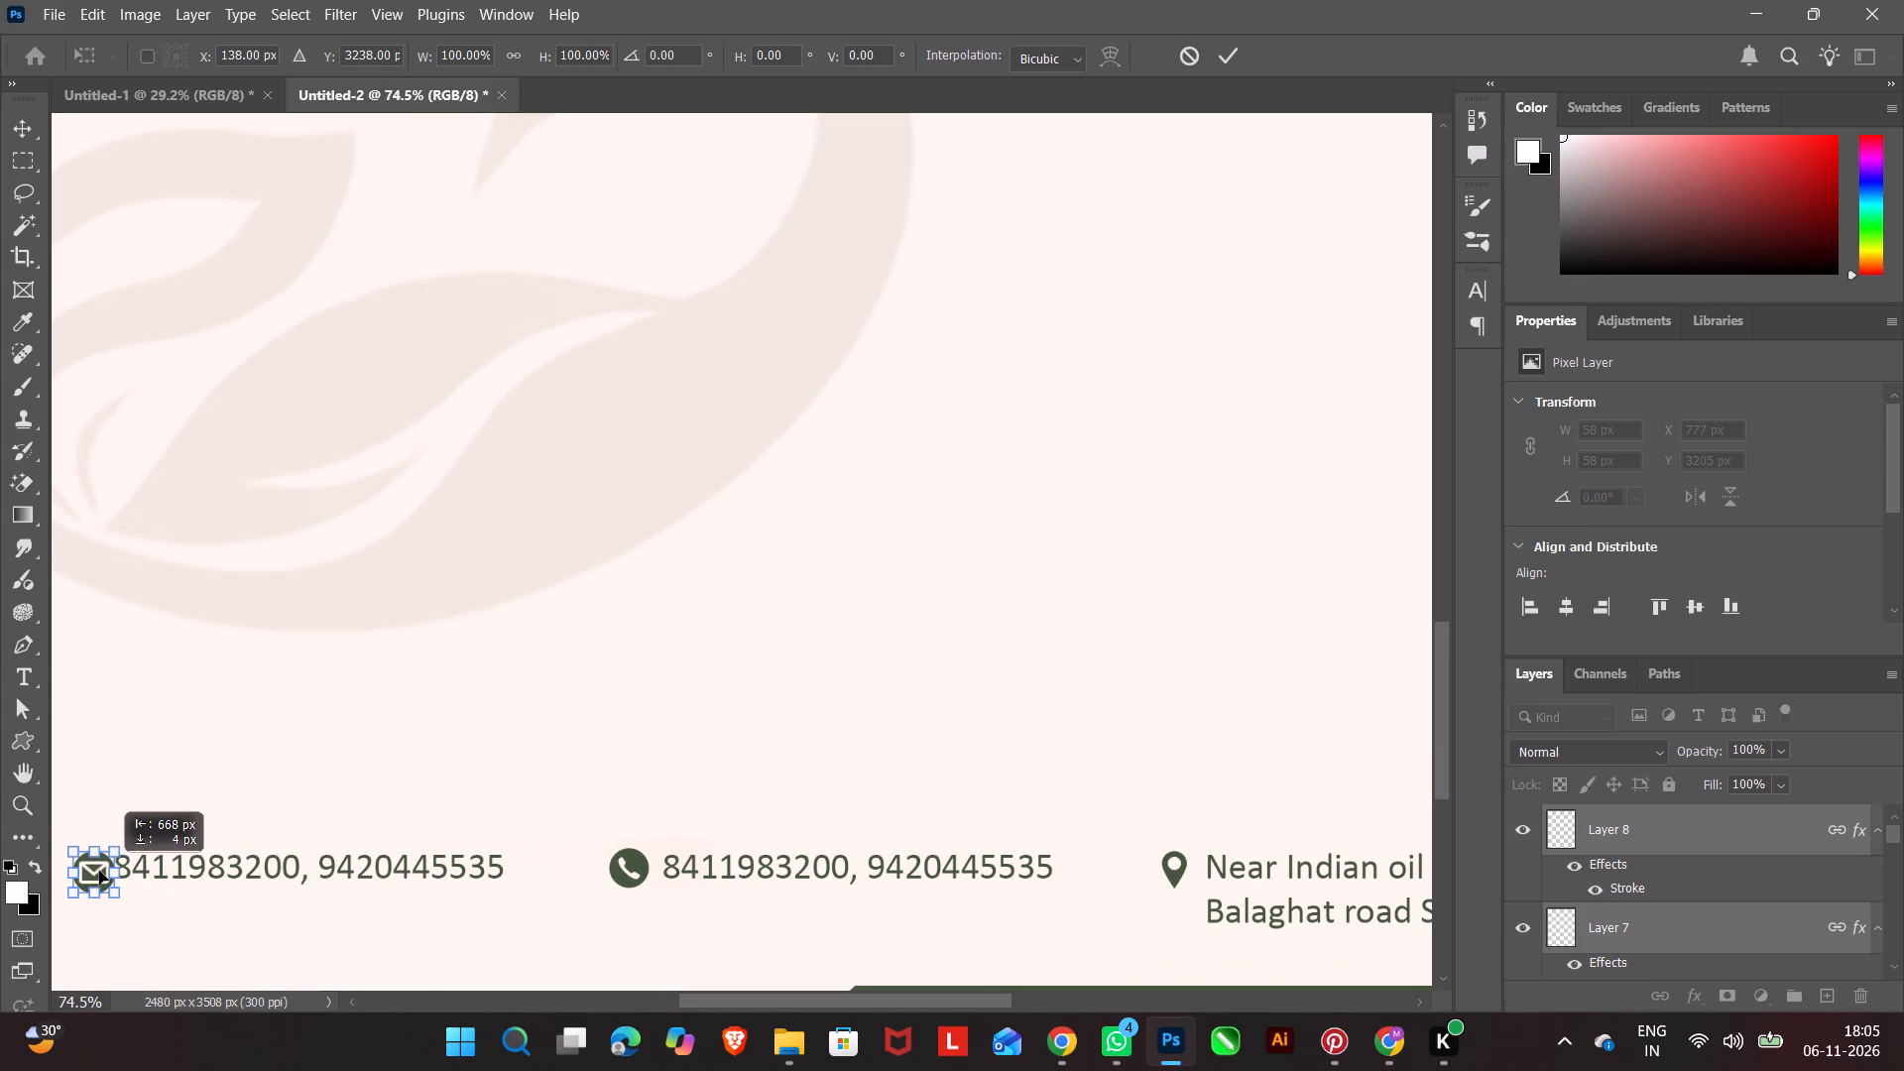
left_click_drag(99, 871, 89, 865)
Nudge the email icon horizontally to X 119 px, leaving a small gap before the leftmost contact text, and apply the transform.
key("Left")
key("Left")
key("Left")
key("Left")
key("Left")
key("Left")
key("Left")
key("Left")
key("Left")
key("Left")
key("Left")
key("Left")
key("Left")
key("Left")
key("Left")
key("Left")
key("Left")
key("Left")
key("Left")
key("Left")
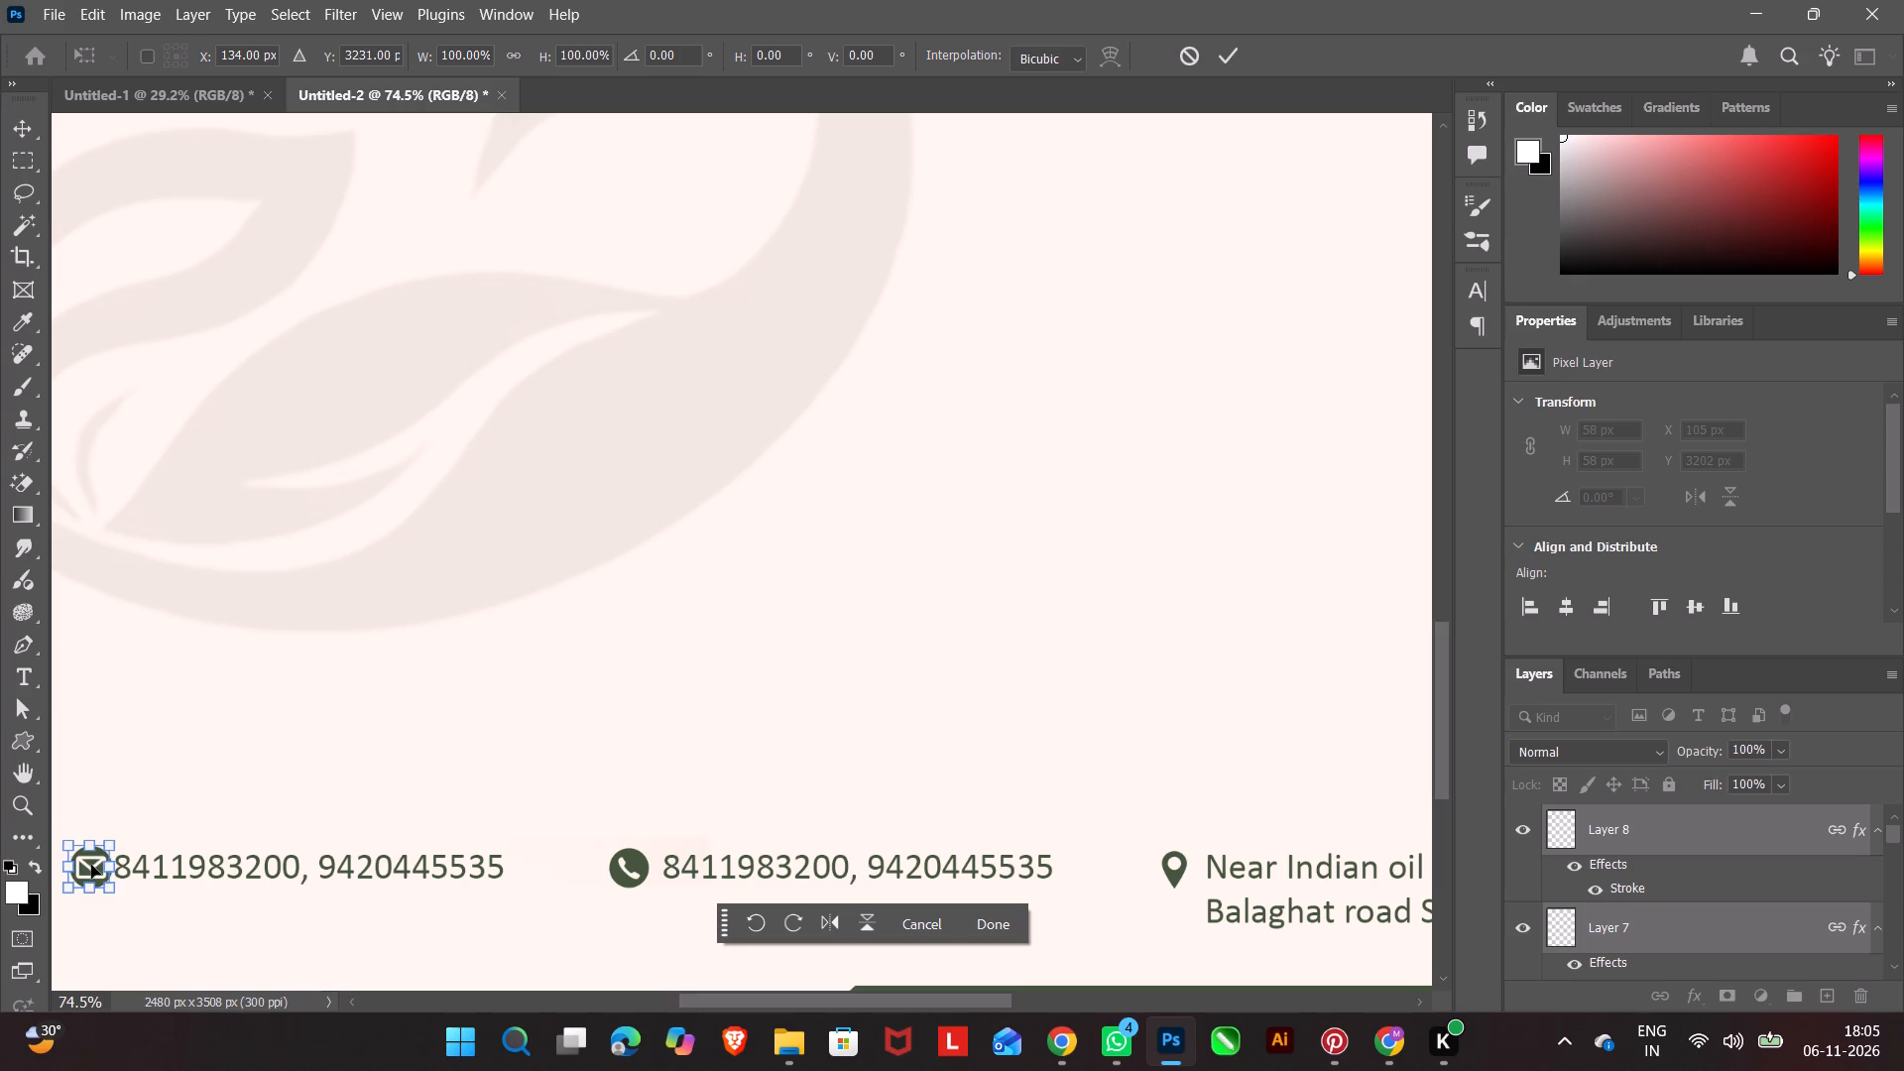
key("Right")
key("Right")
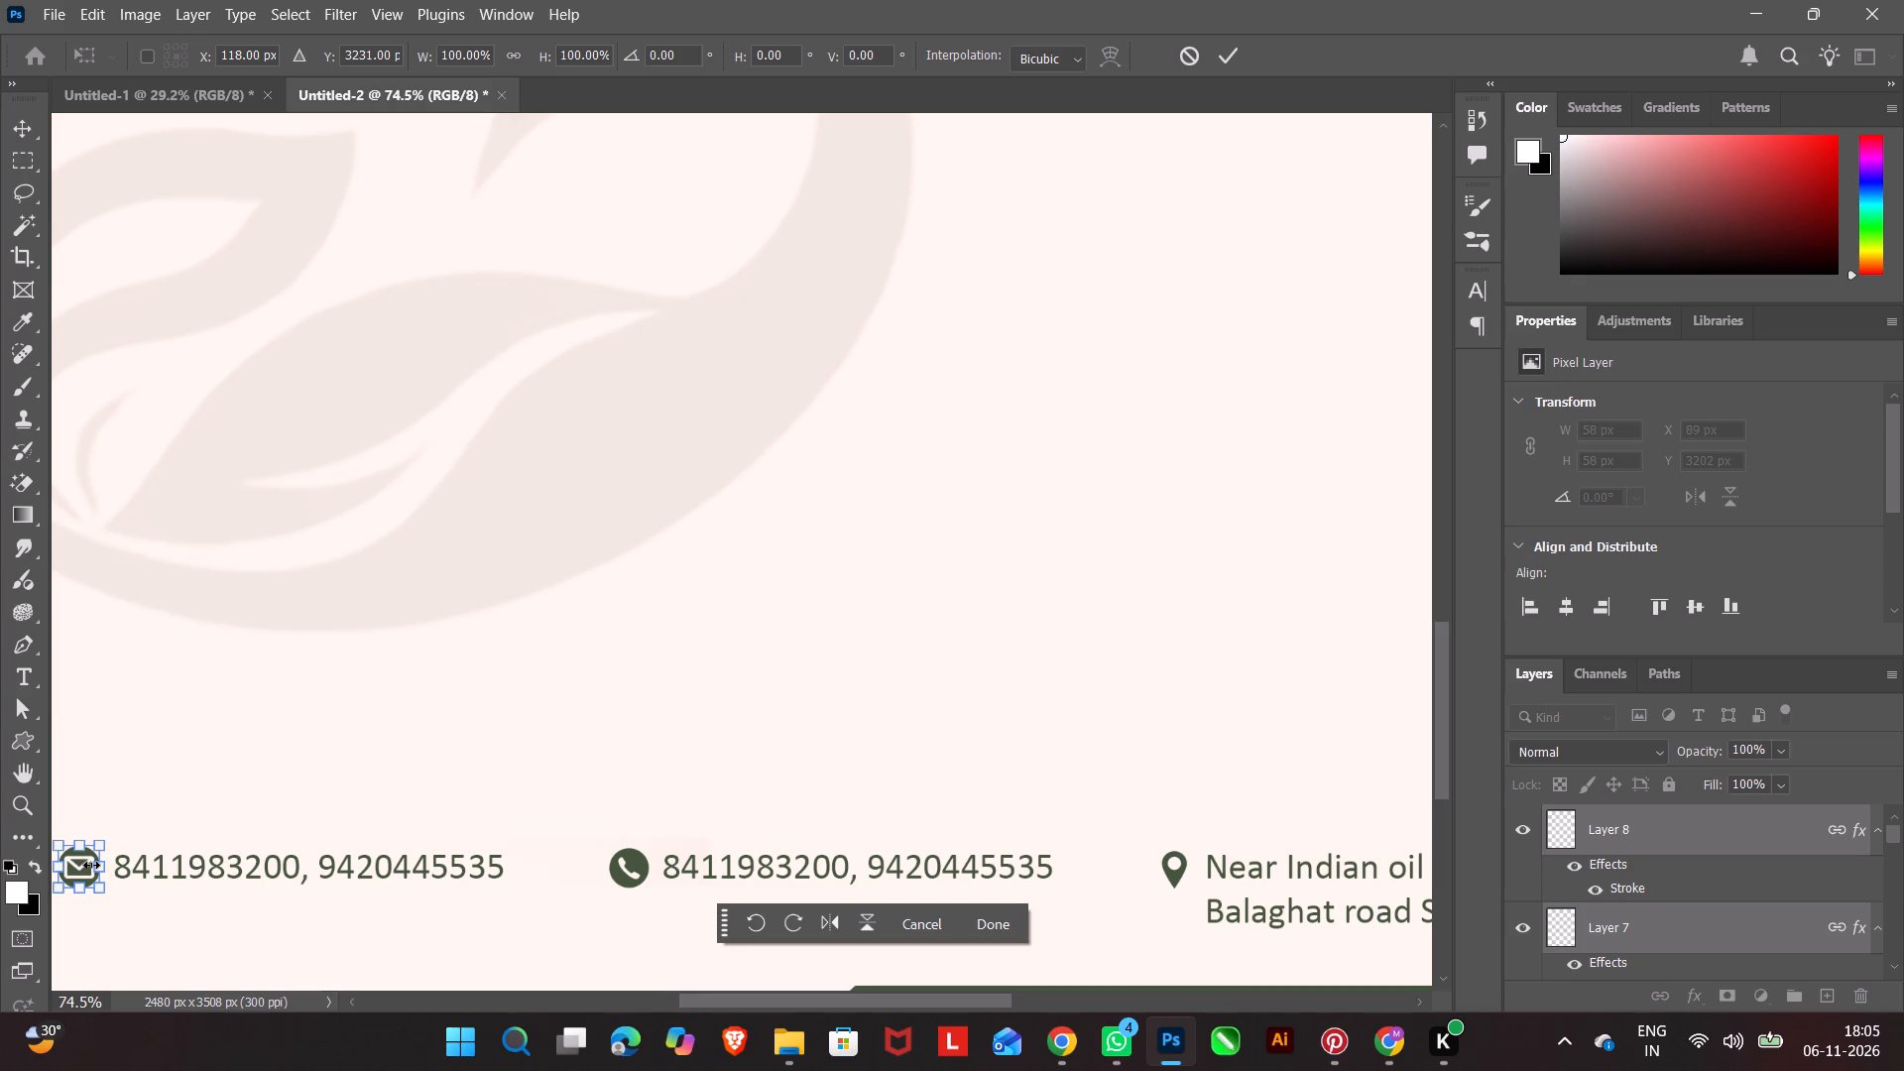
key("Right")
left_click(992, 924)
left_click(1072, 607)
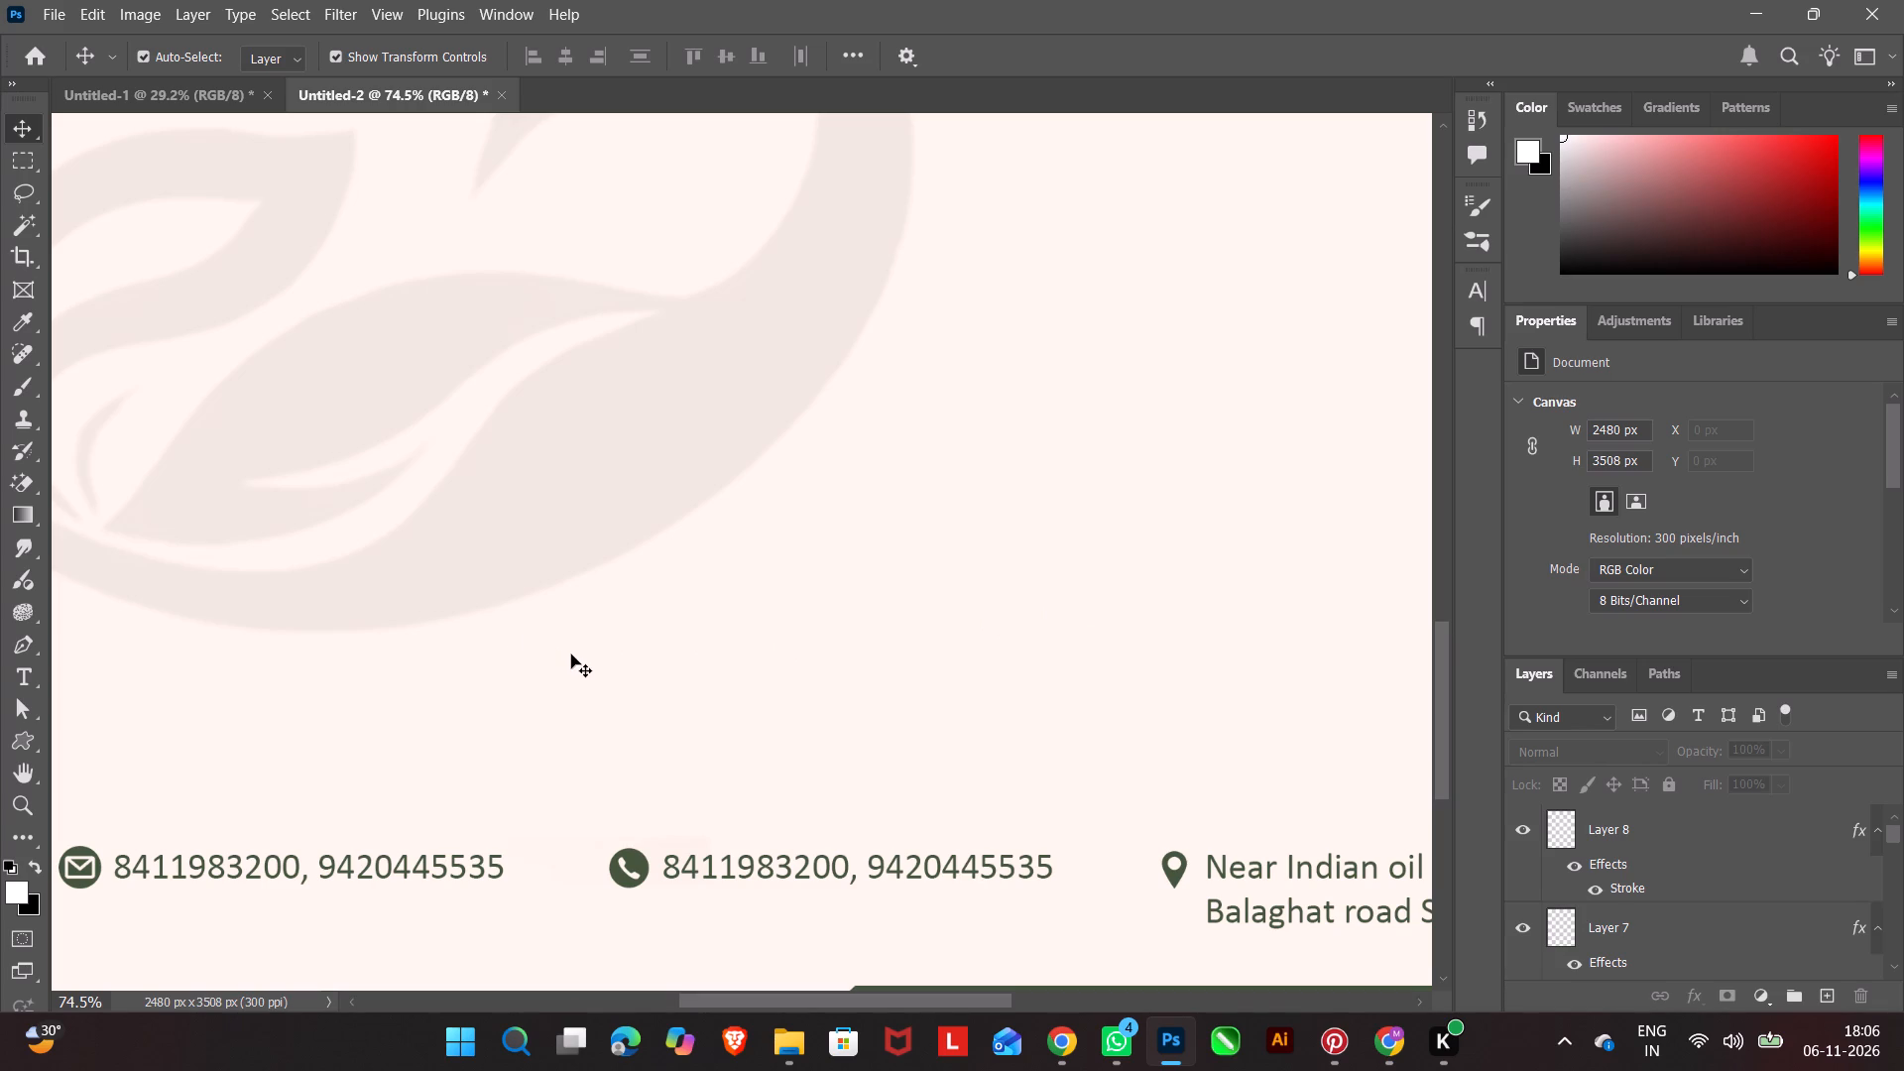
Fine-tune the linked email icon's position beside the leftmost contact text, nudging the circle layer to X 86 px, Y 3201 px.
scroll(521, 627, "down", 9, "alt")
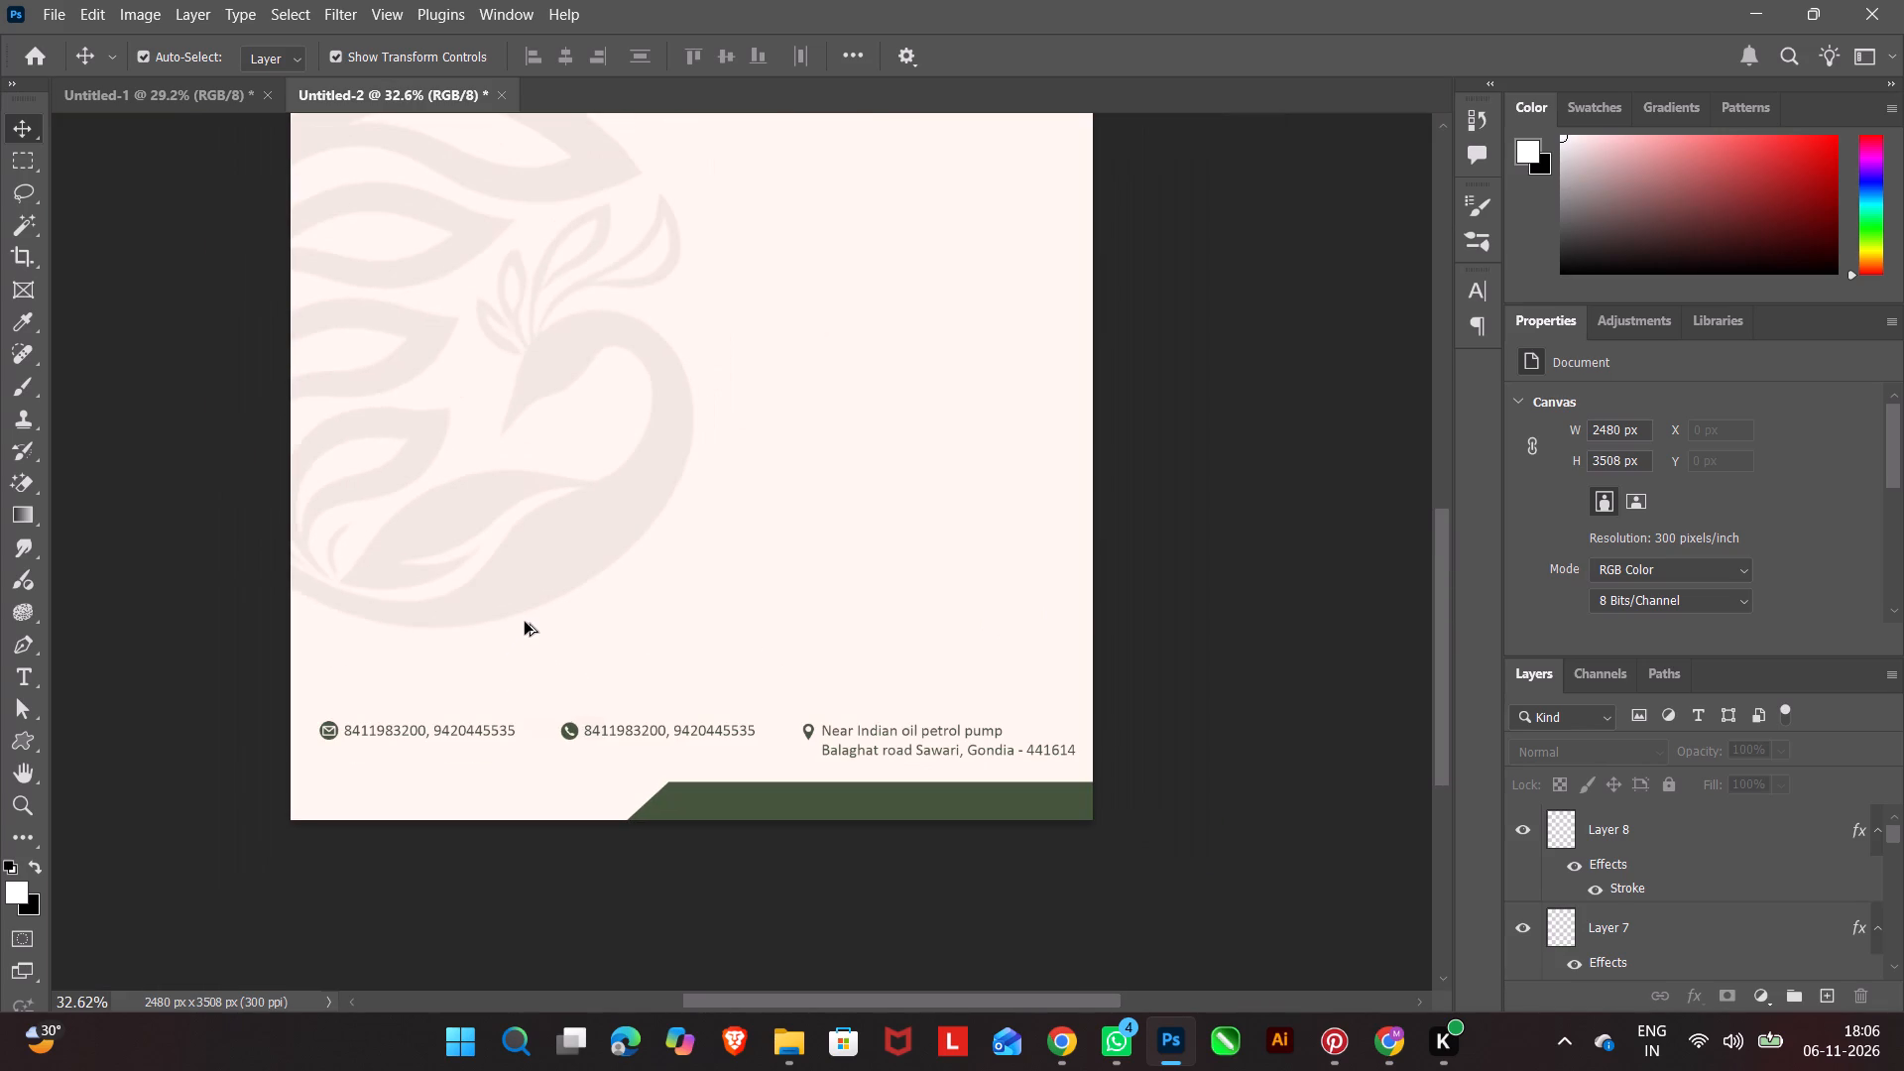
left_click(1250, 694)
left_click(327, 733)
key("Down")
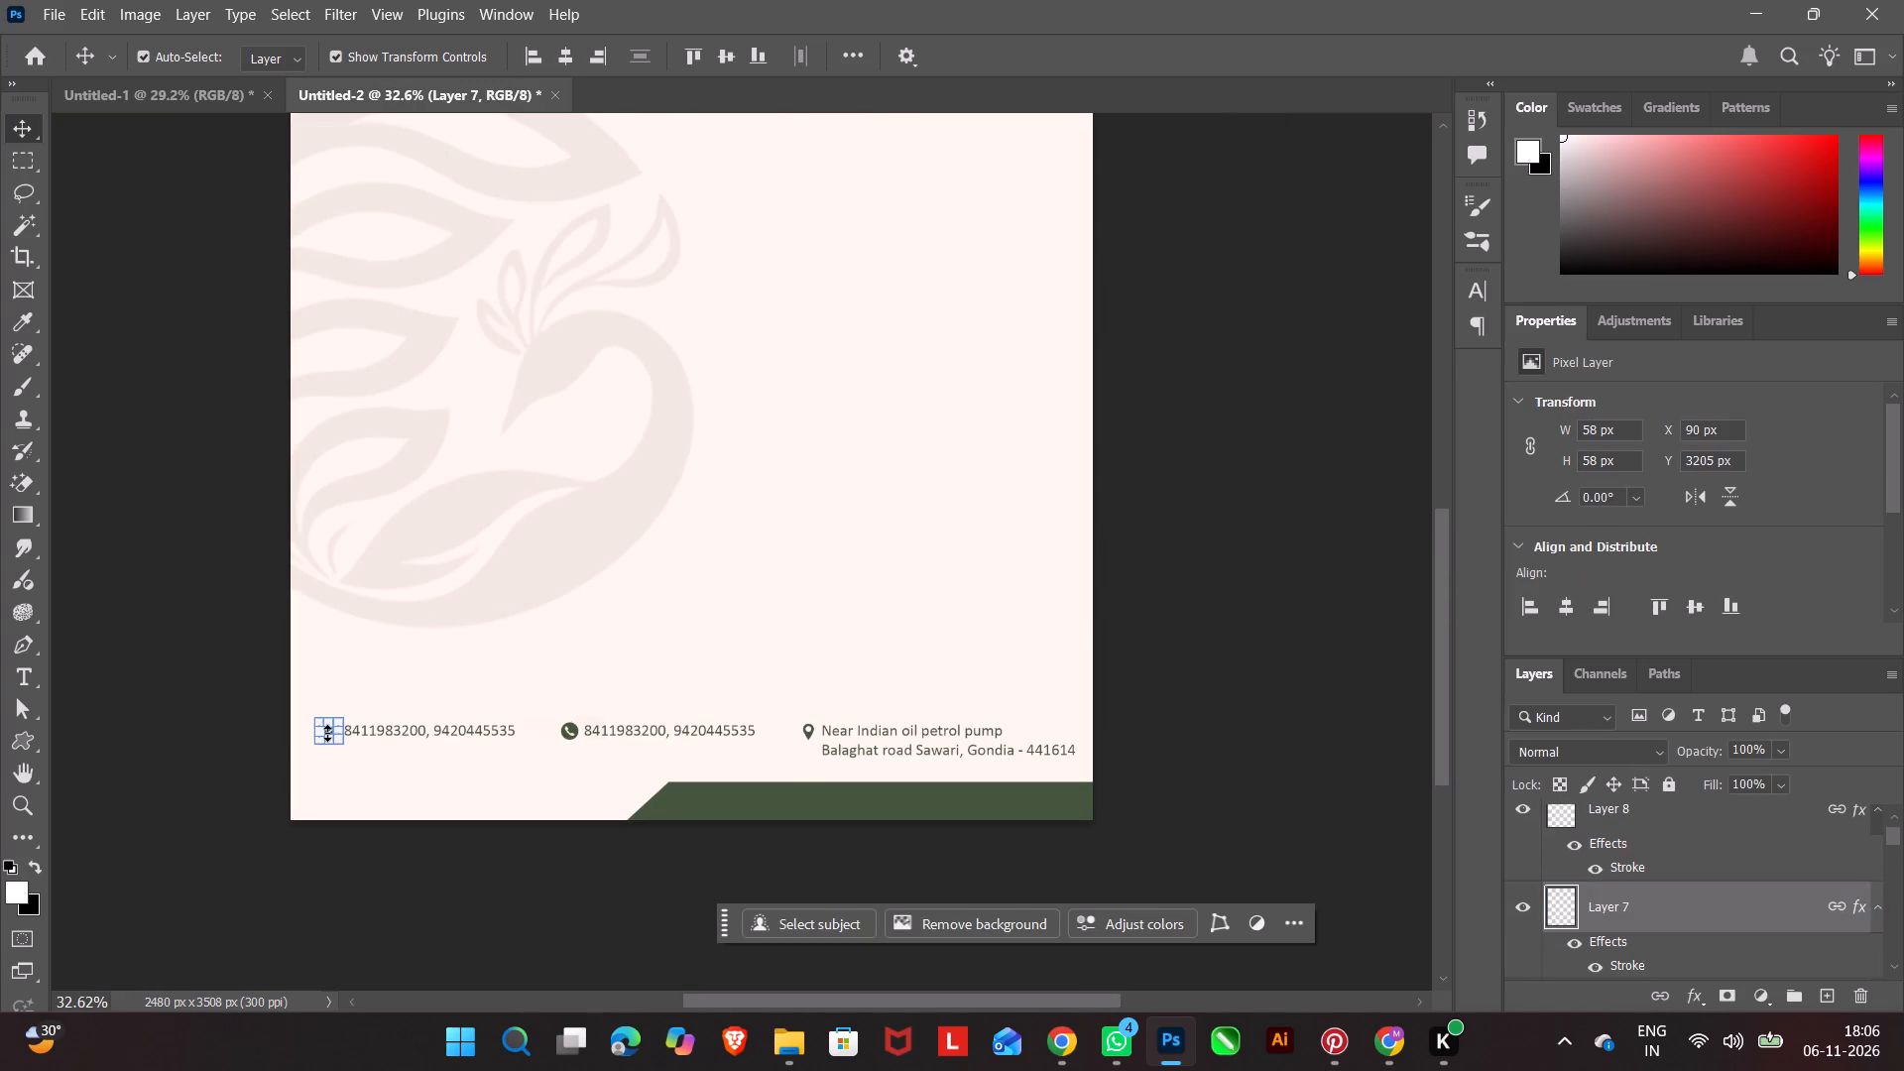
left_click(212, 764)
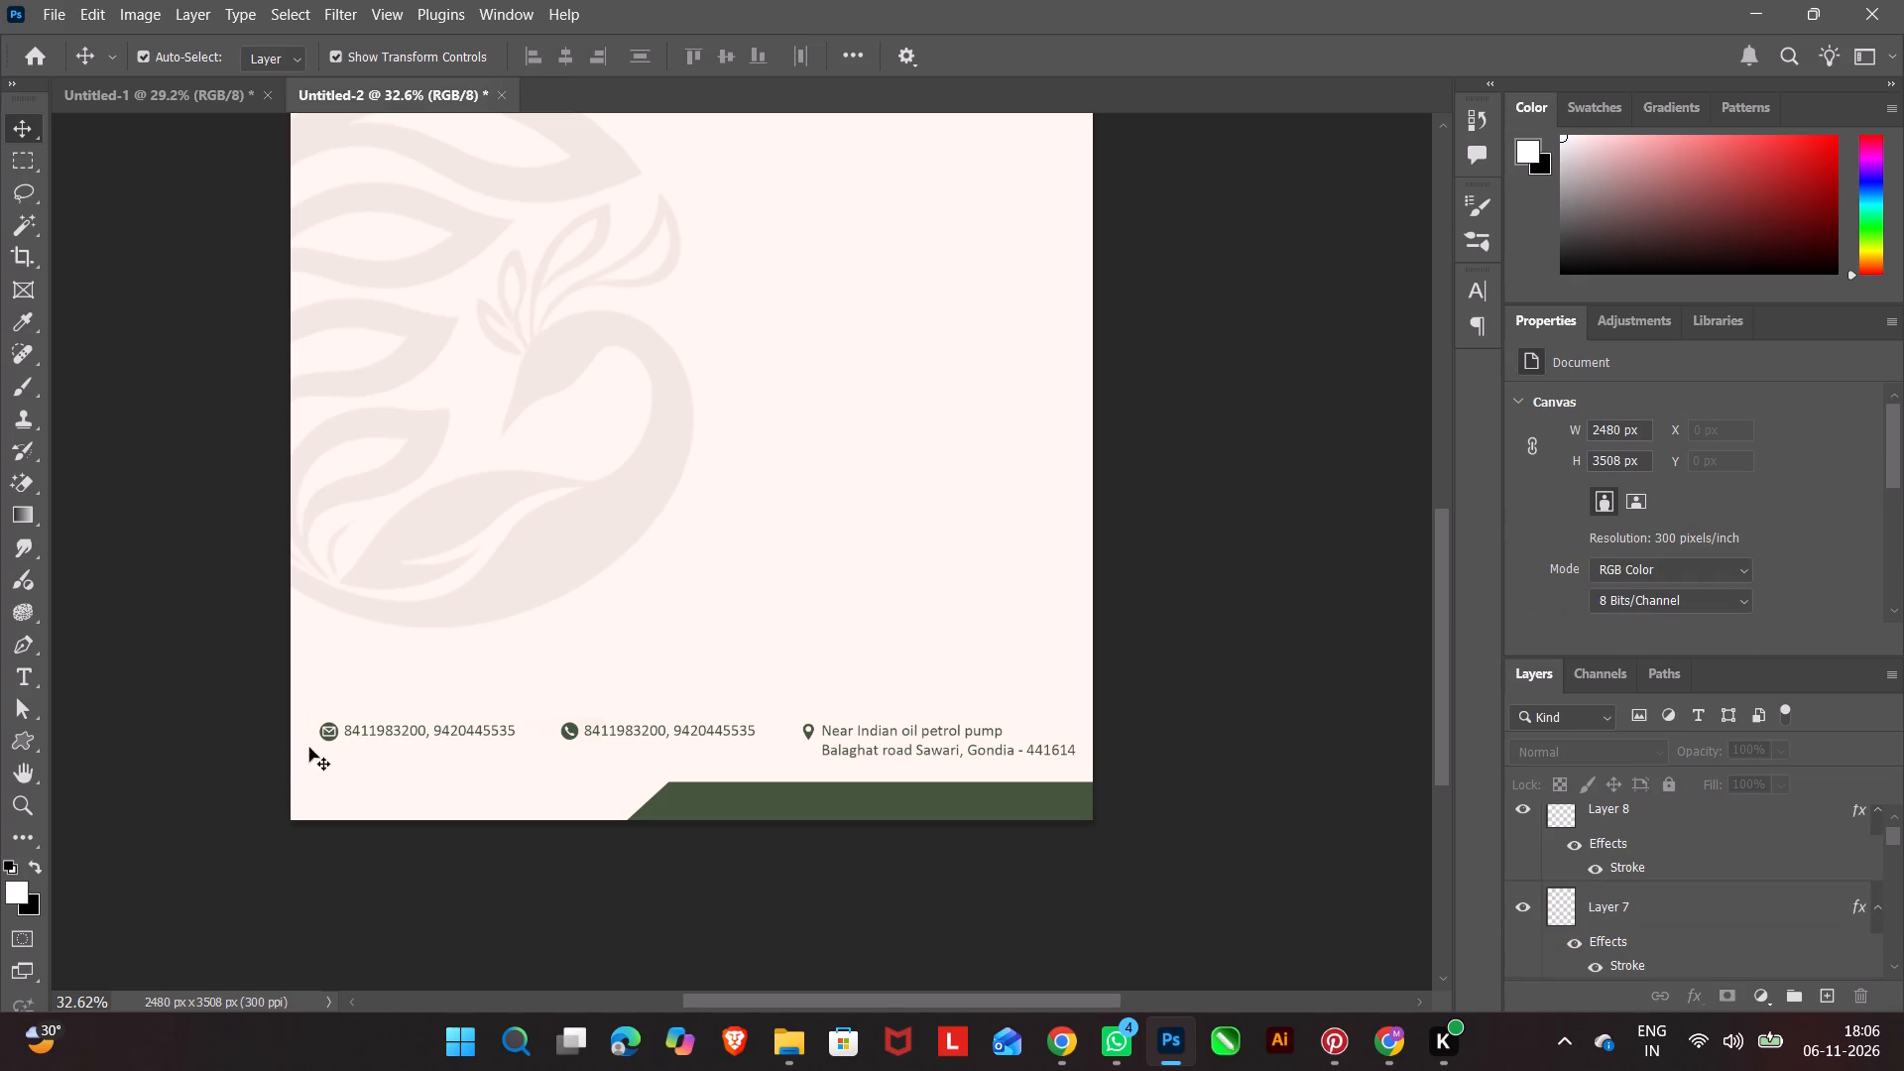
left_click(333, 734)
key("Left")
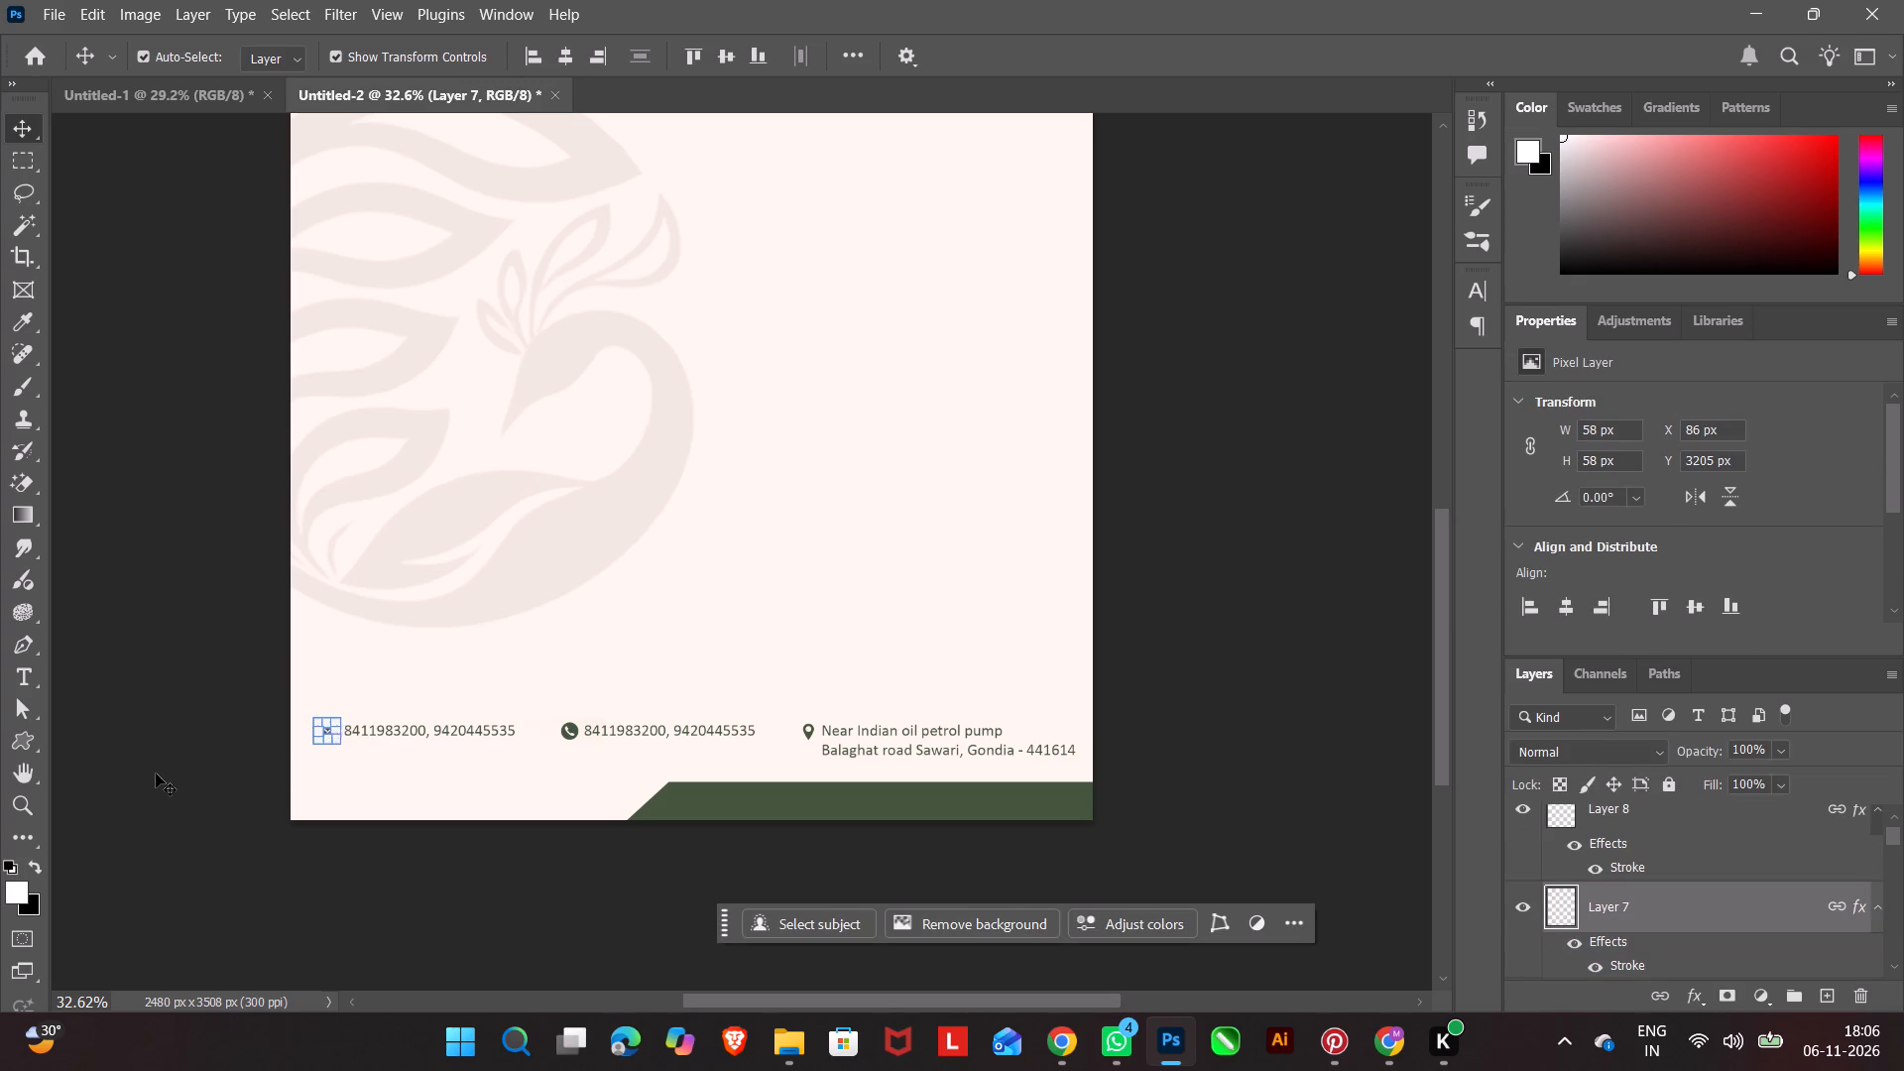
left_click(156, 773)
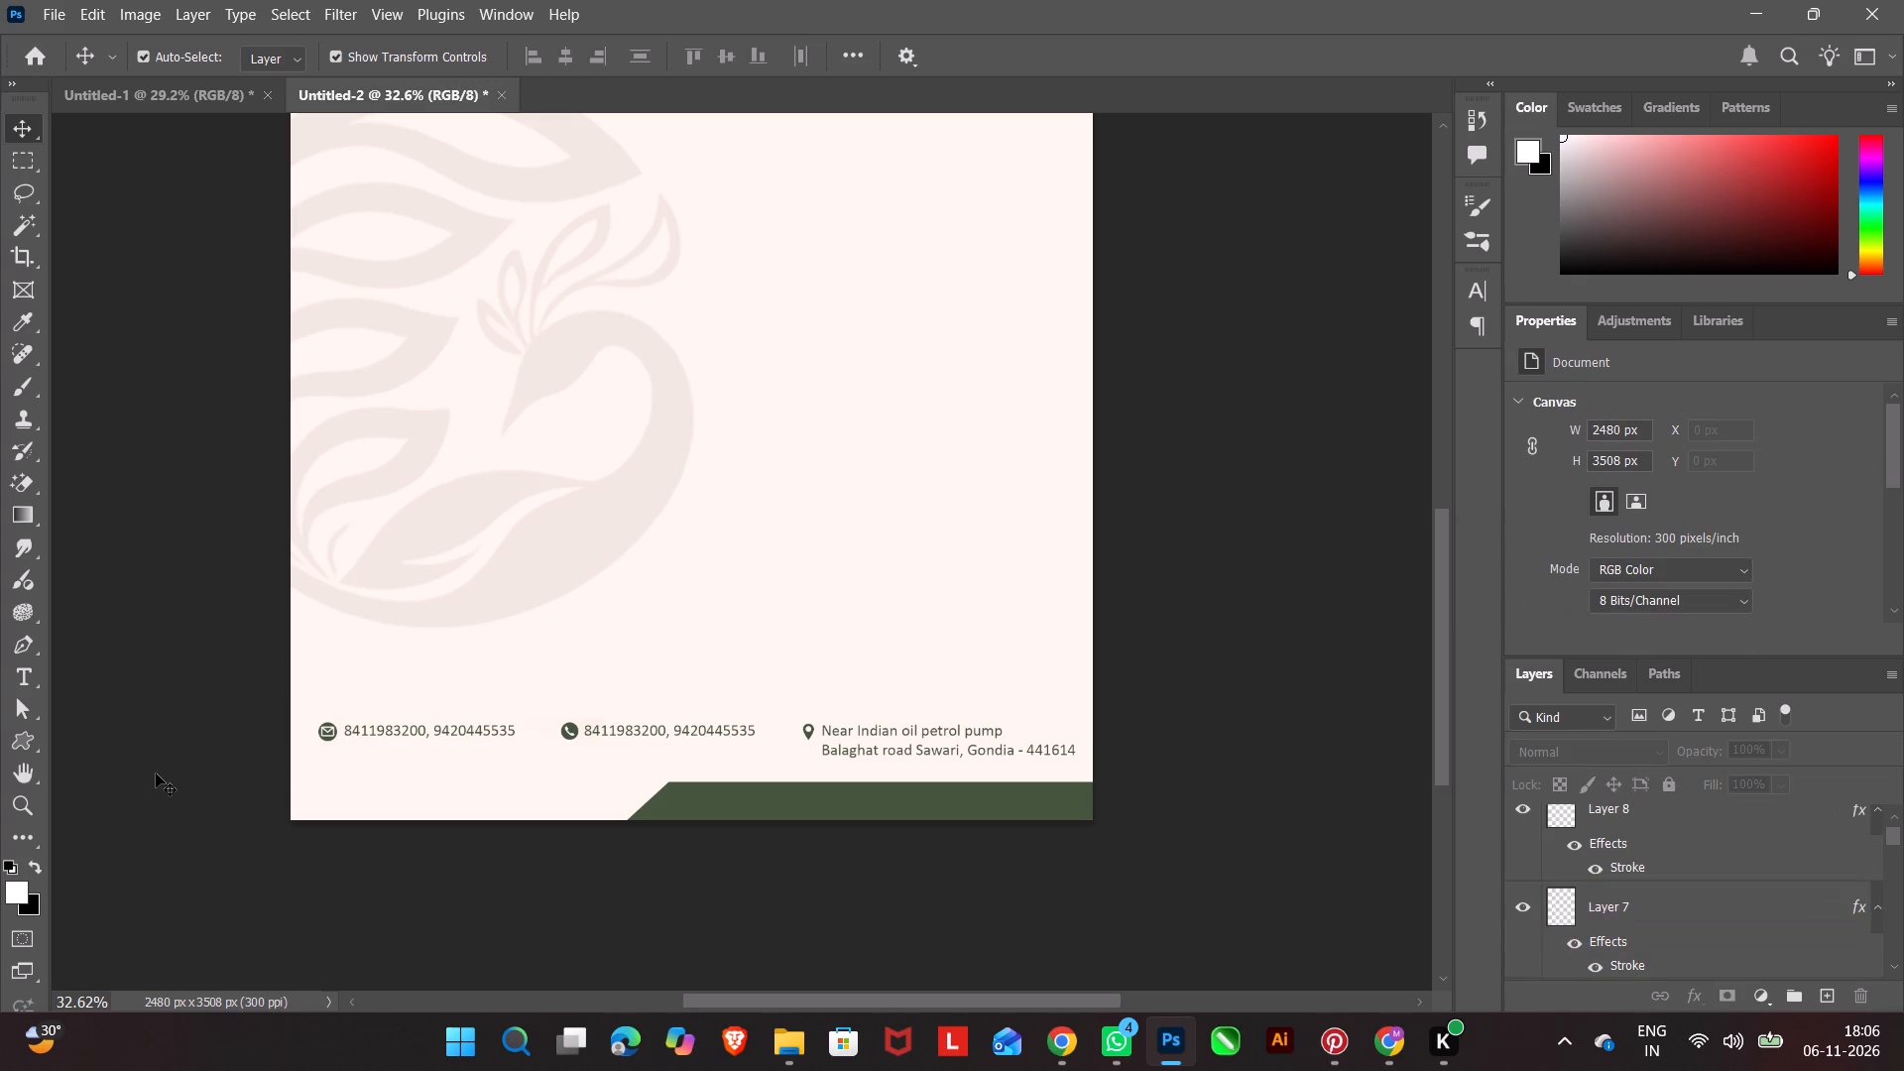
left_click(319, 735)
key("Up")
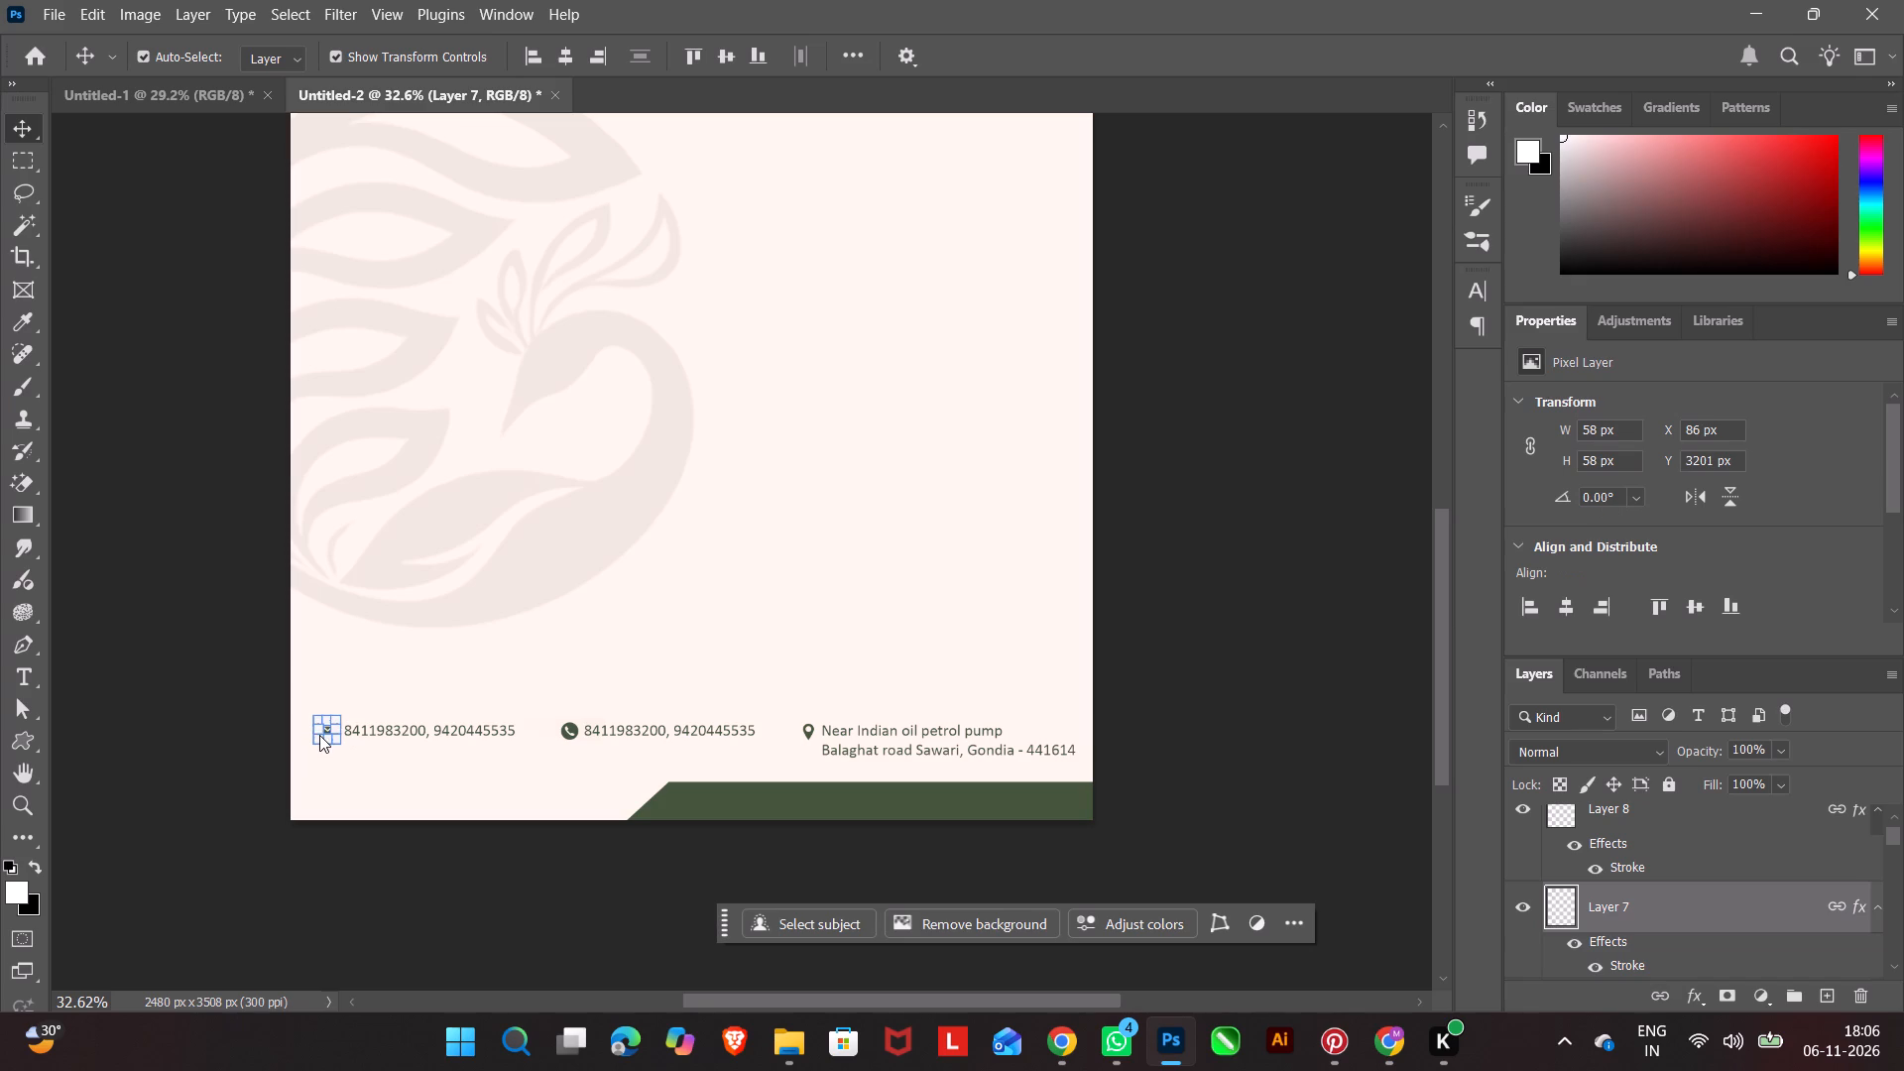
left_click(193, 773)
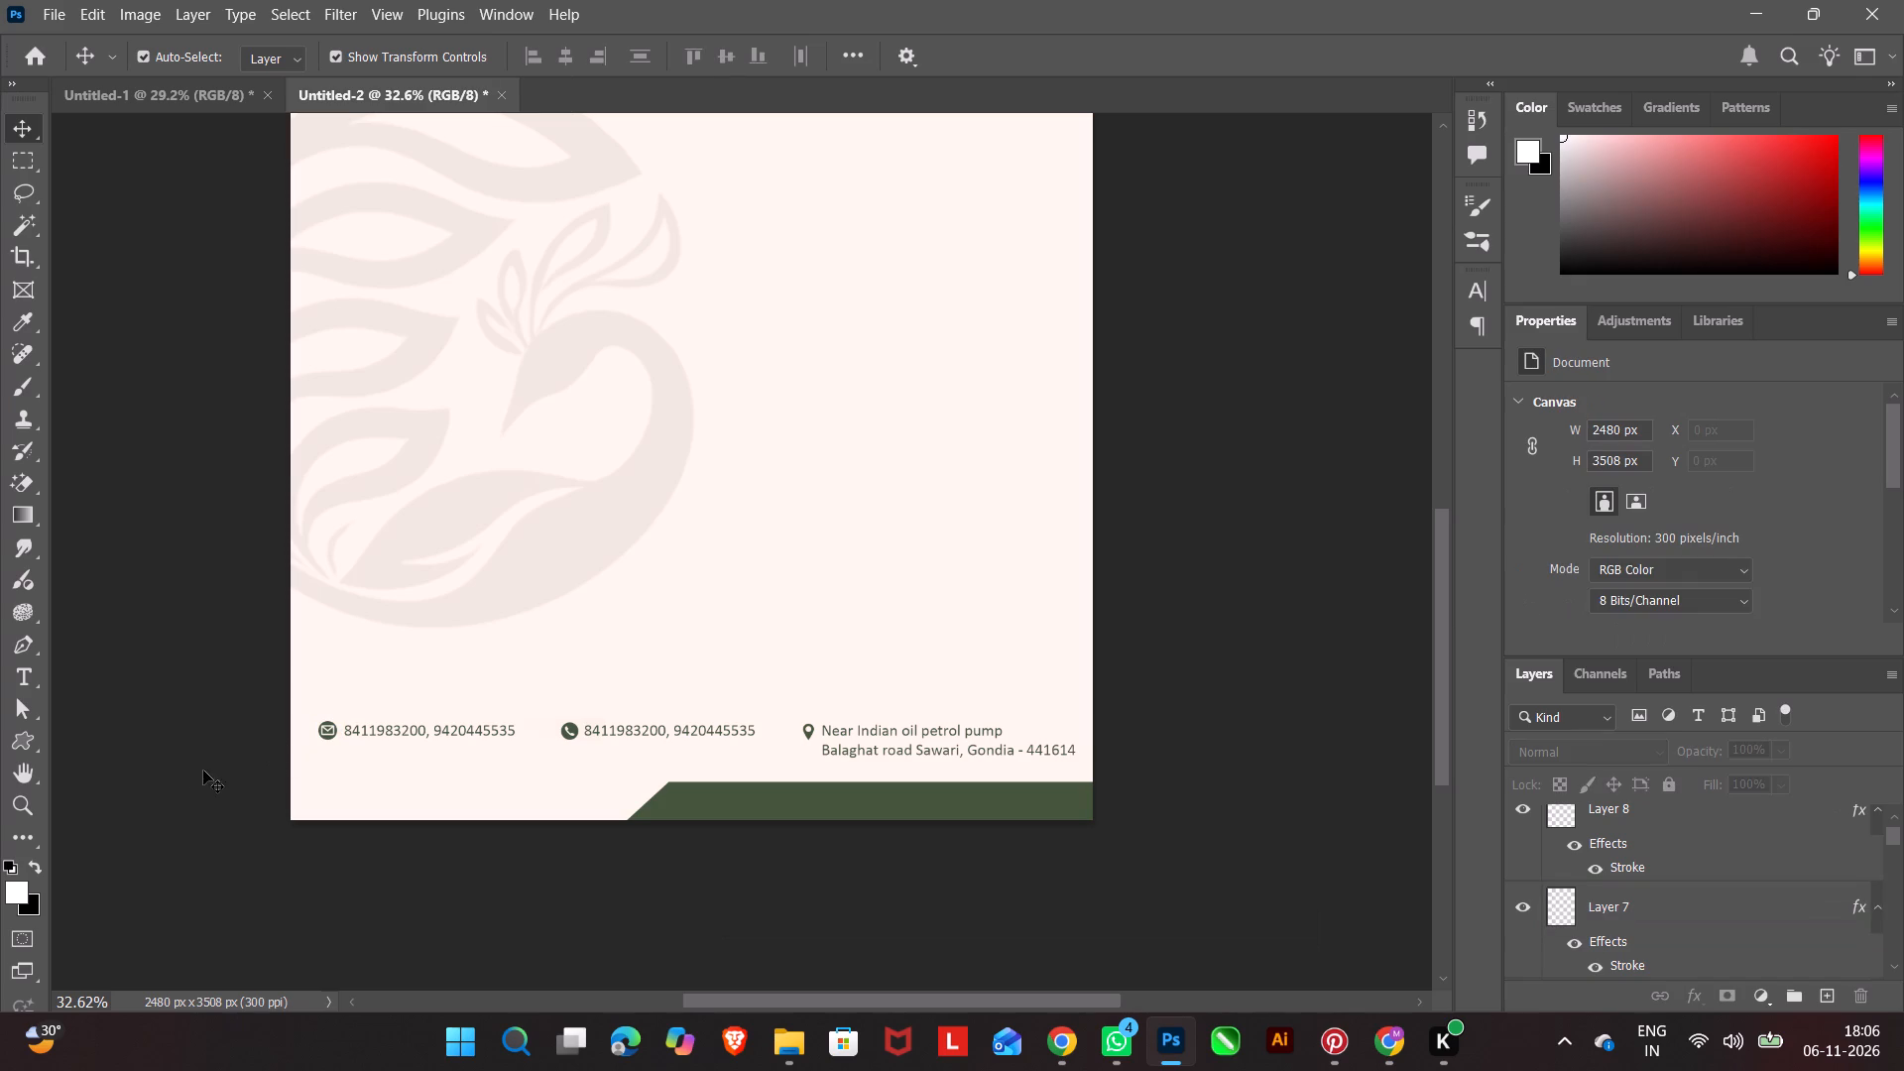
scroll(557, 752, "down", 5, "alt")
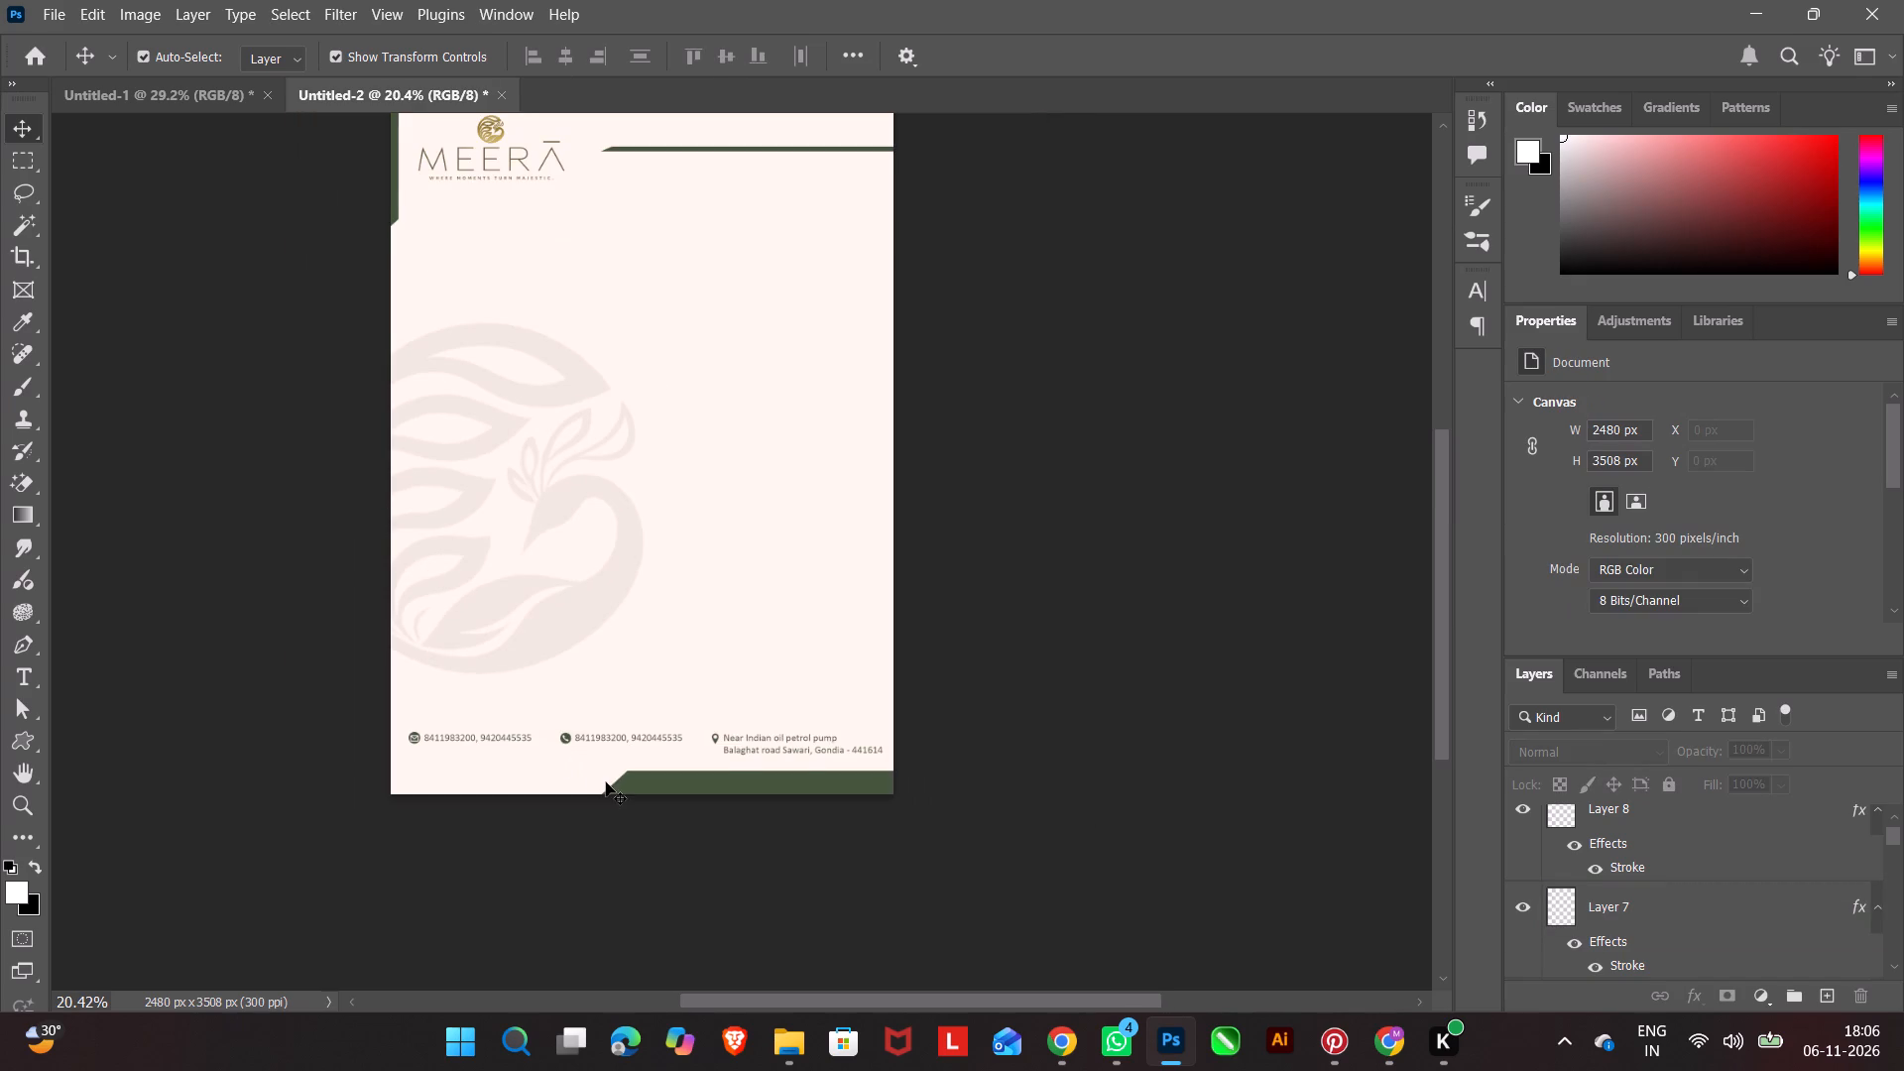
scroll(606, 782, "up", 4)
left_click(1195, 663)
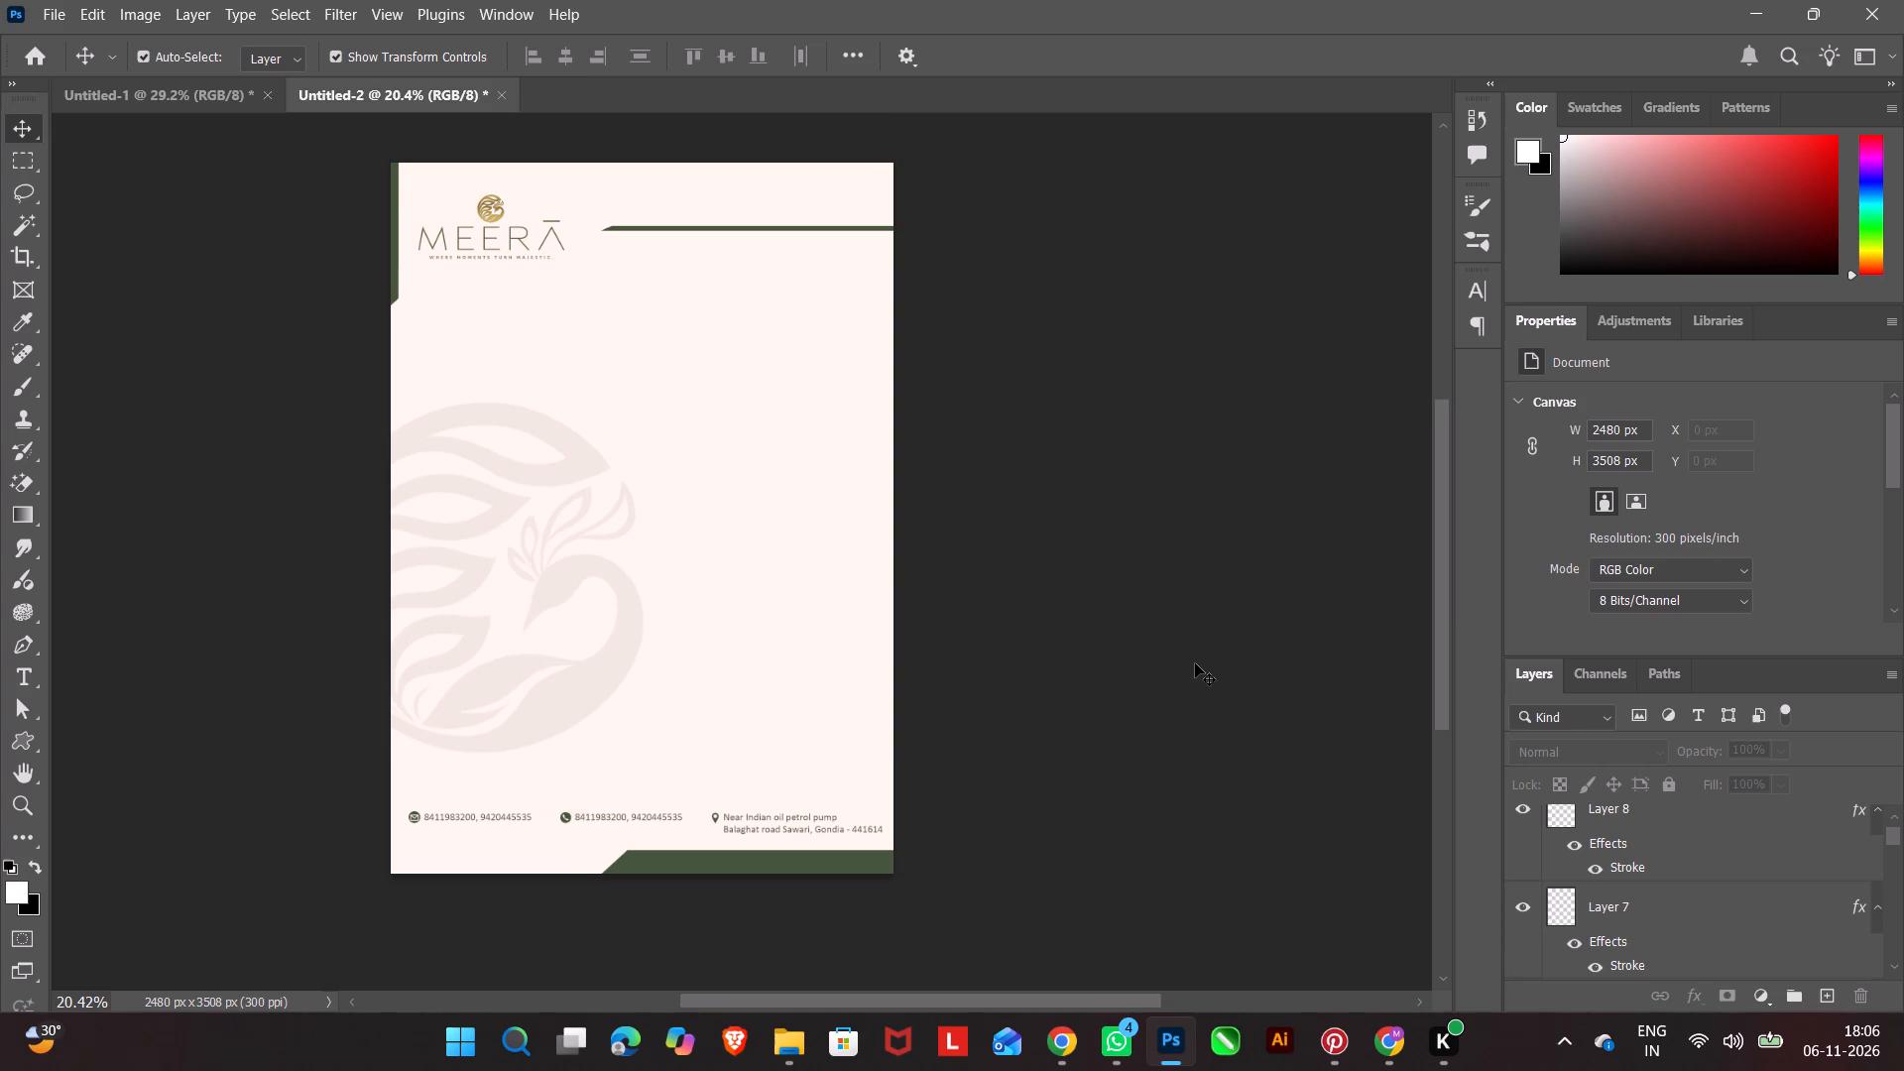
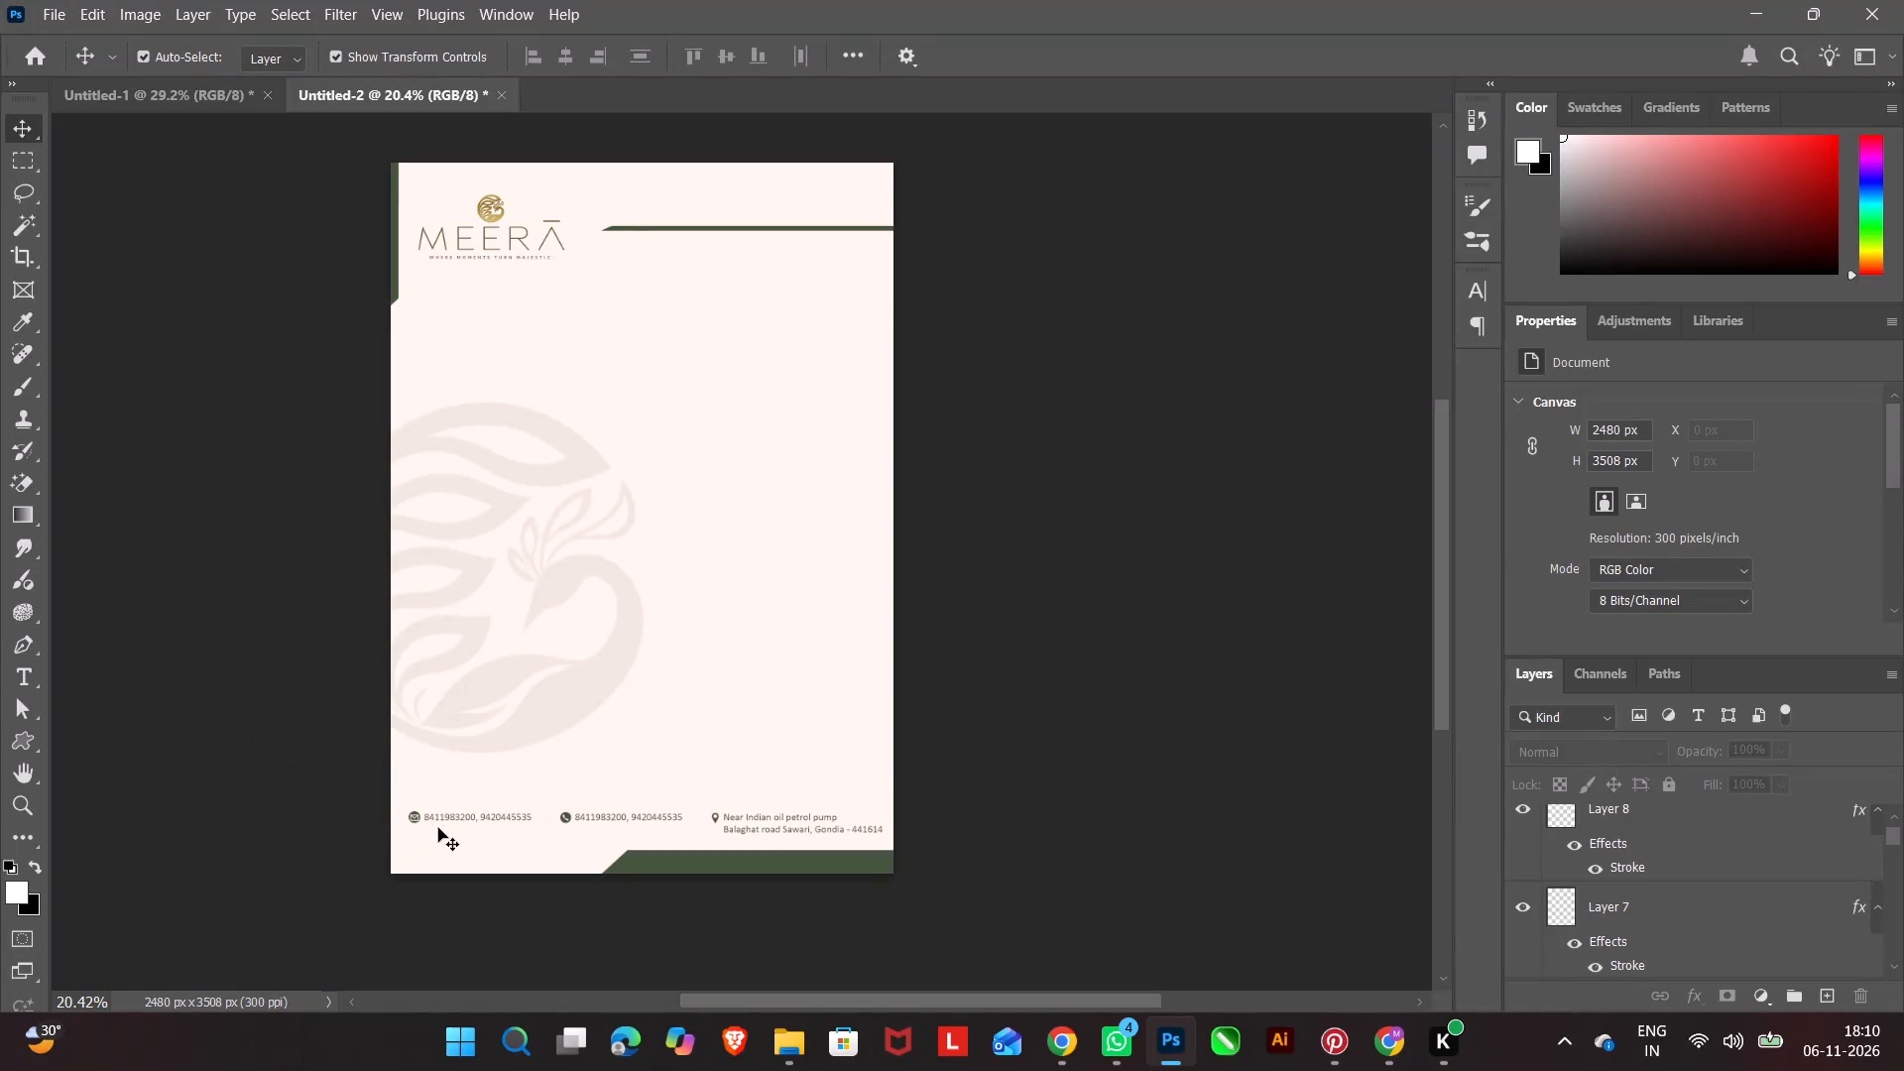
Select the leftmost footer contact text, the phone-number copy beside the email icon.
left_click(453, 814)
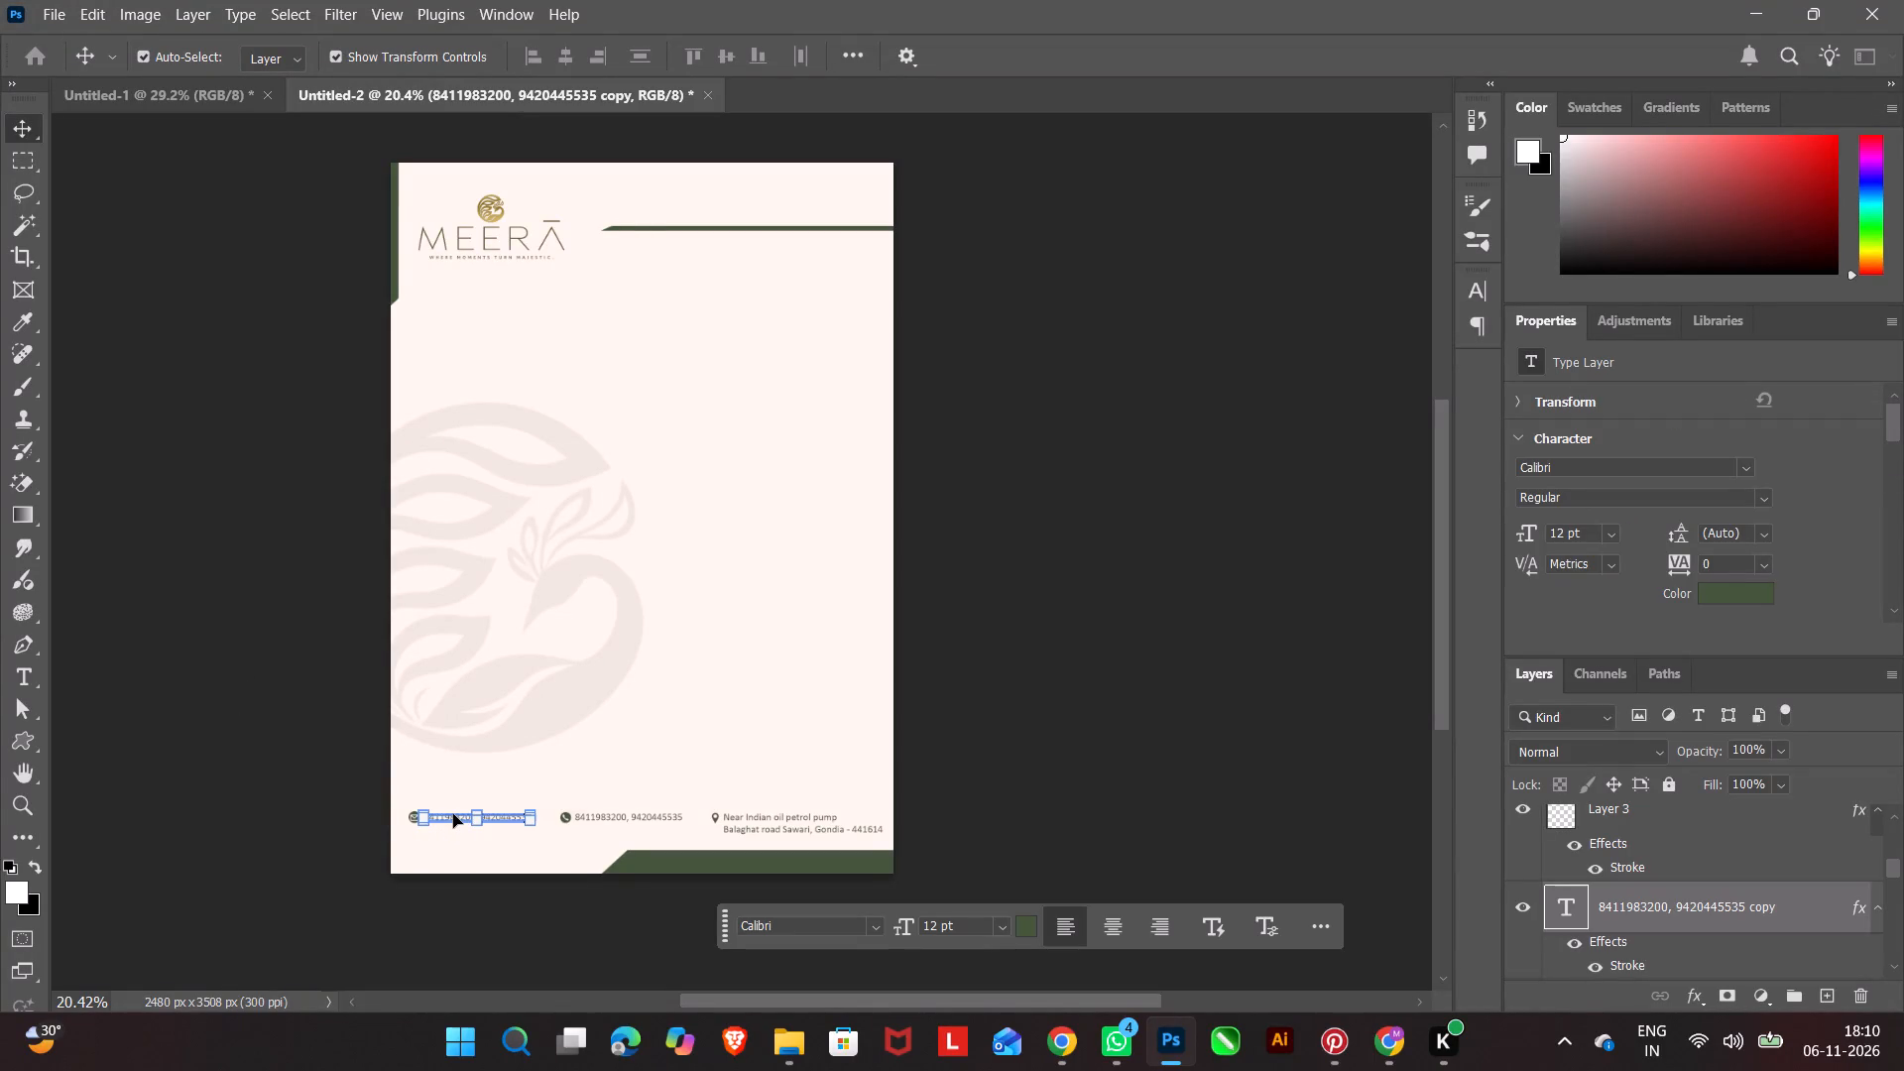
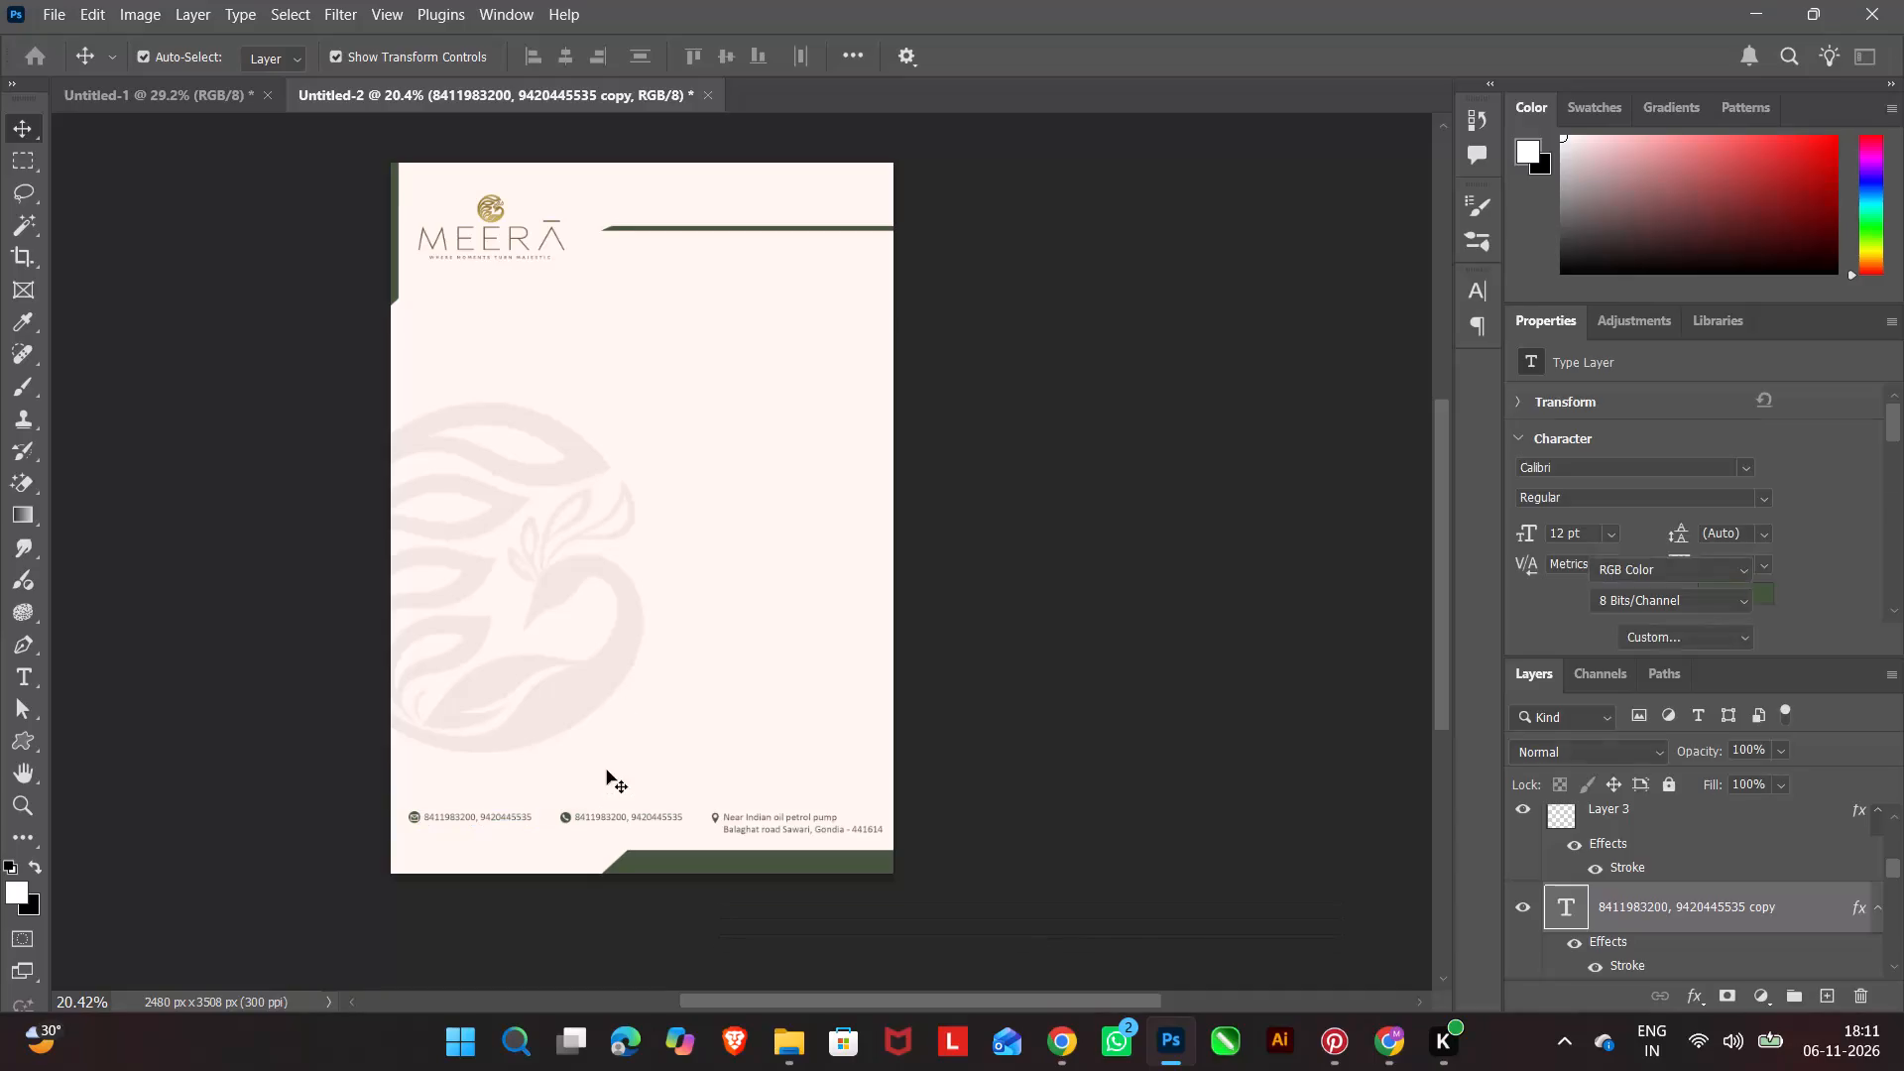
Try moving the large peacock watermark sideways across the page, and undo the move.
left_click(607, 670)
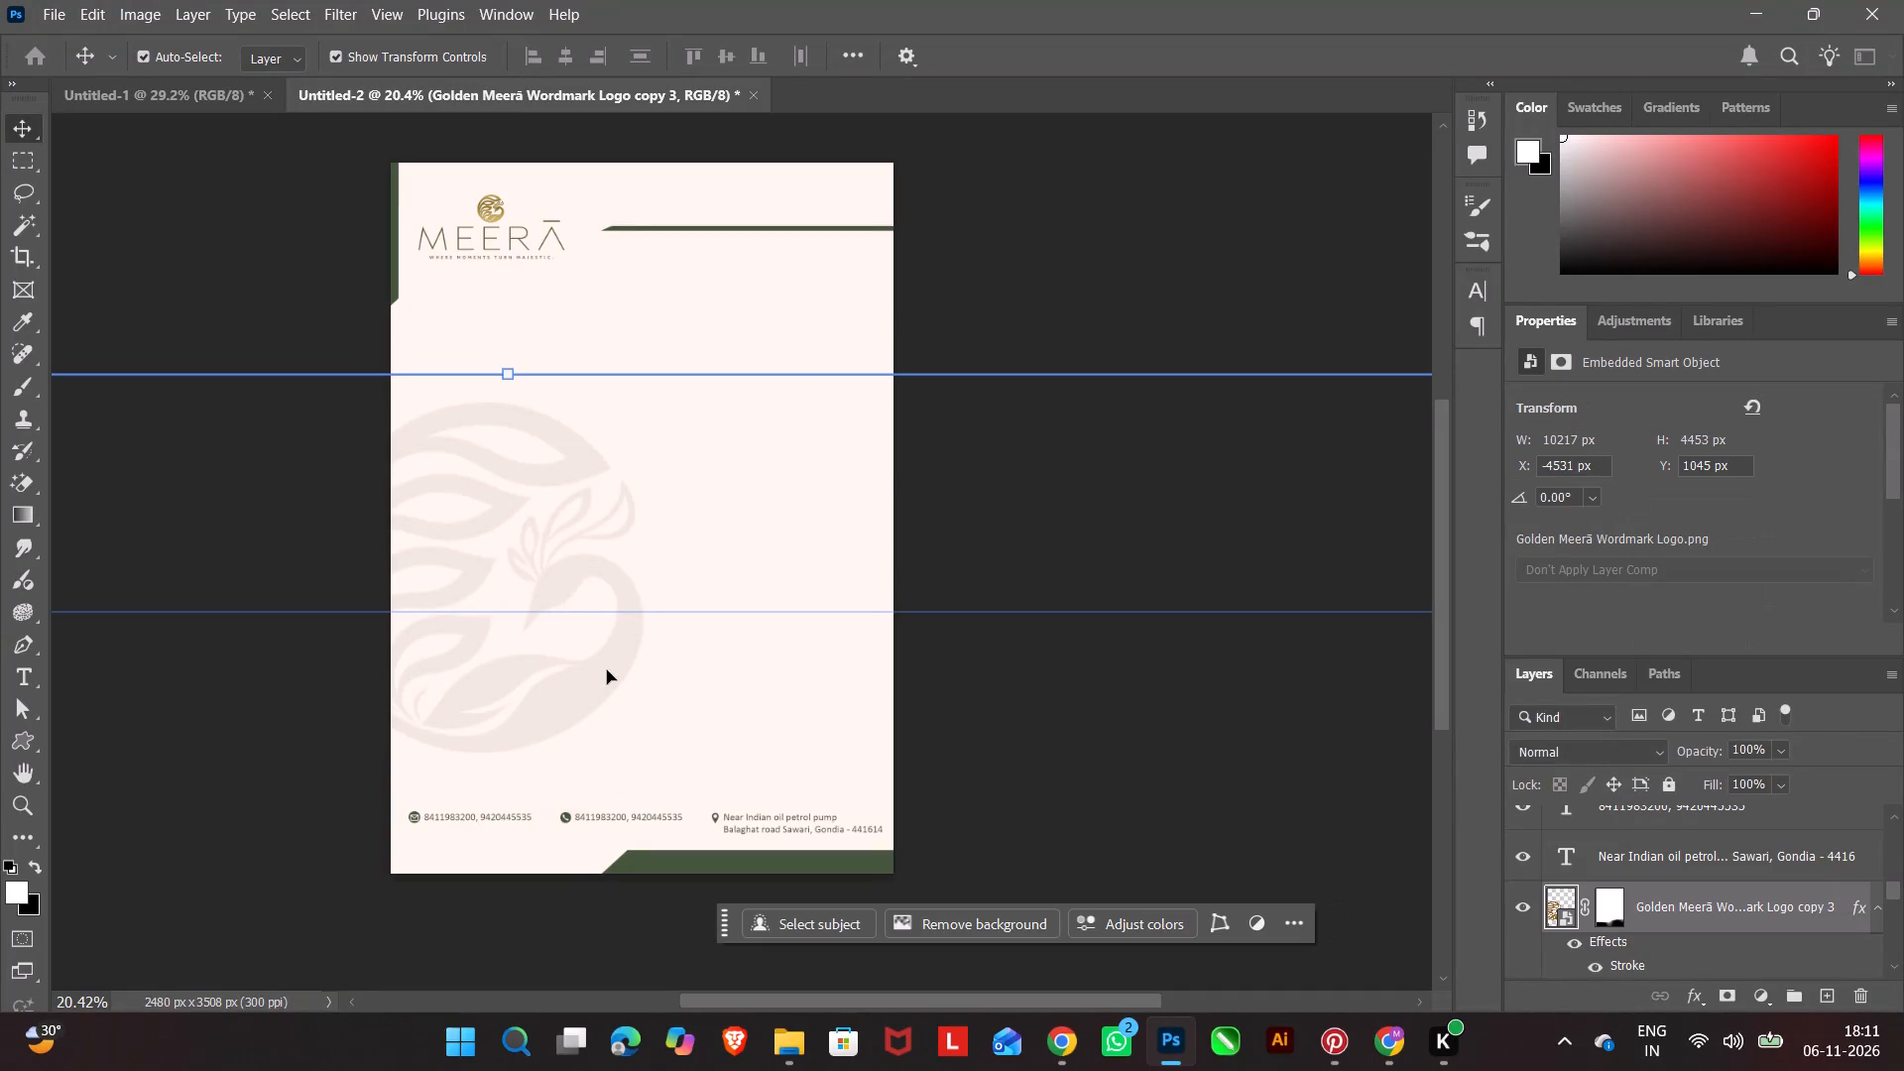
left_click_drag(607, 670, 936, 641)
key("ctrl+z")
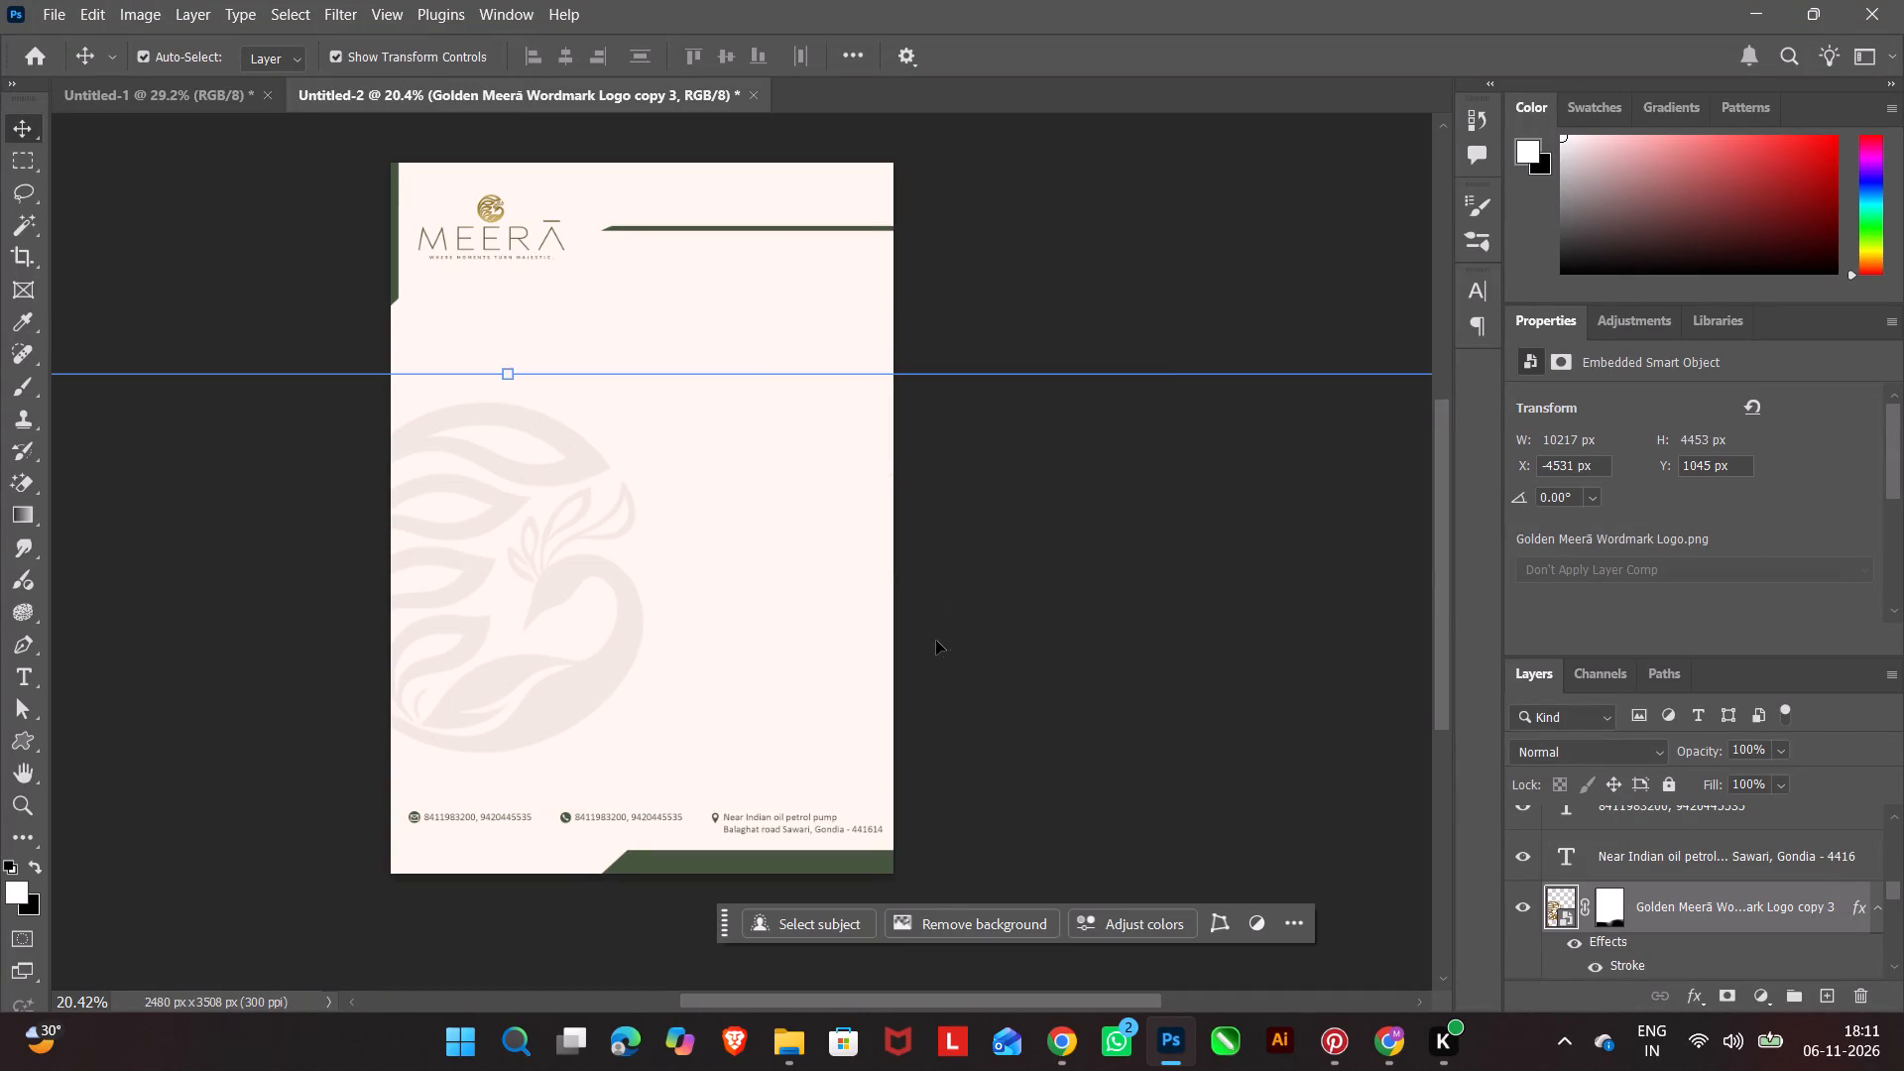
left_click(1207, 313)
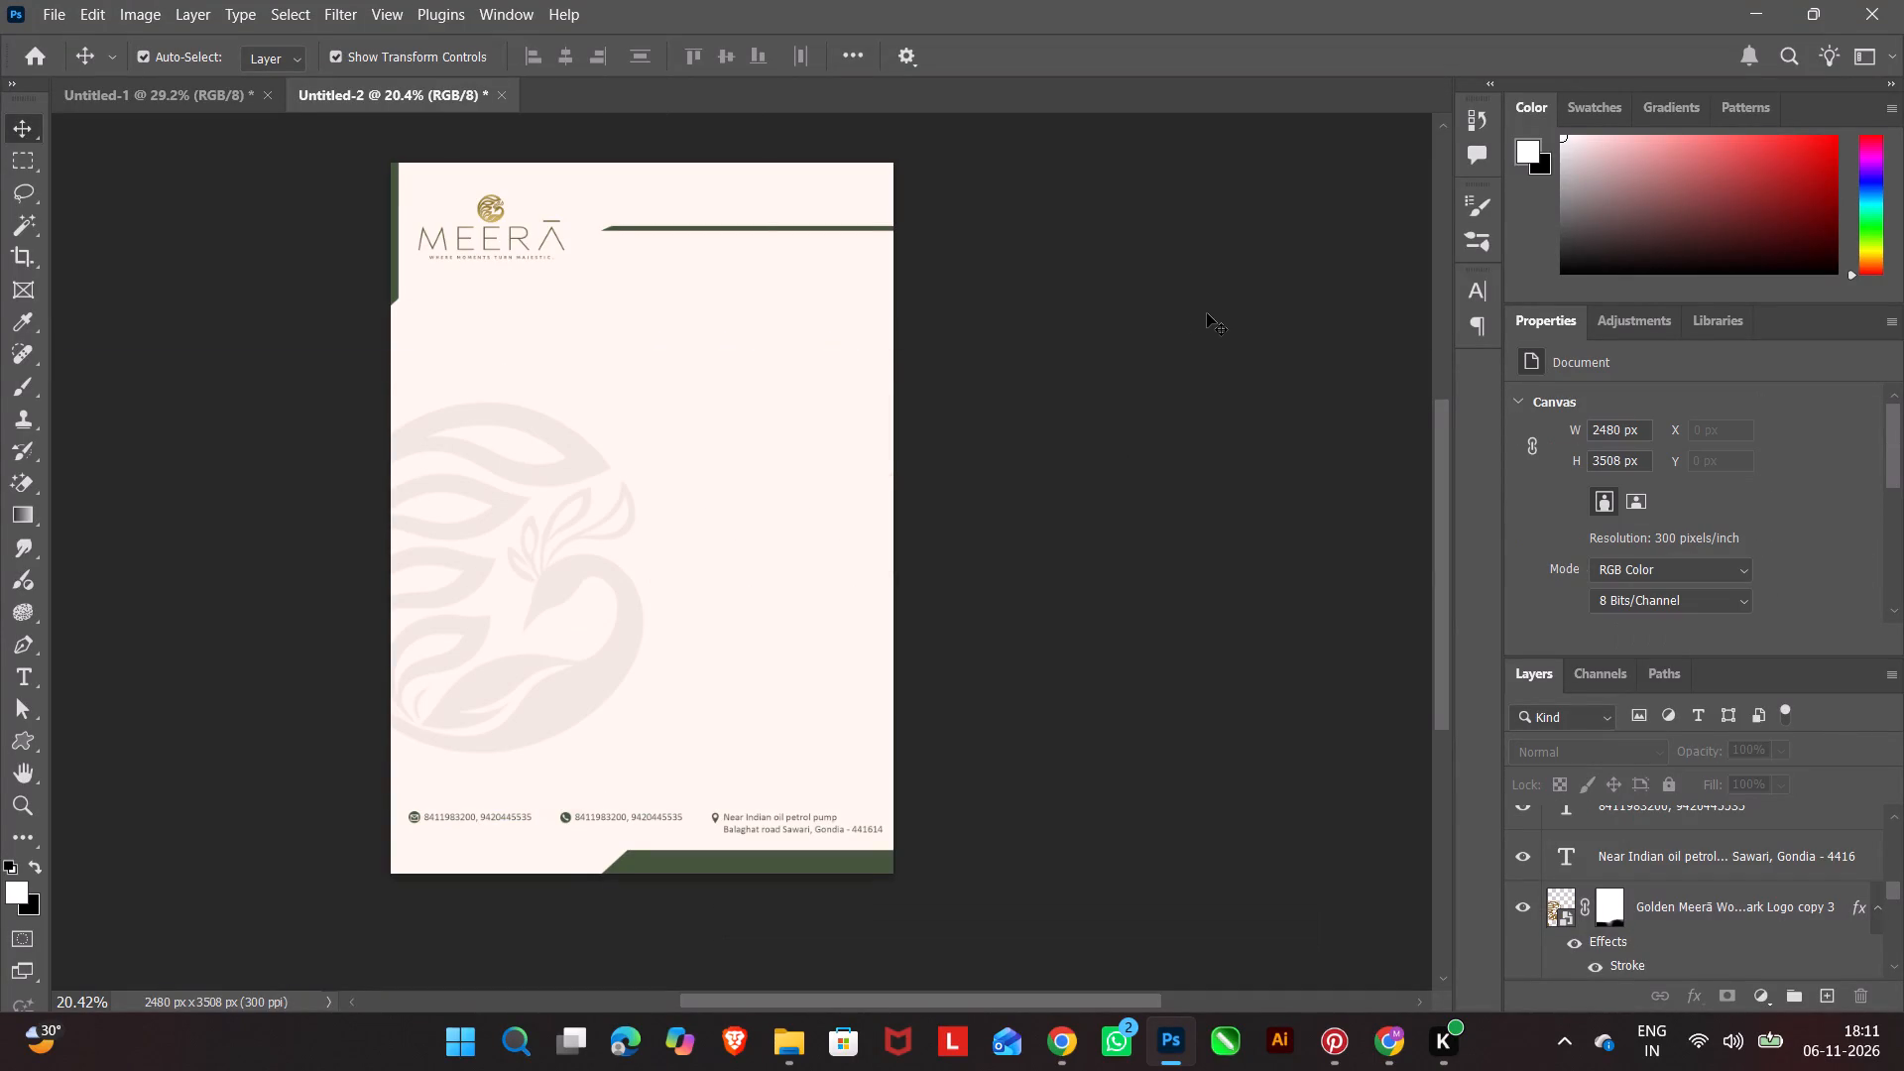
Make the peacock watermark slightly fainter by lowering the opacity of its layer's gradient Stroke effect by a few percent.
left_click(555, 467)
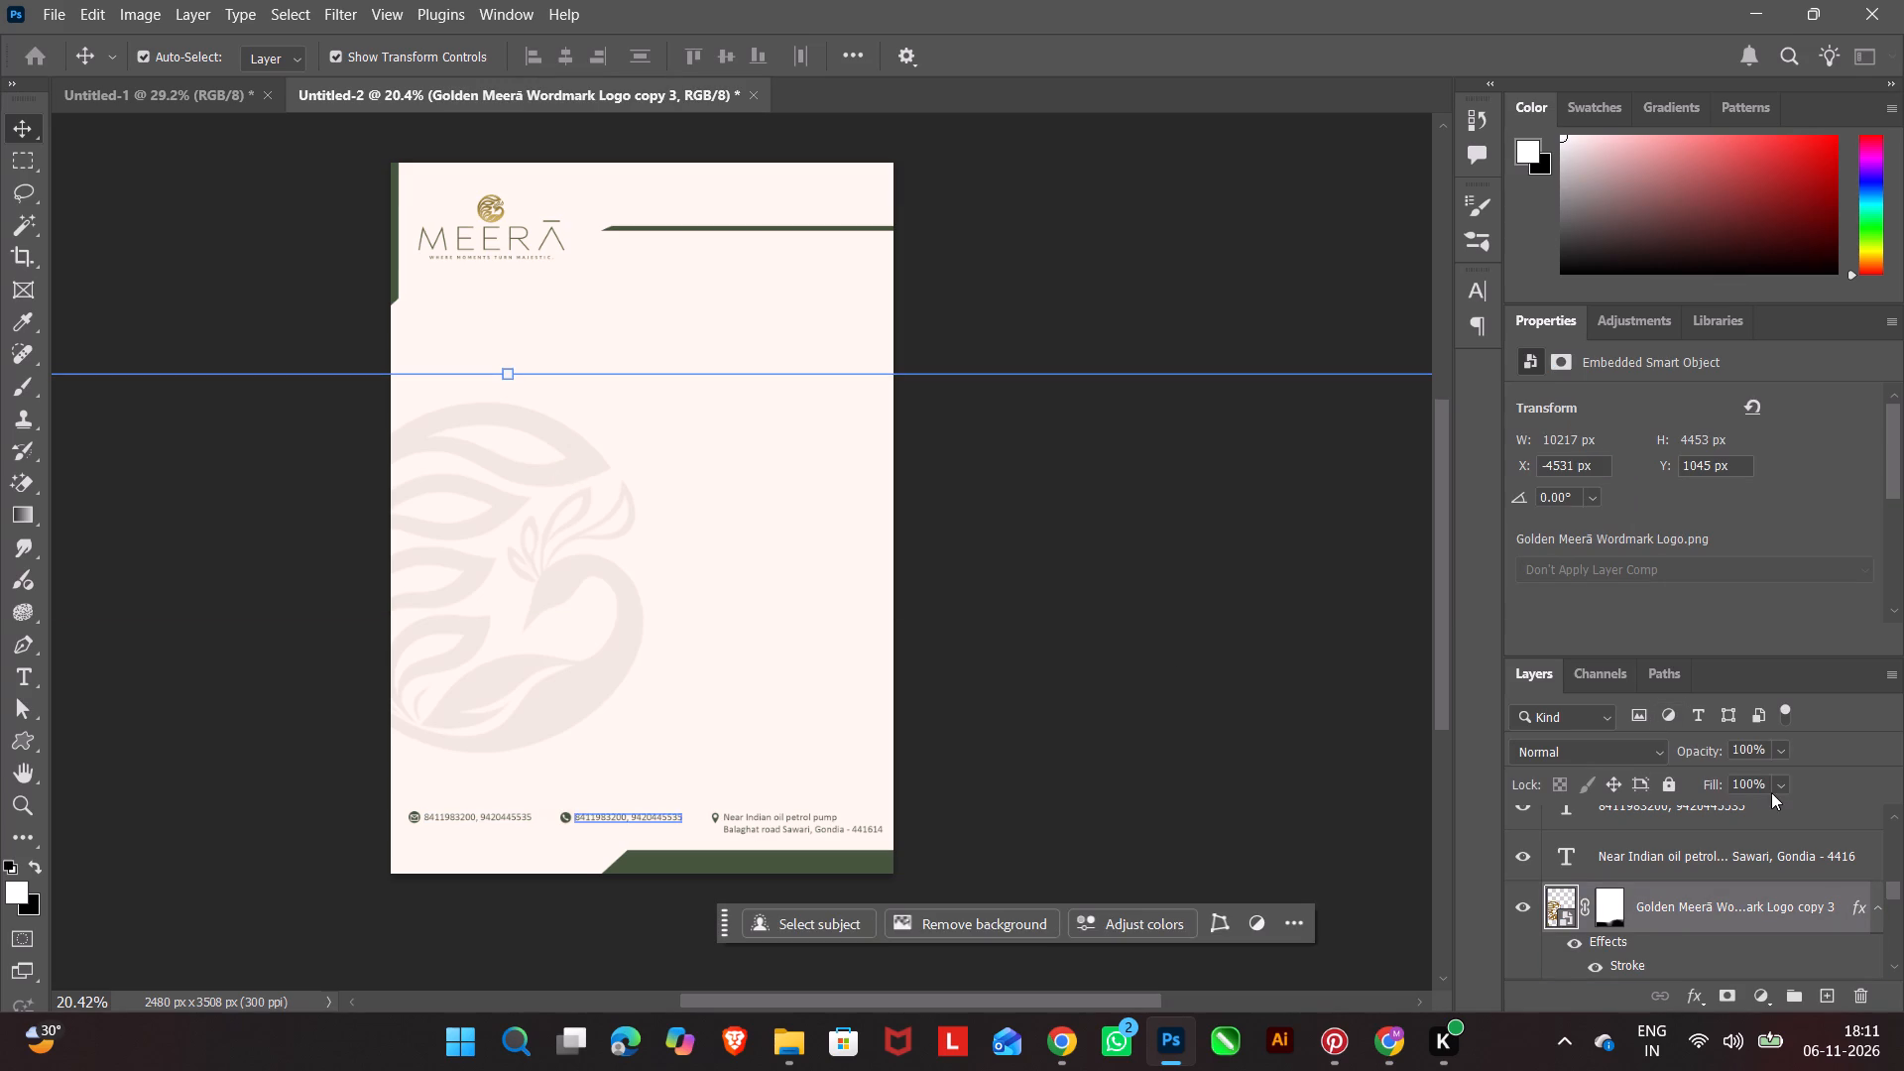
double_click(1633, 960)
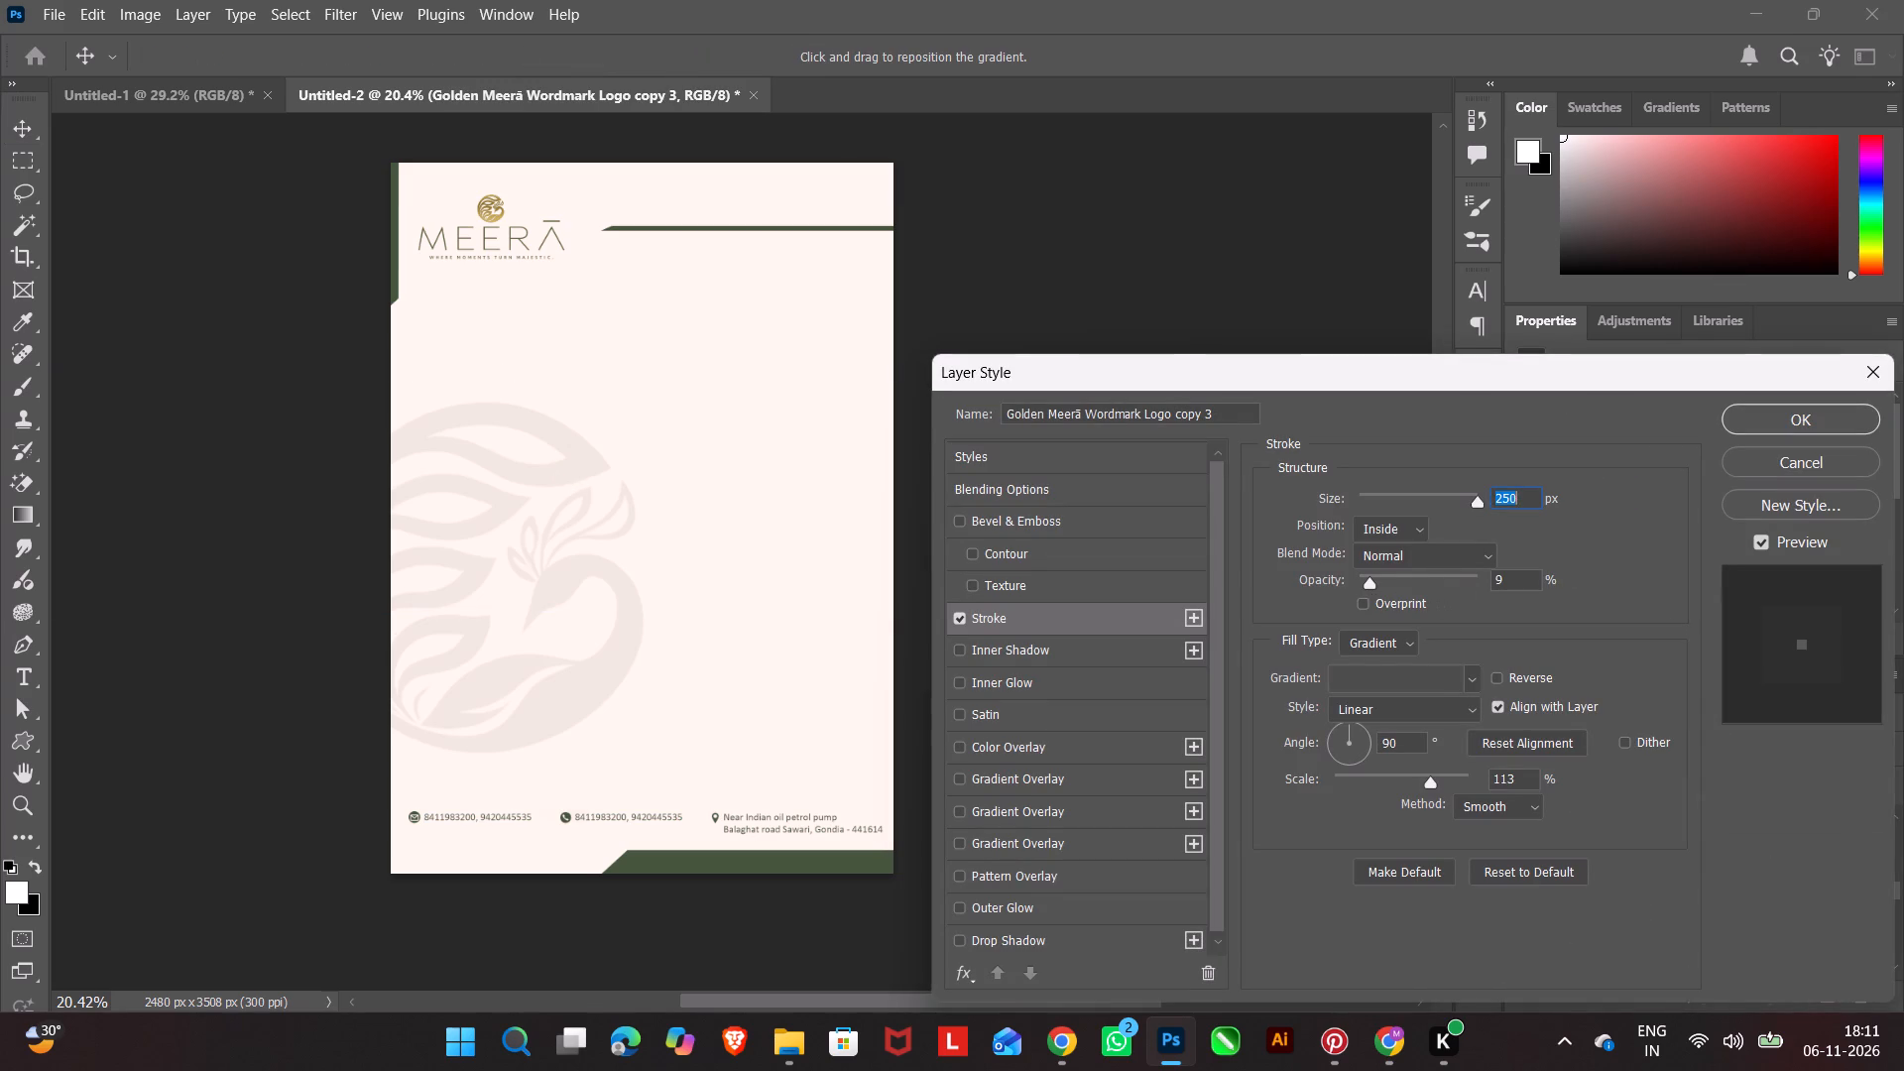
left_click(1510, 580)
scroll(1510, 580, "down", 2)
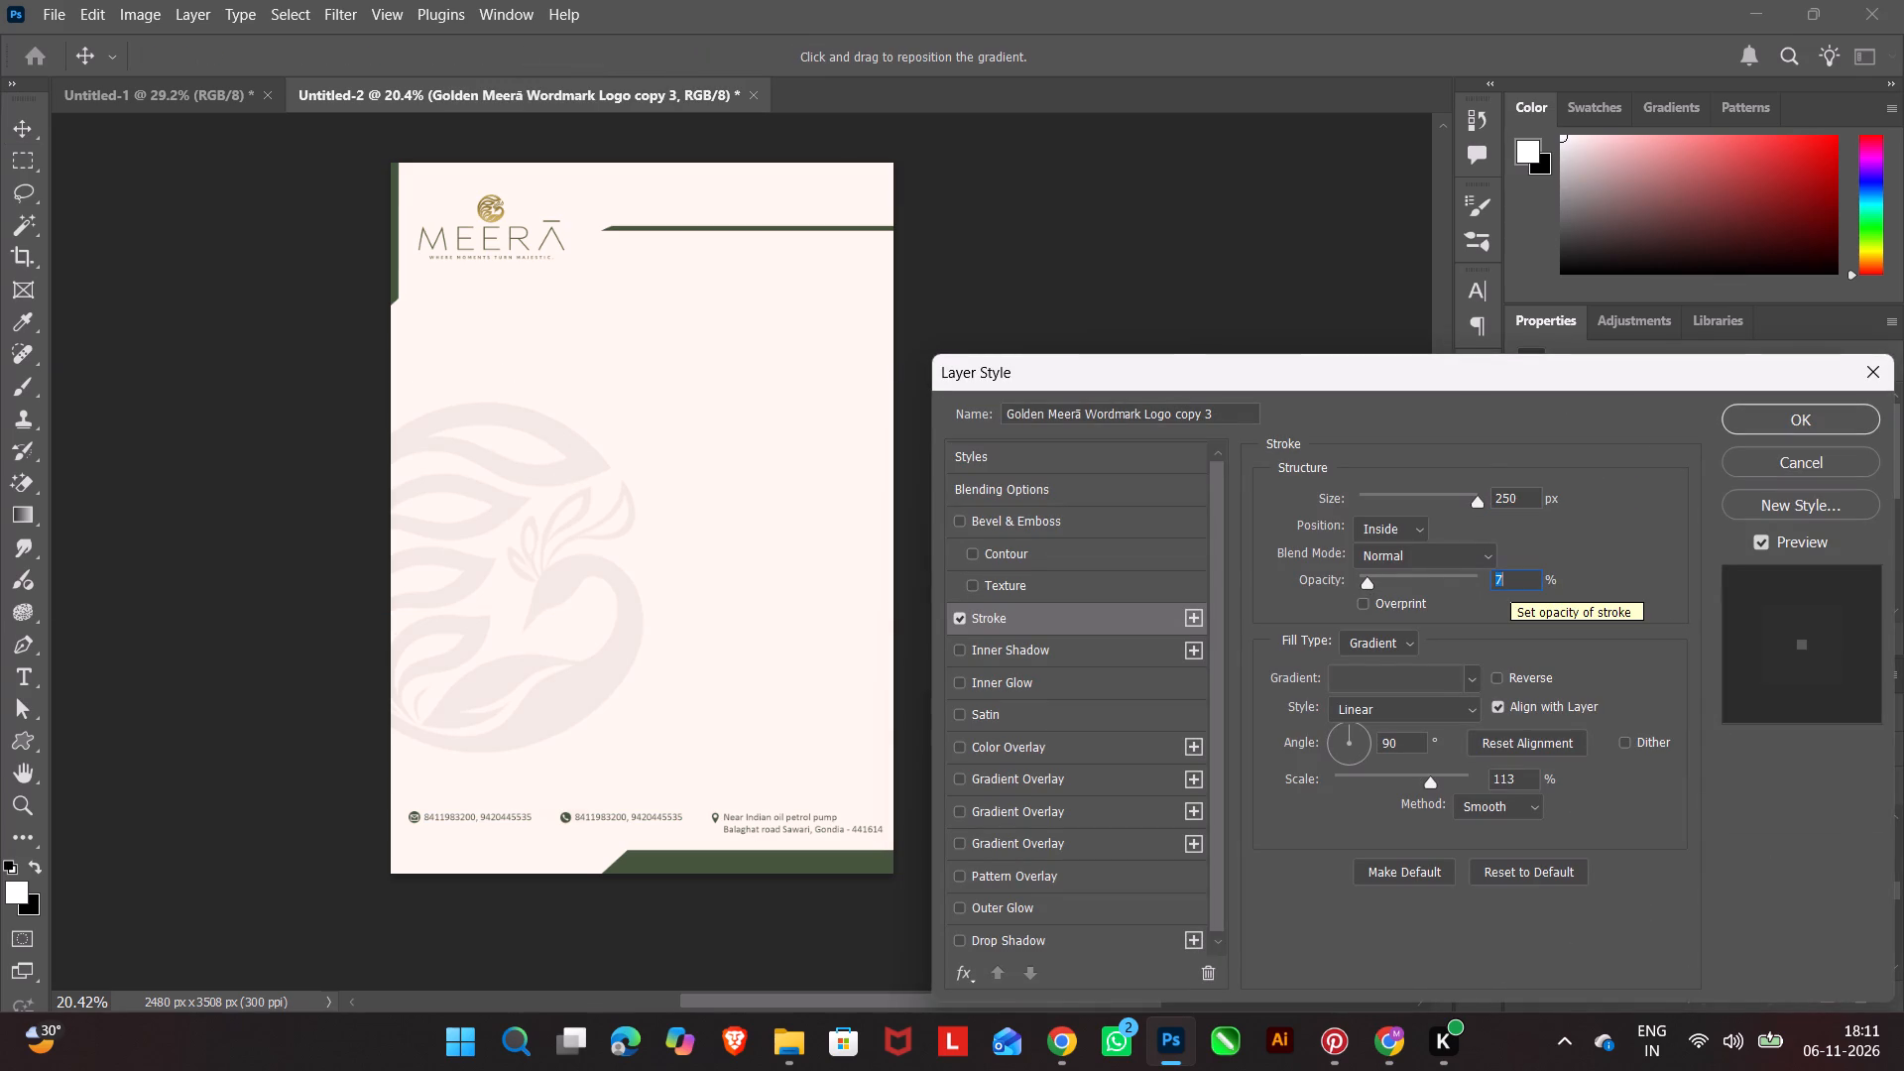
scroll(1510, 580, "down", 2)
scroll(1510, 580, "up", 2)
scroll(1510, 580, "down", 1)
left_click(1800, 420)
left_click(1162, 209)
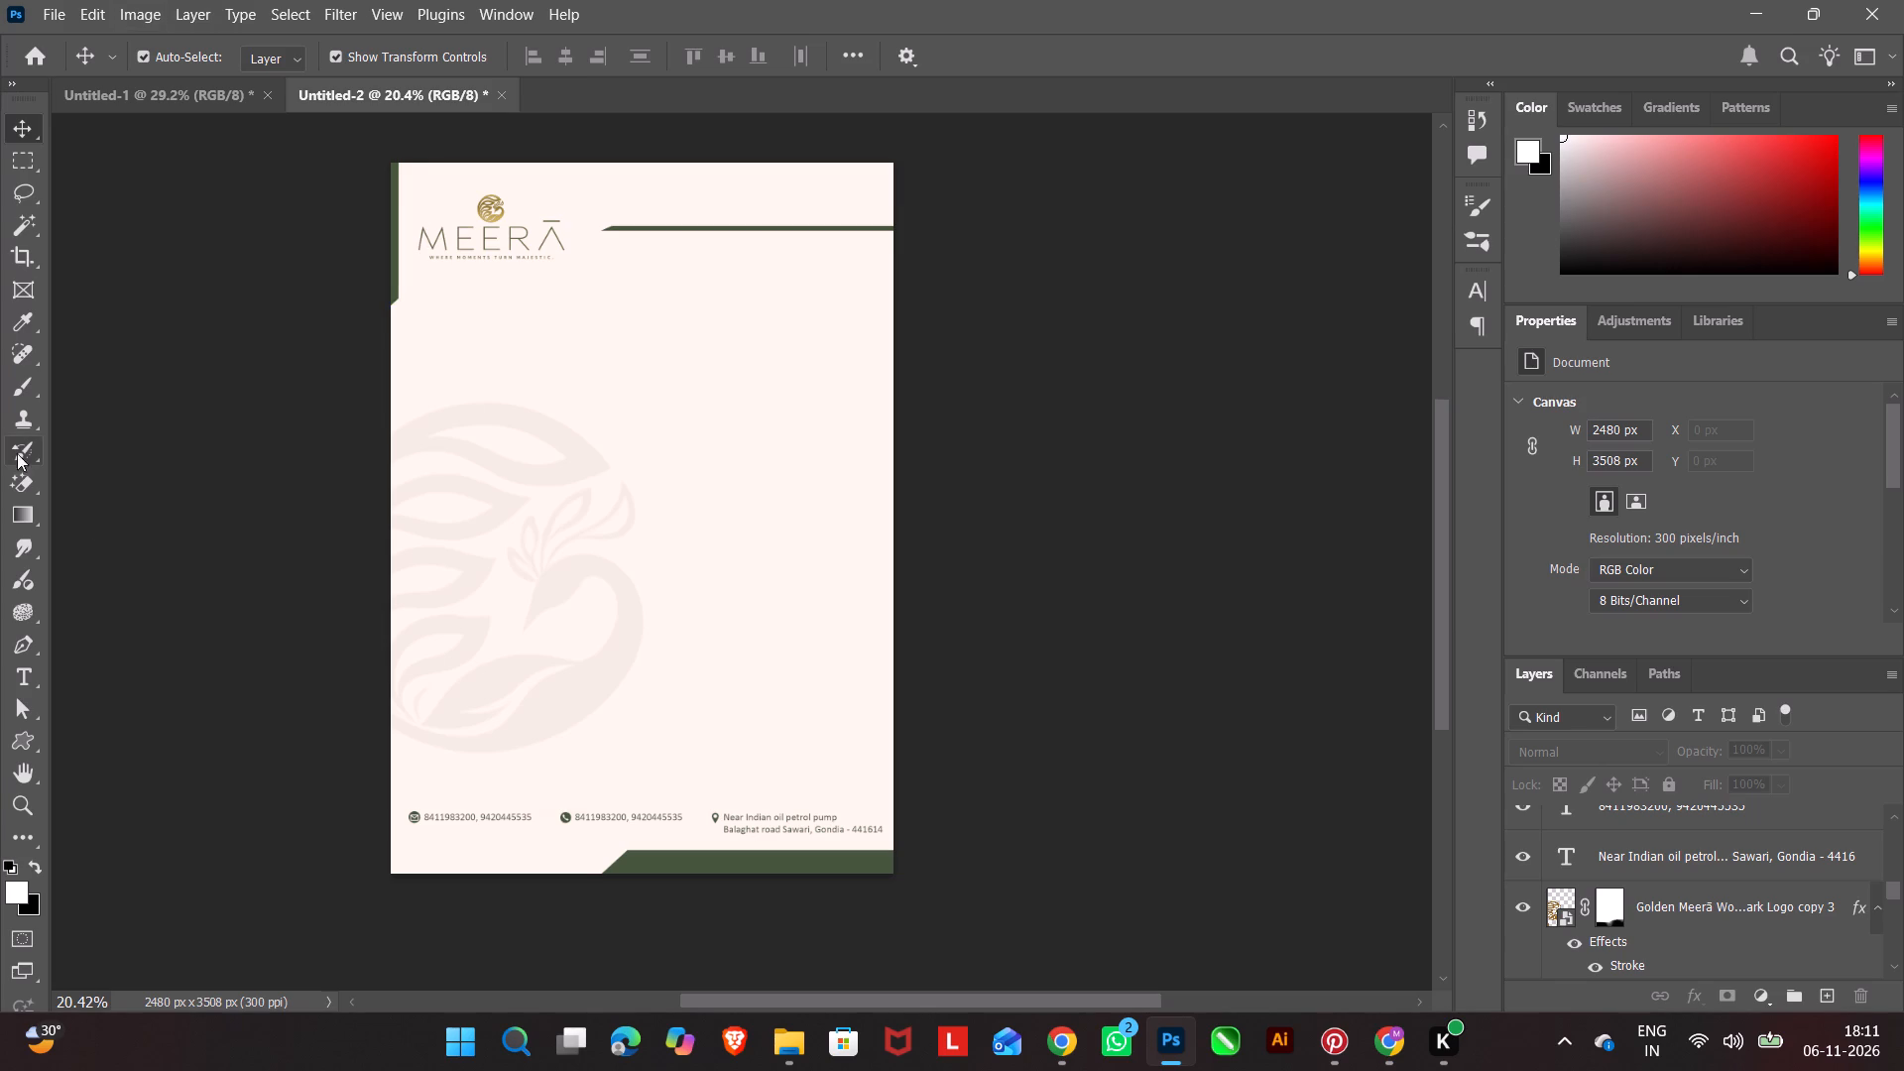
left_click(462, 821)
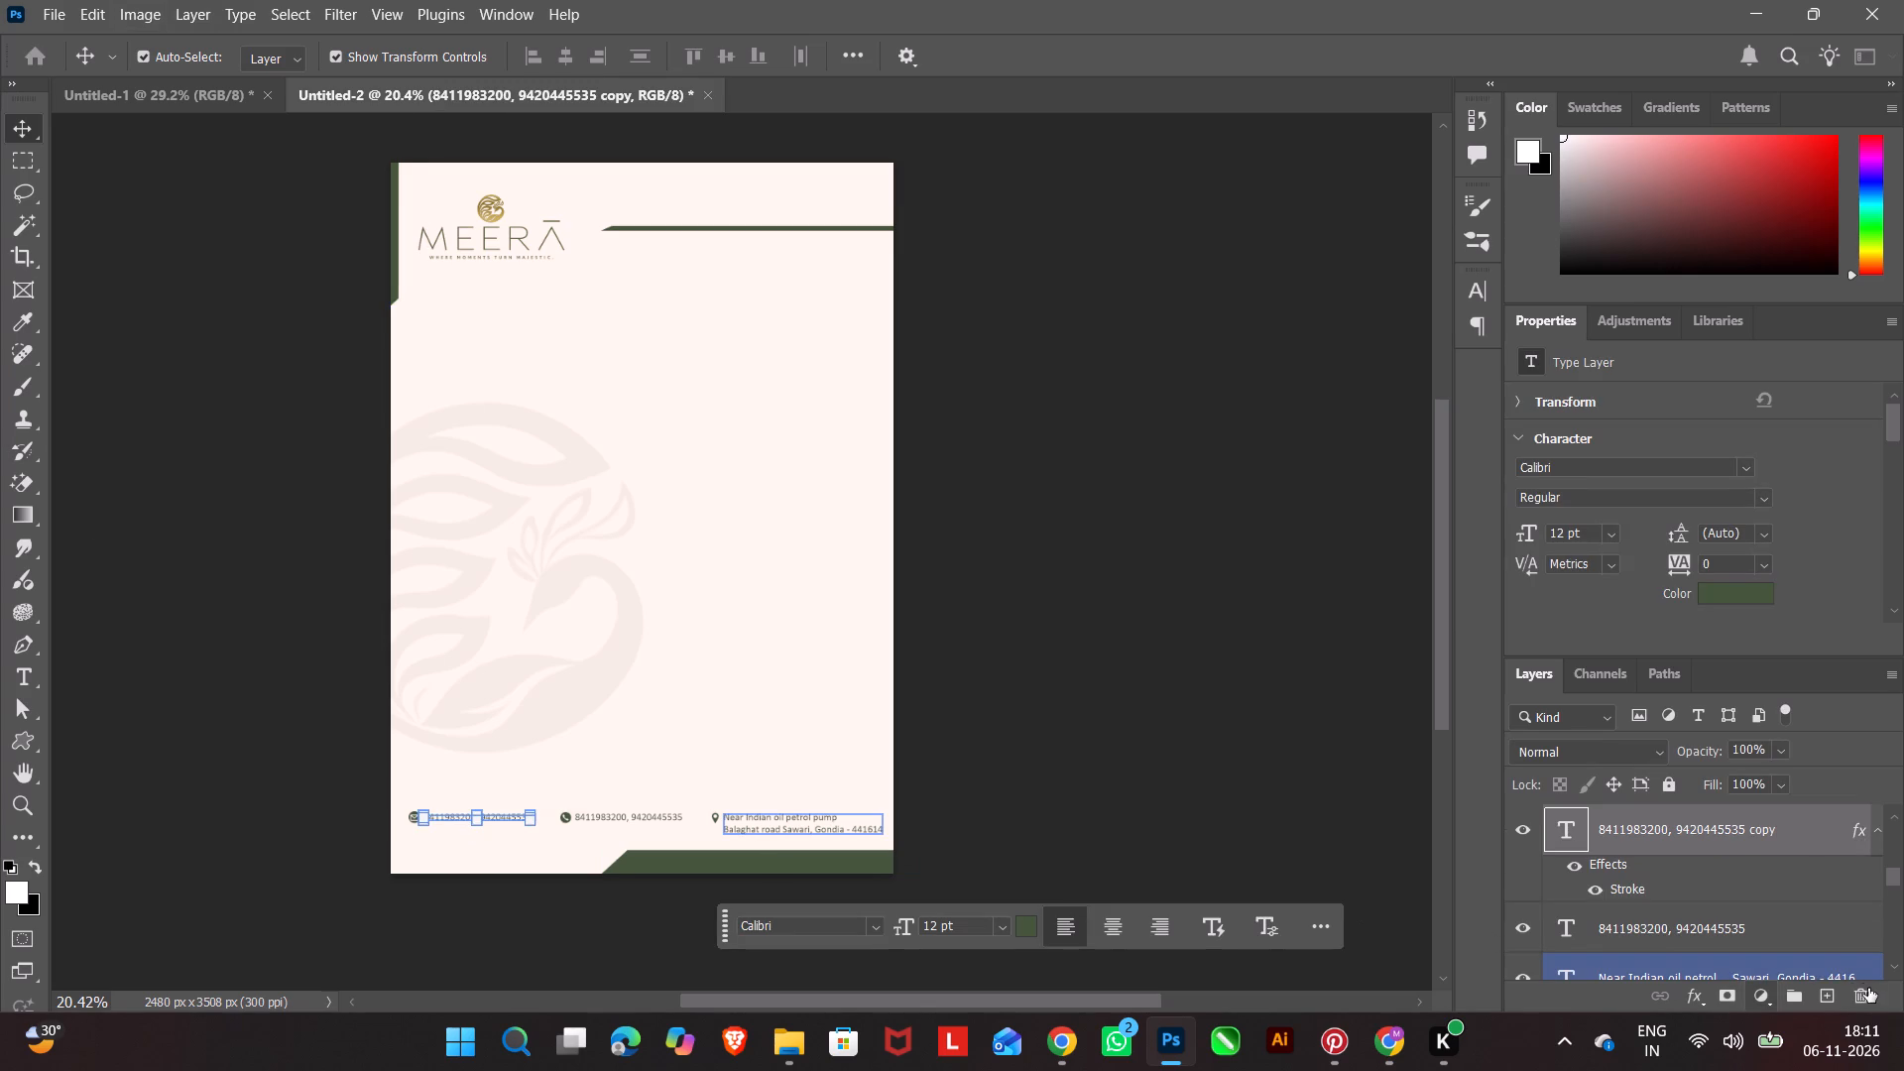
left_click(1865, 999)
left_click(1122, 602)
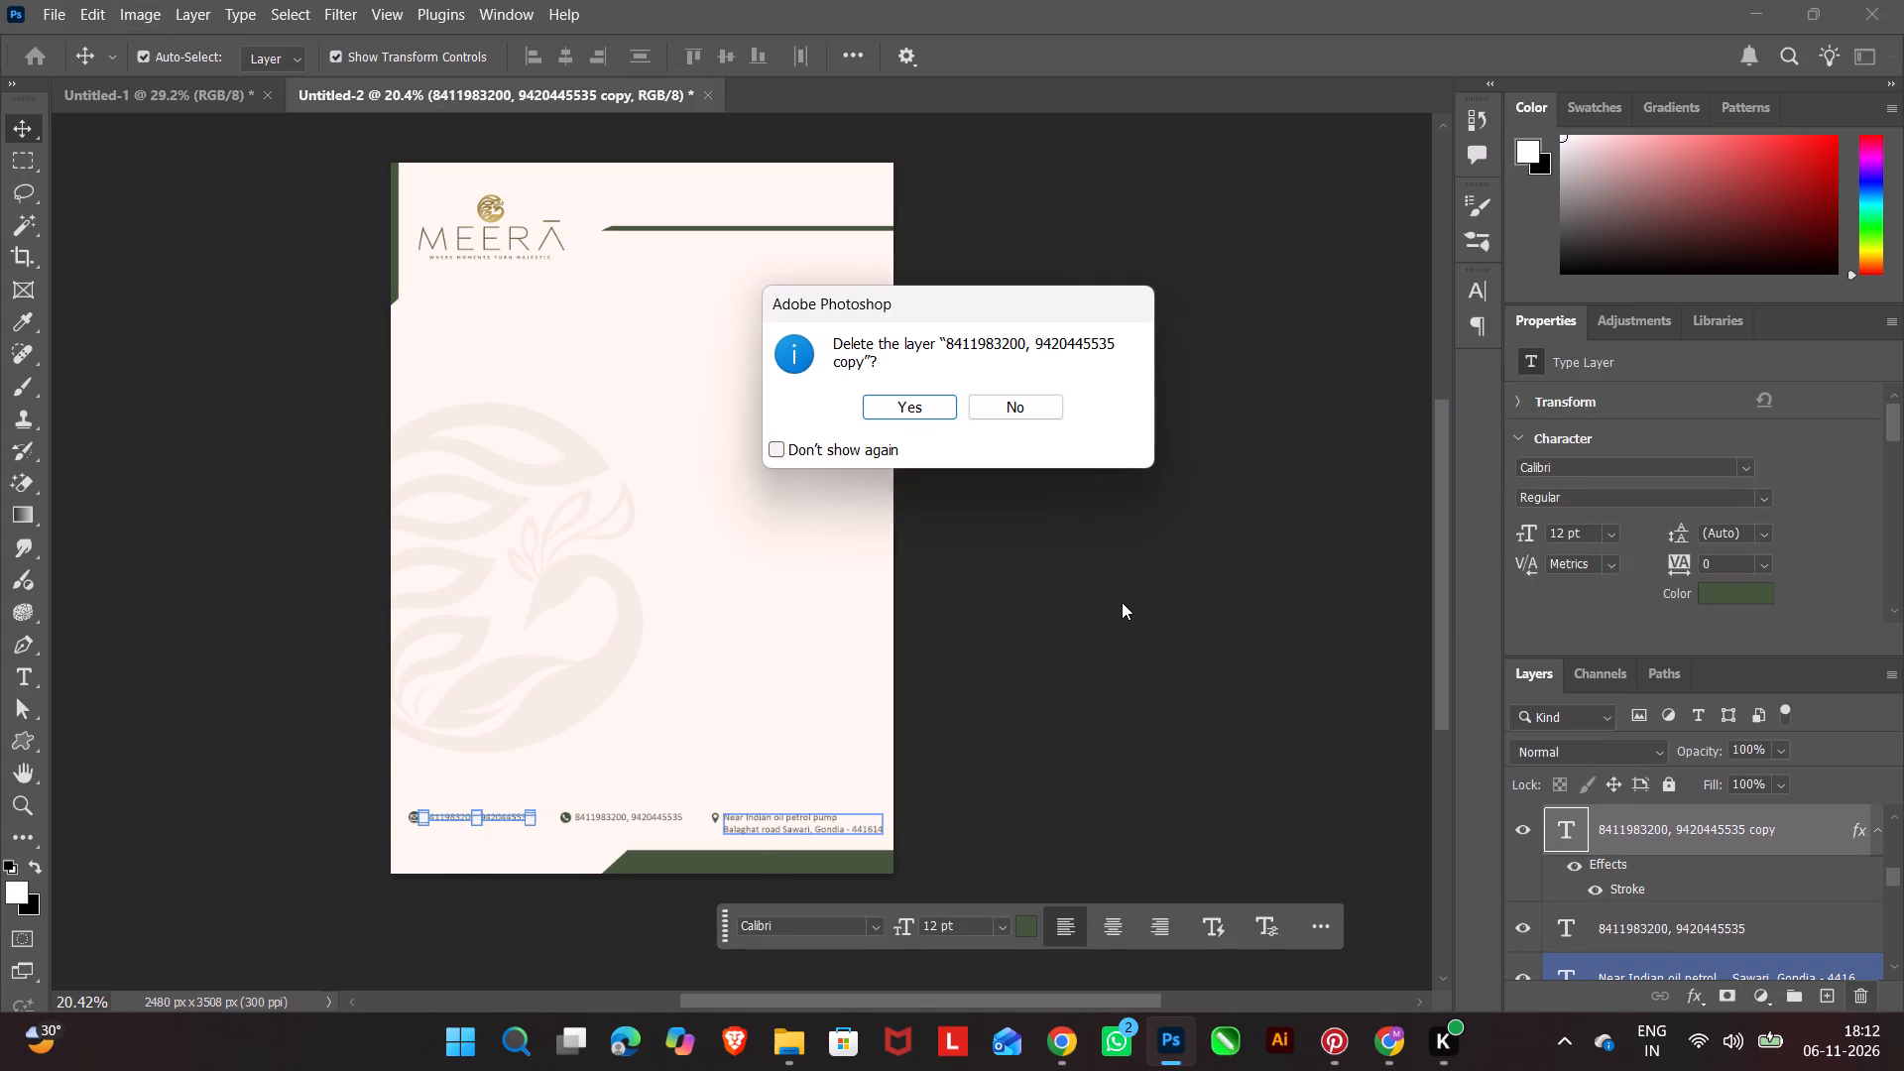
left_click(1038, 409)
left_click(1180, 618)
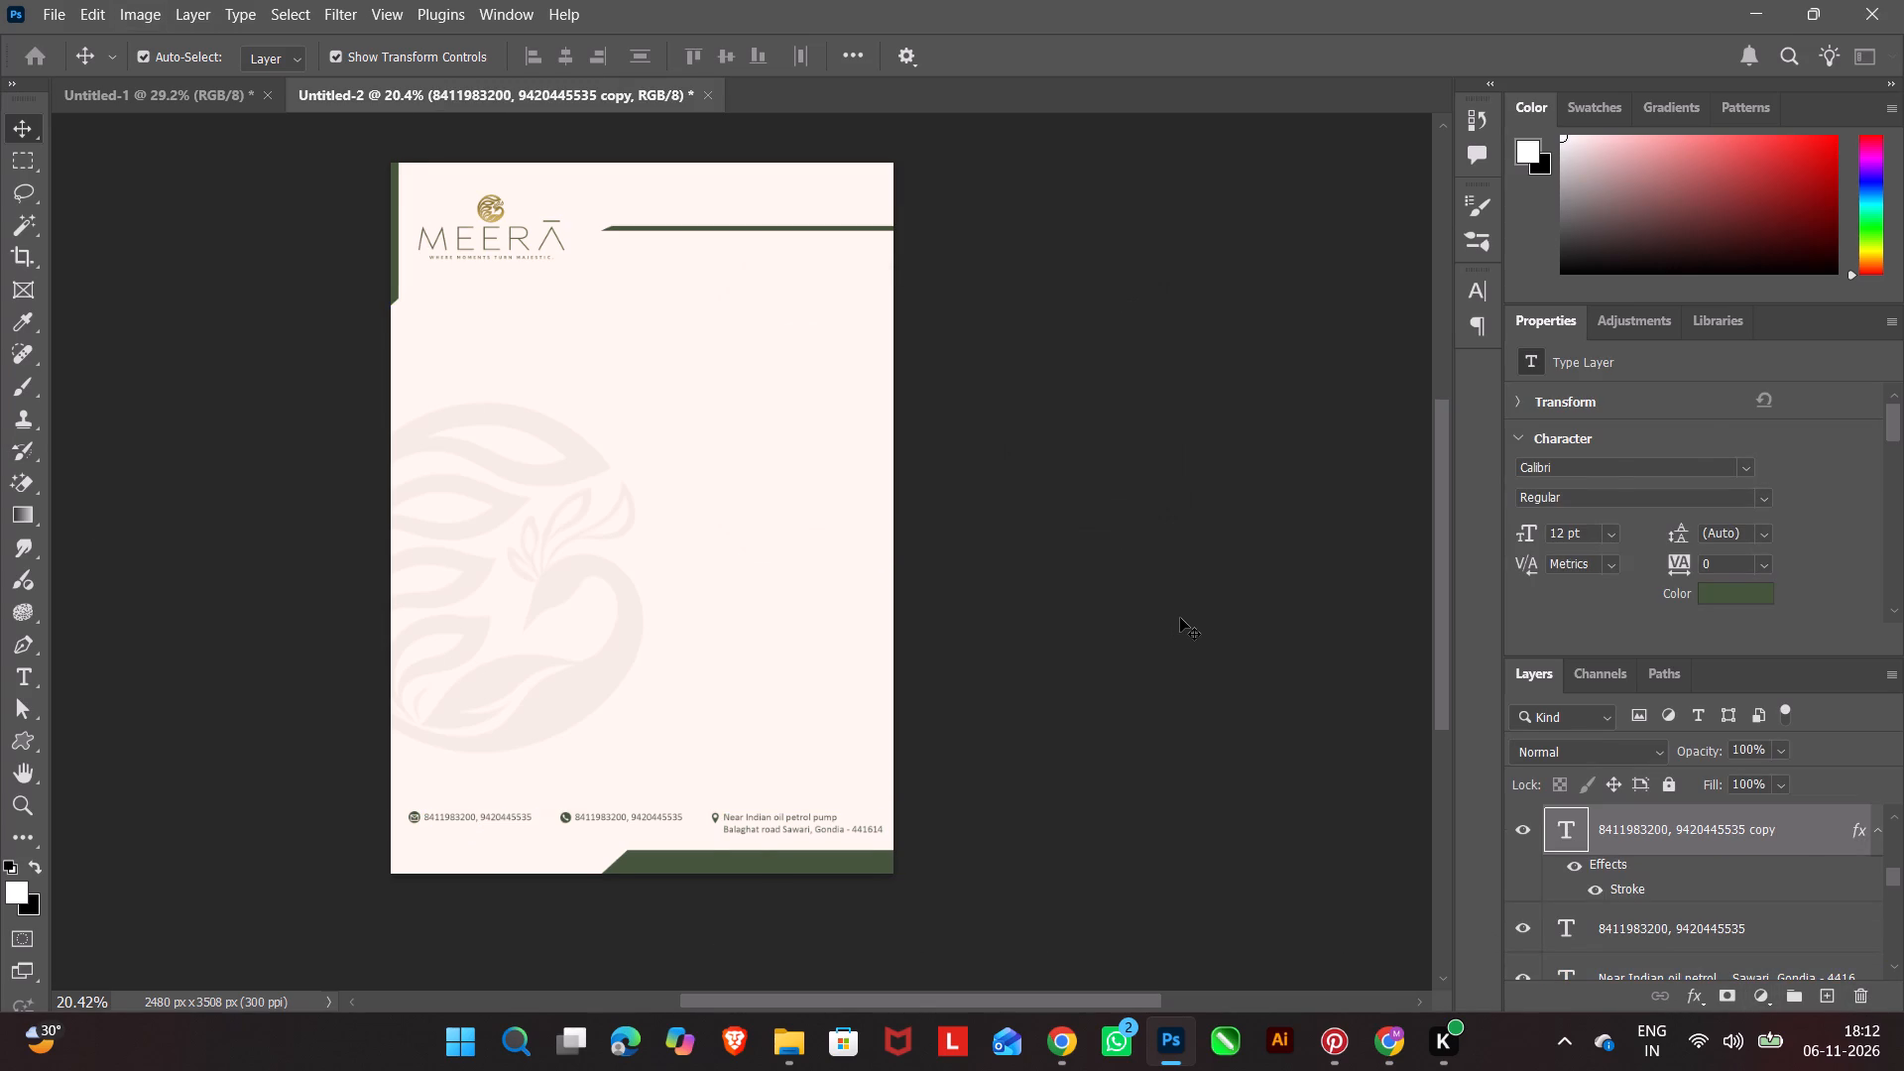
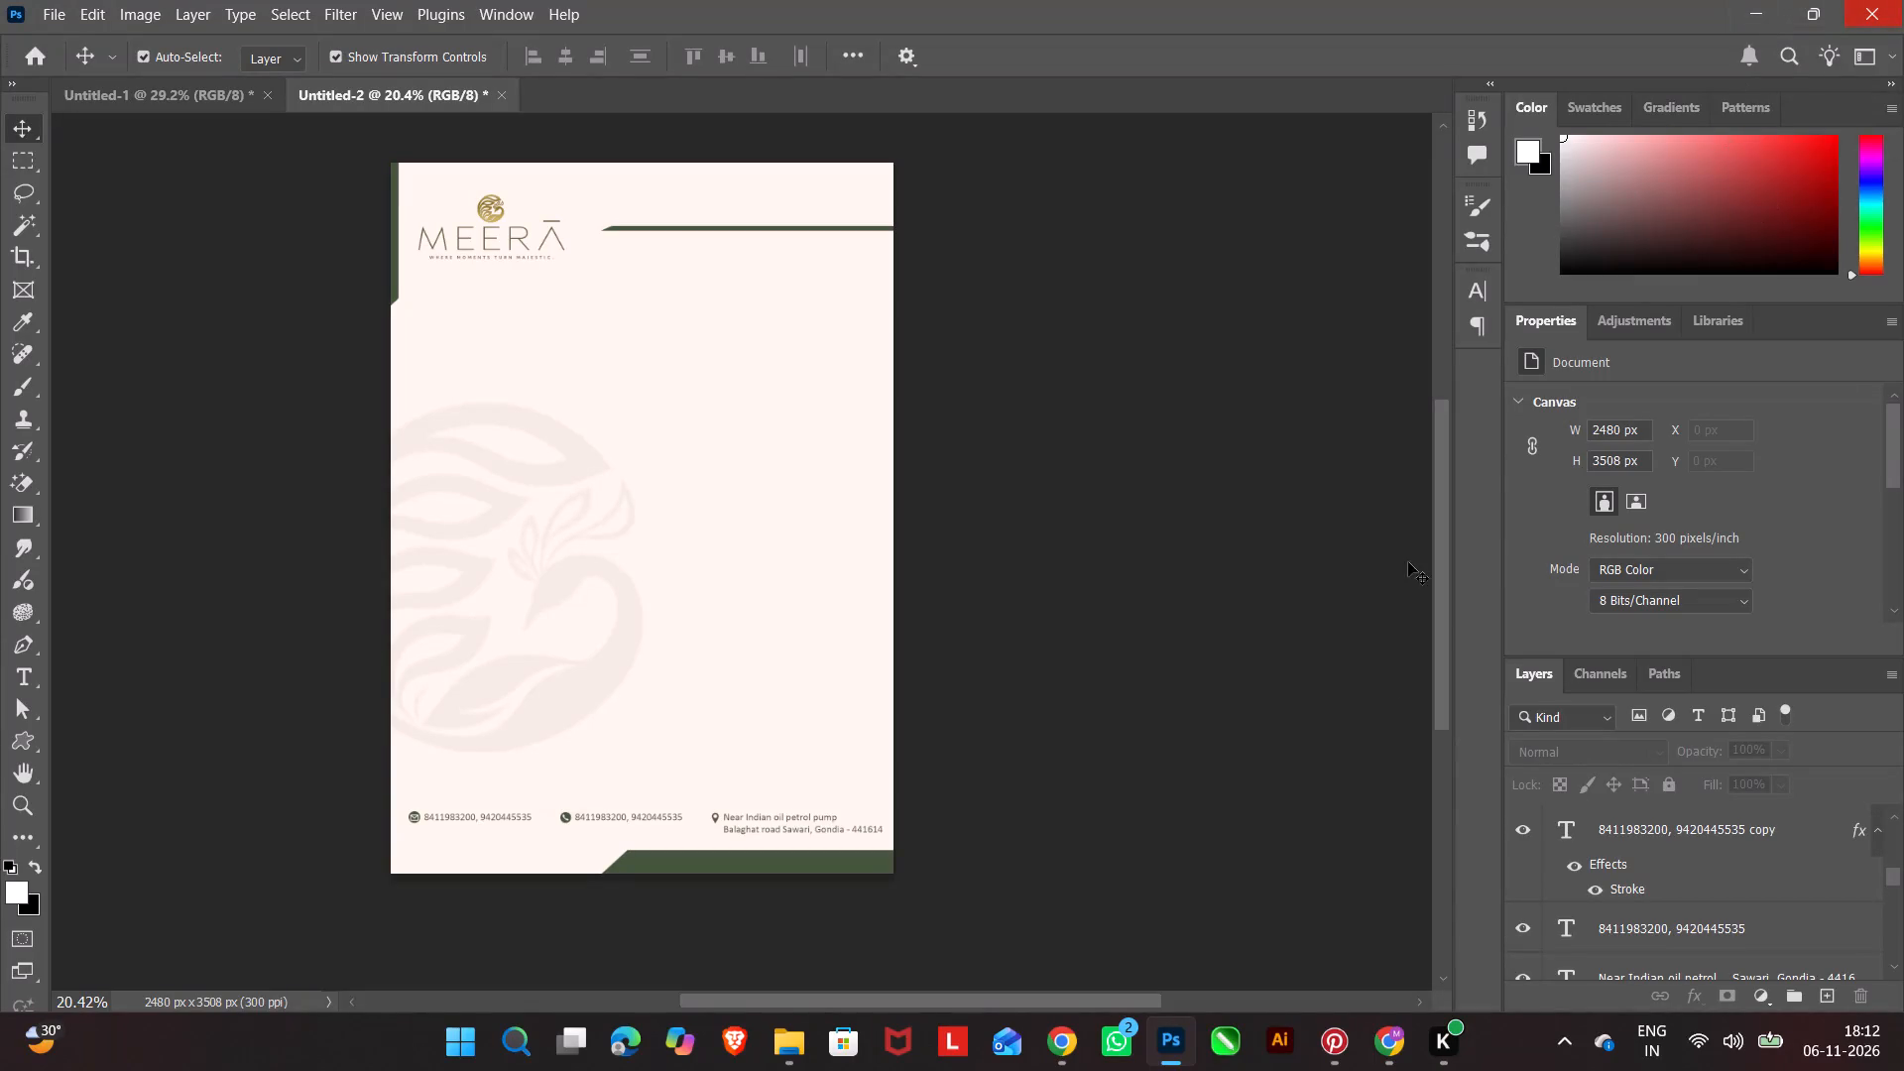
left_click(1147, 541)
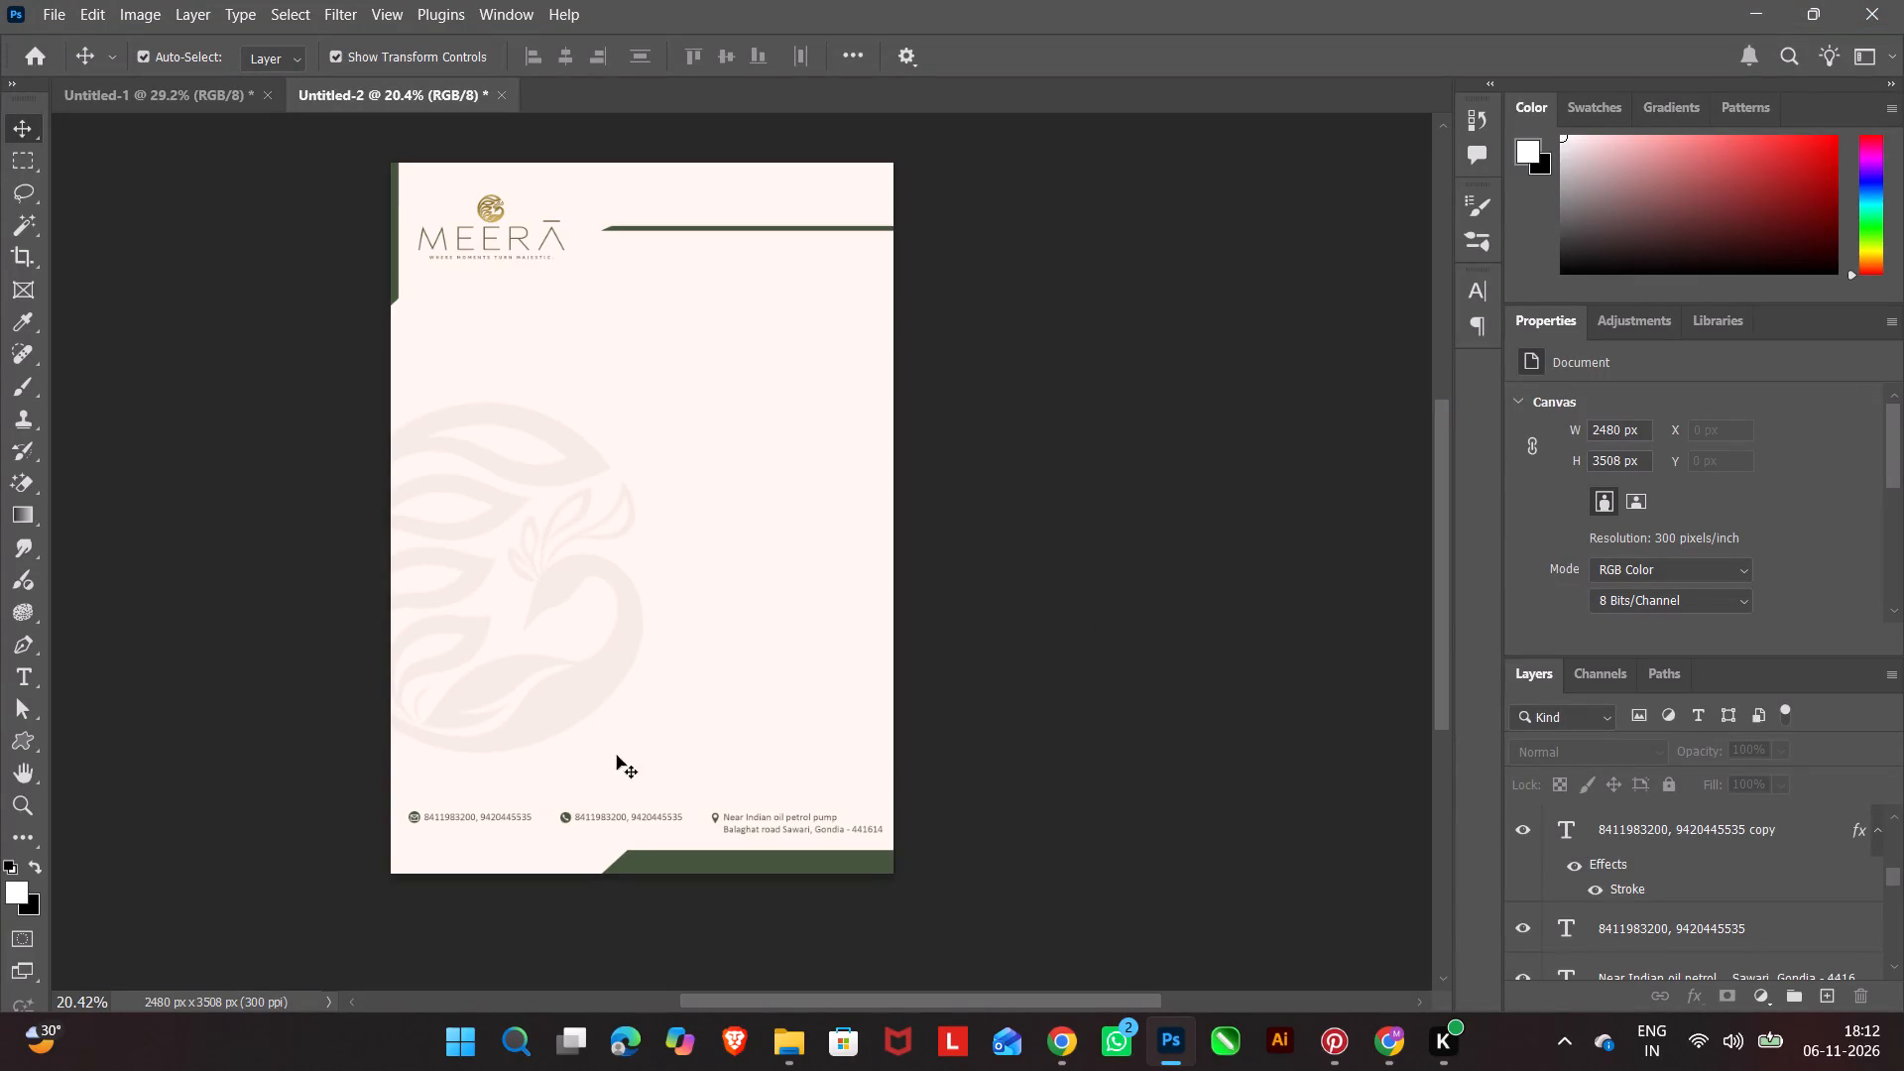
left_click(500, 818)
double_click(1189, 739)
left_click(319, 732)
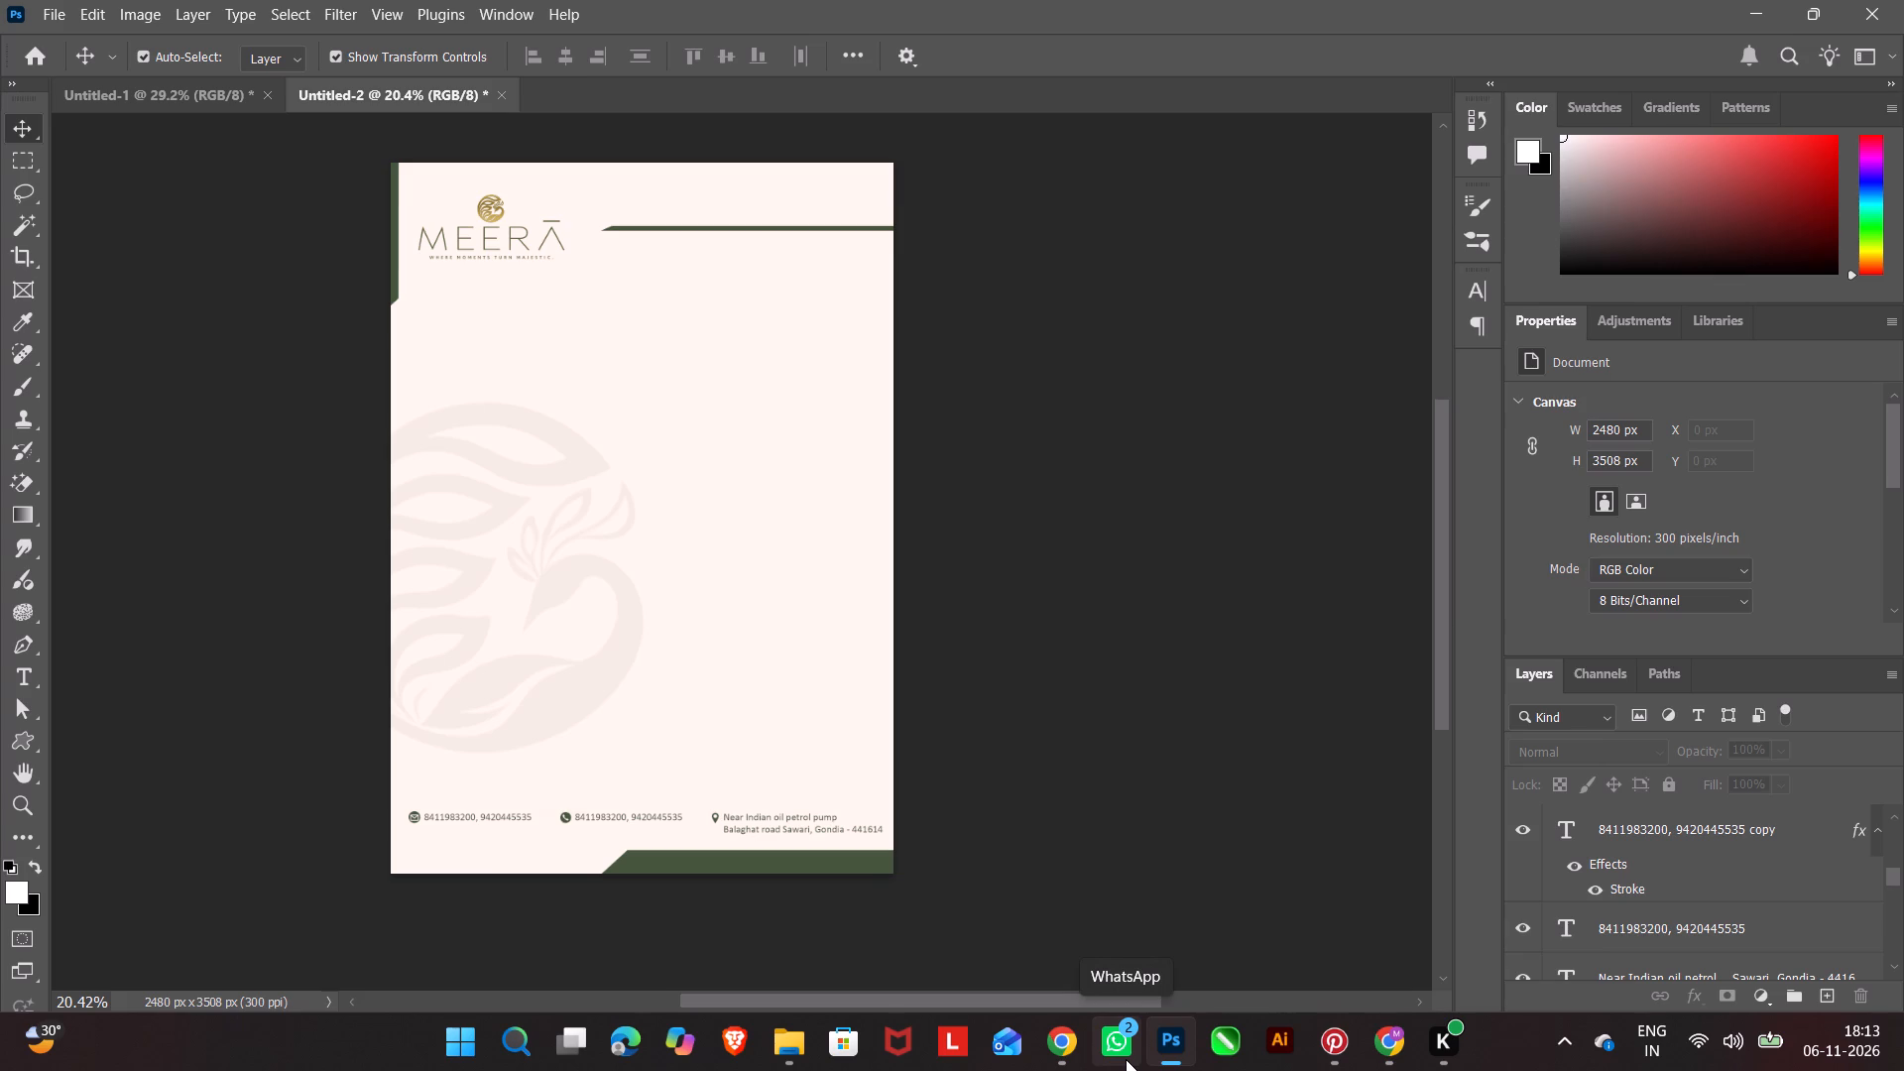
Switch to Pinterest and go back past the icon searches to view the green psychologist business card identity pin.
left_click(1348, 1046)
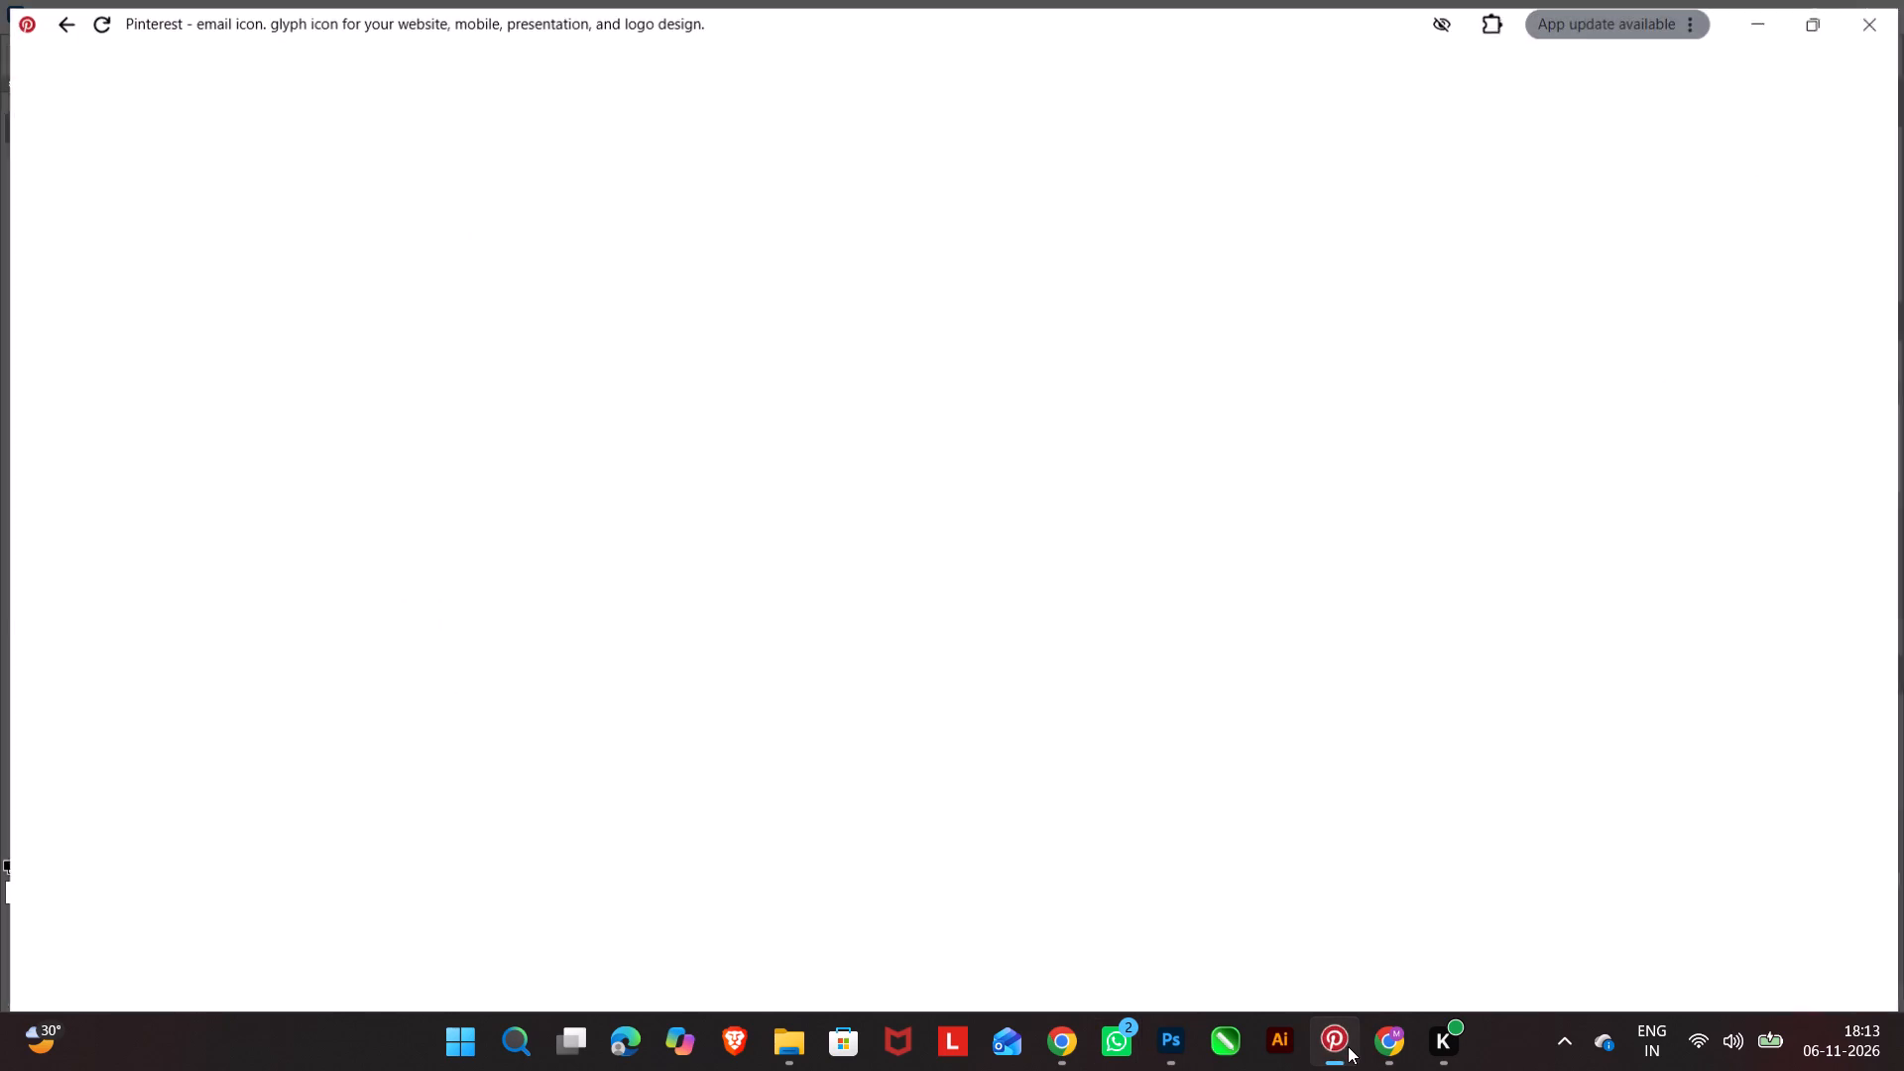
left_click(154, 191)
left_click(146, 184)
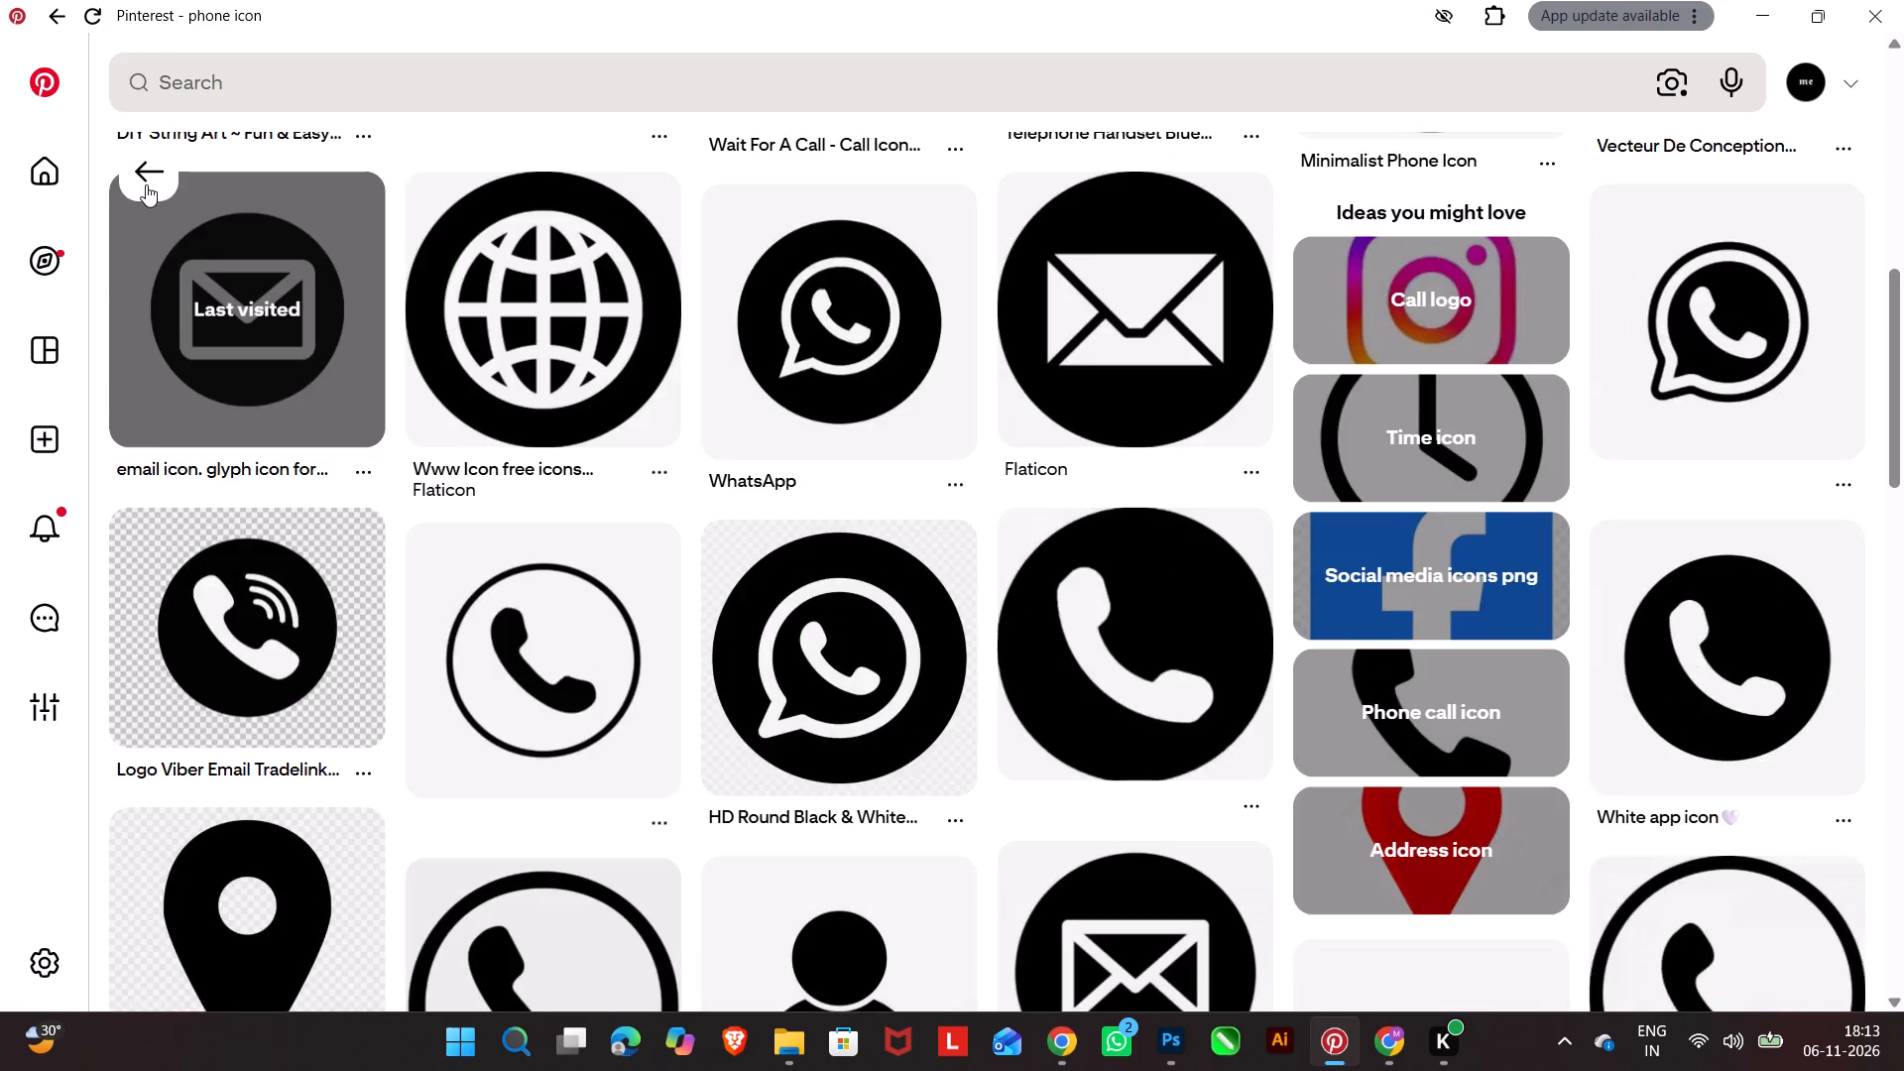
left_click(146, 184)
left_click(146, 184)
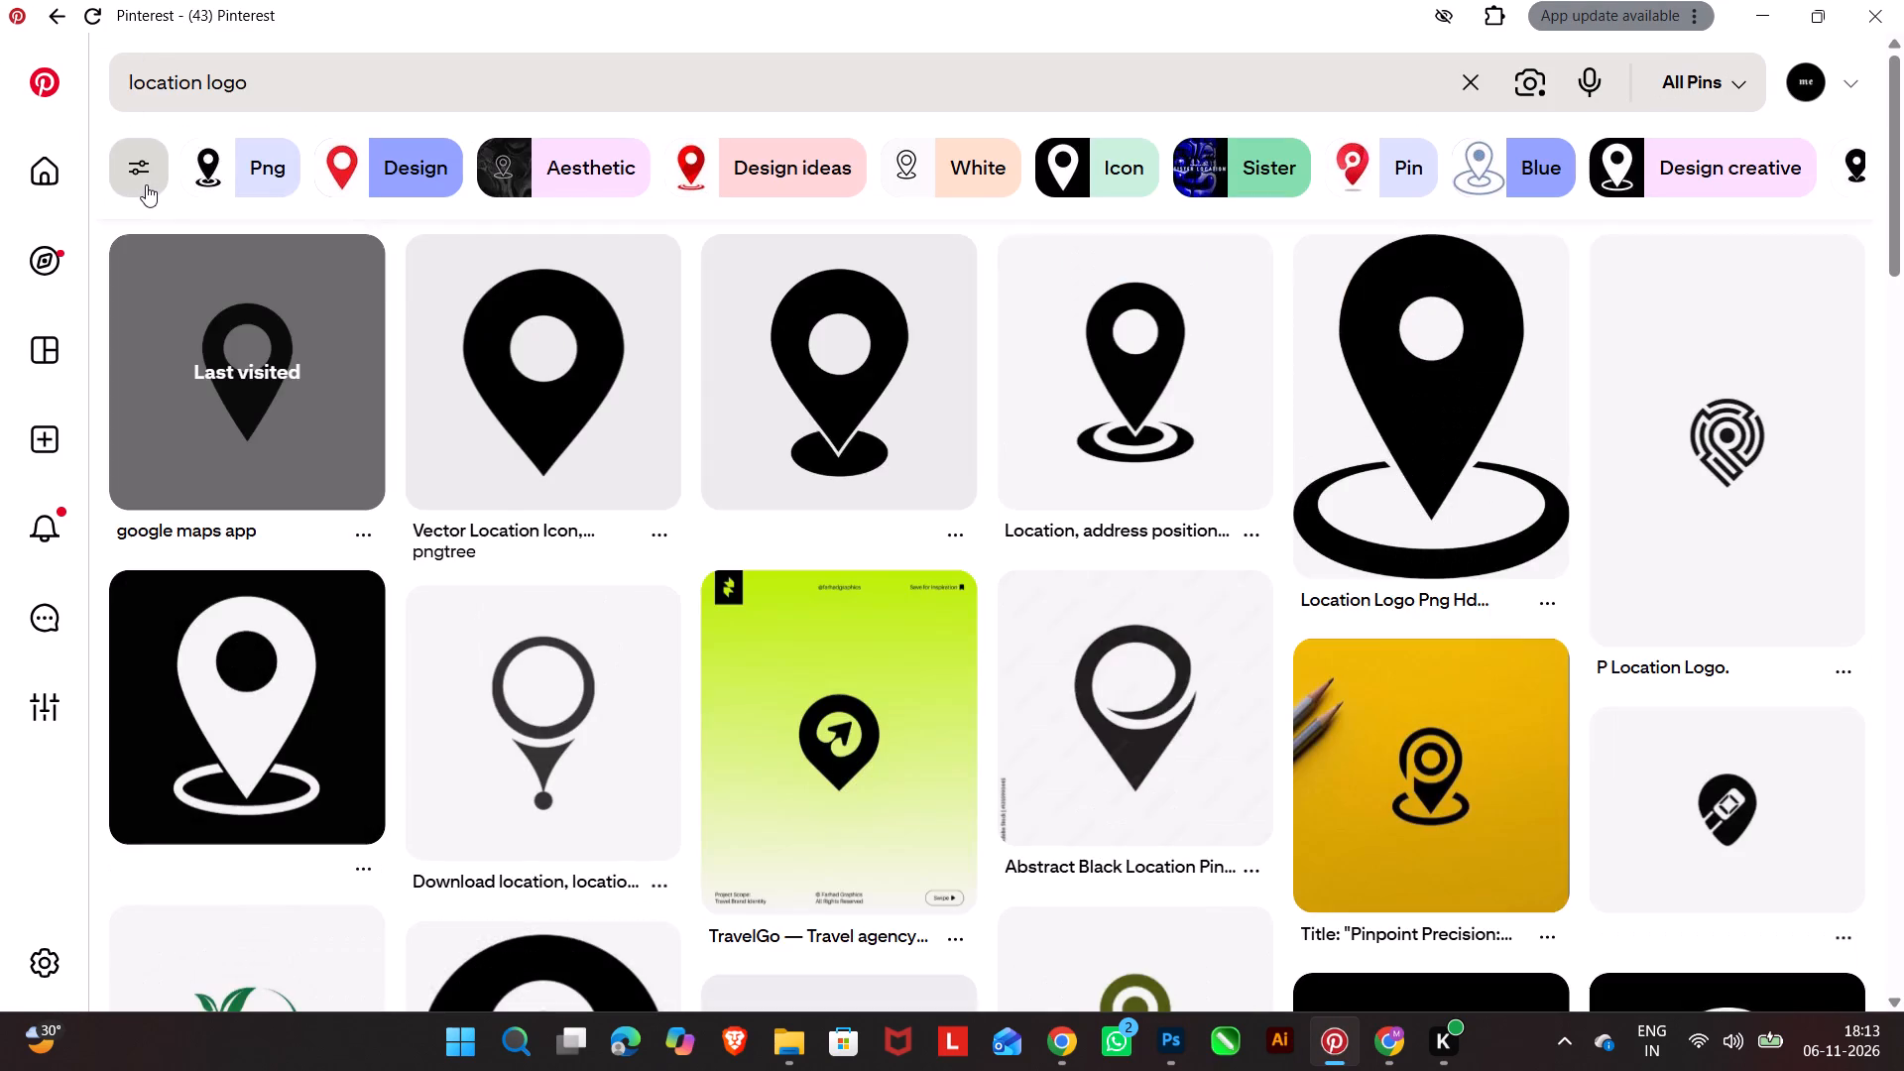
left_click(146, 184)
left_click(68, 25)
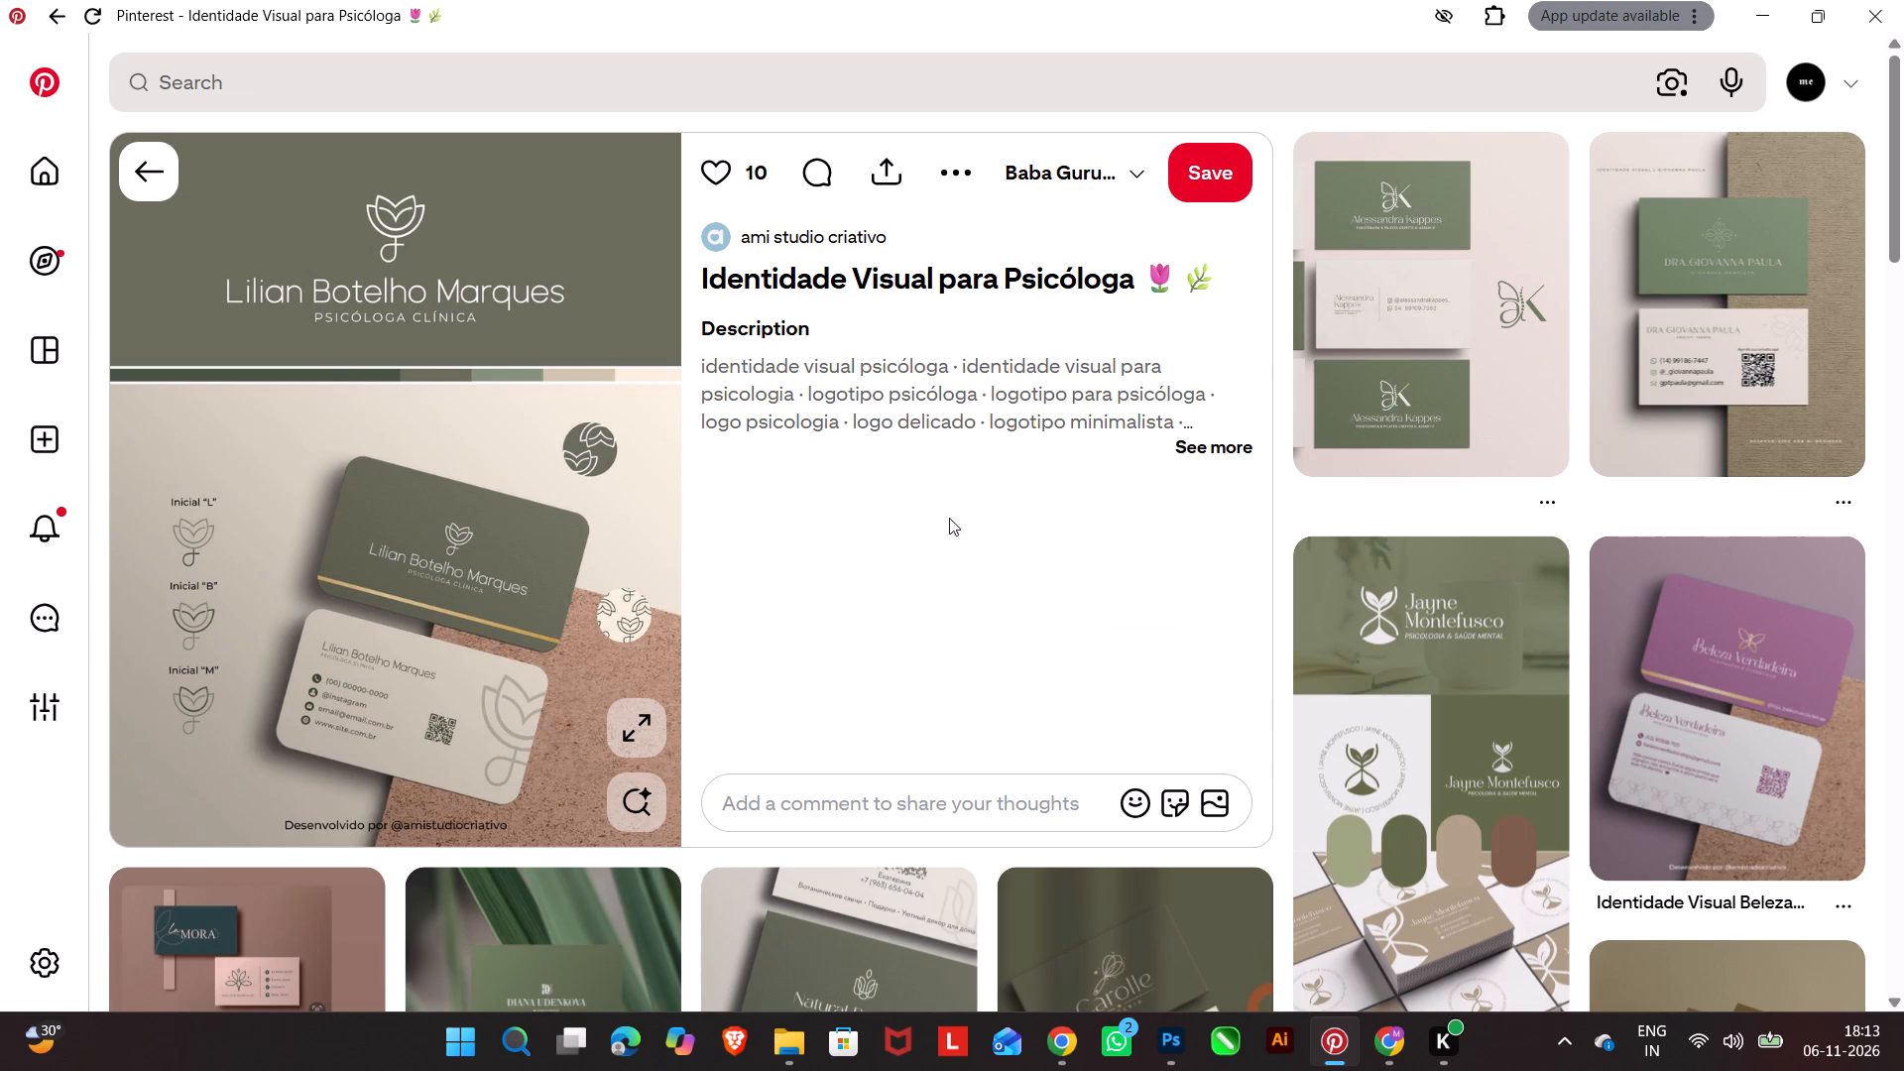
right_click(409, 366)
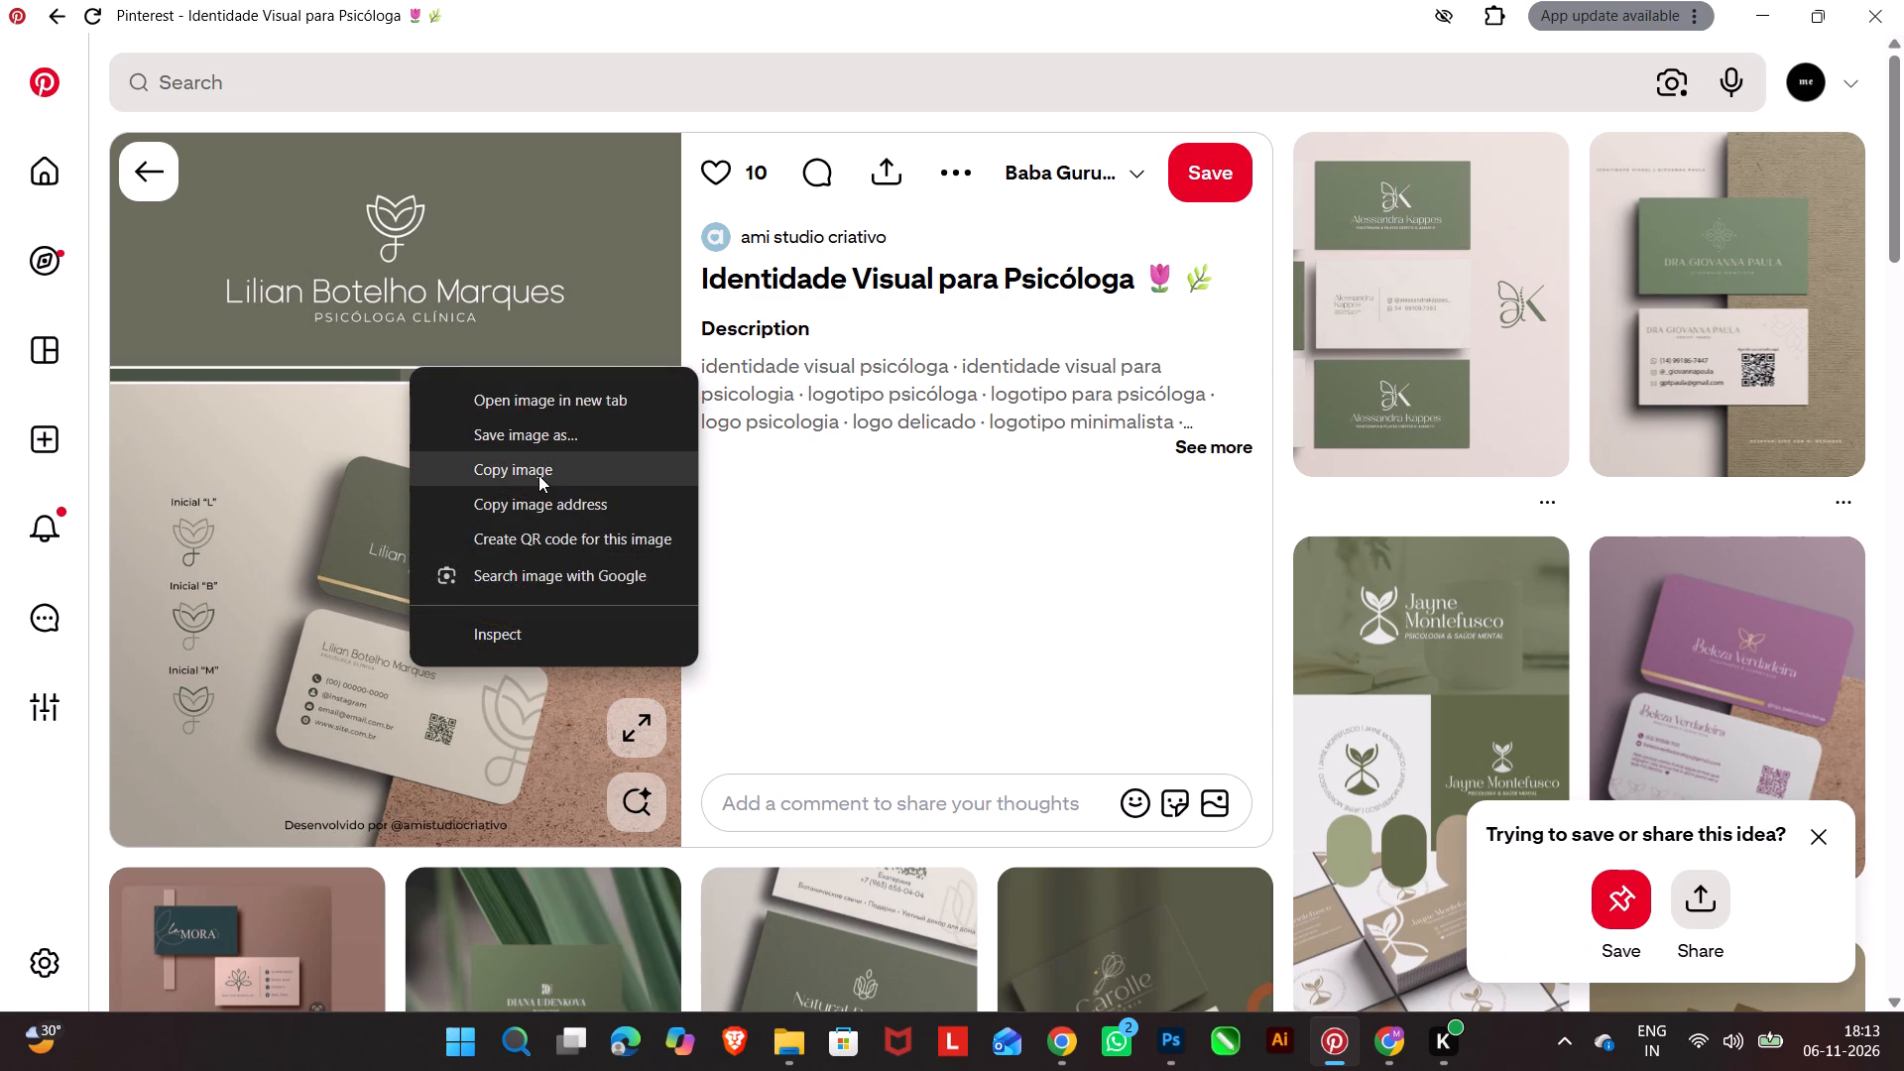